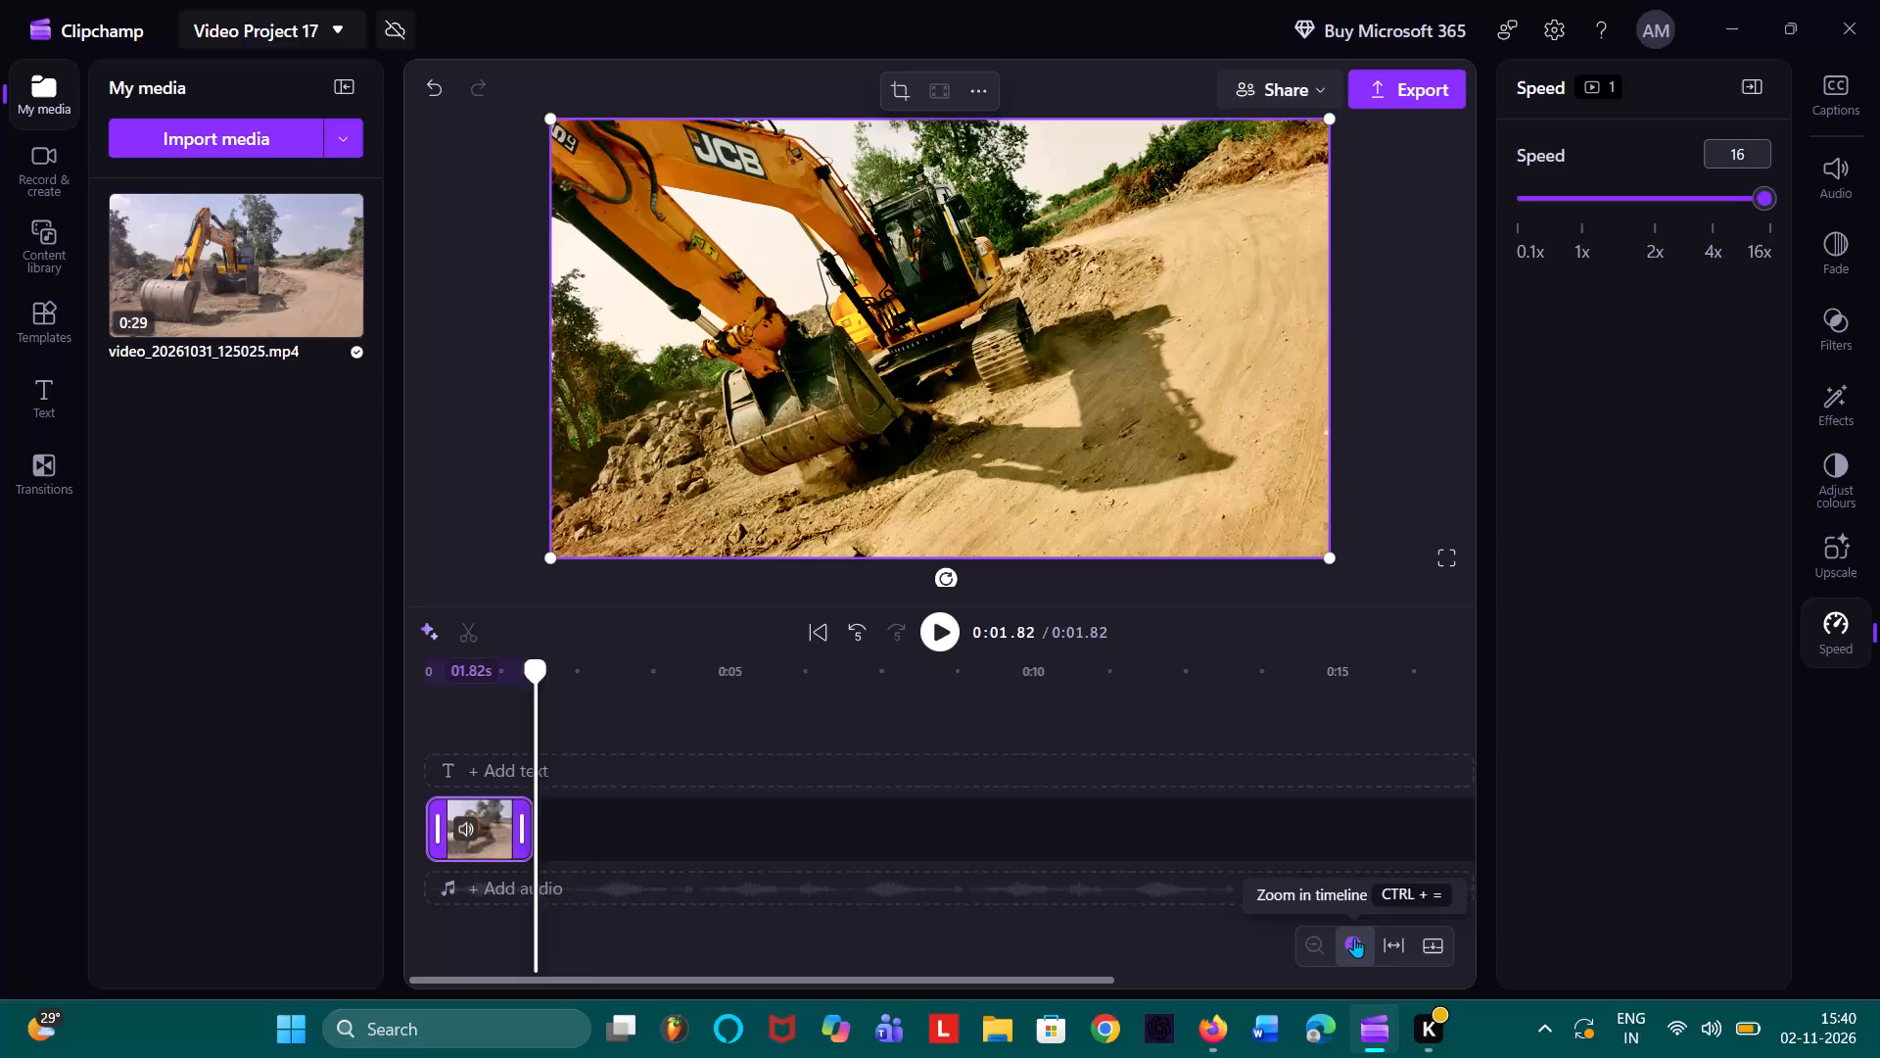
Preview the sped-up excavator clip and set its playback speed to 1x.
triple_click(1354, 938)
double_click(1354, 938)
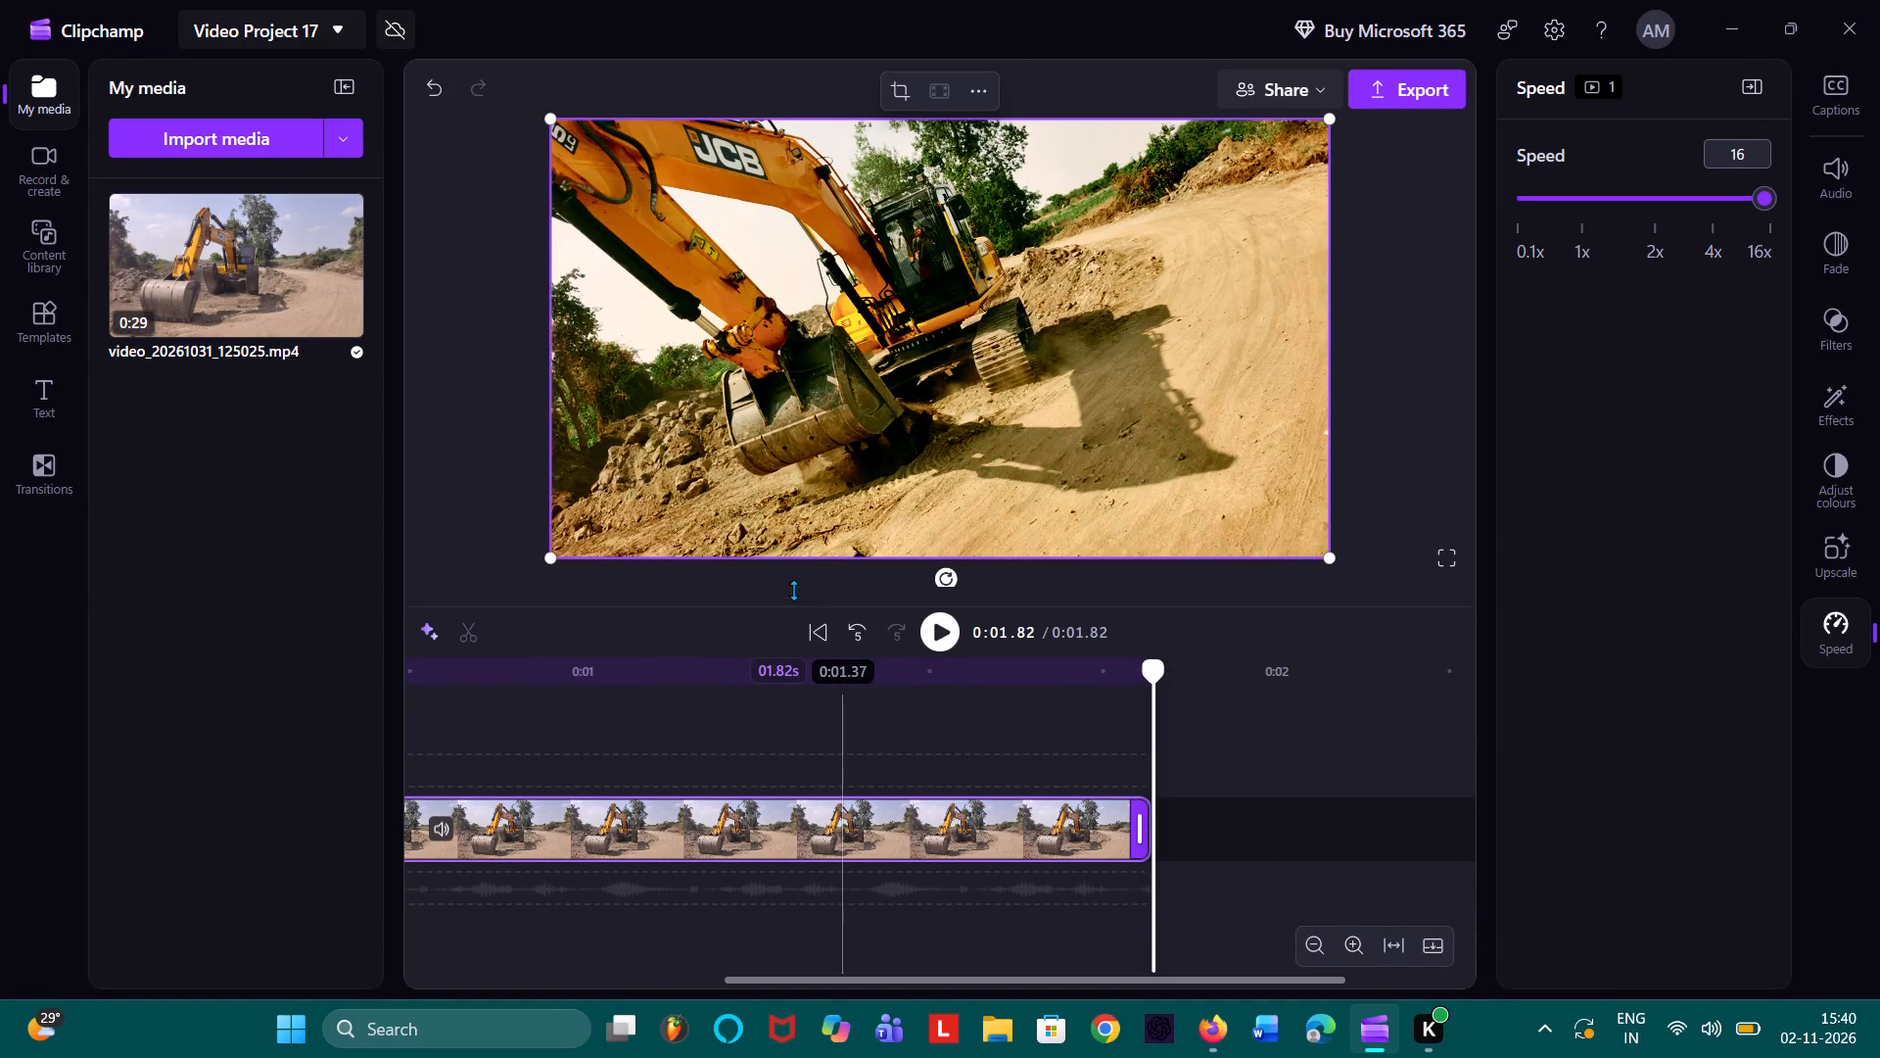
left_click(833, 644)
key("space")
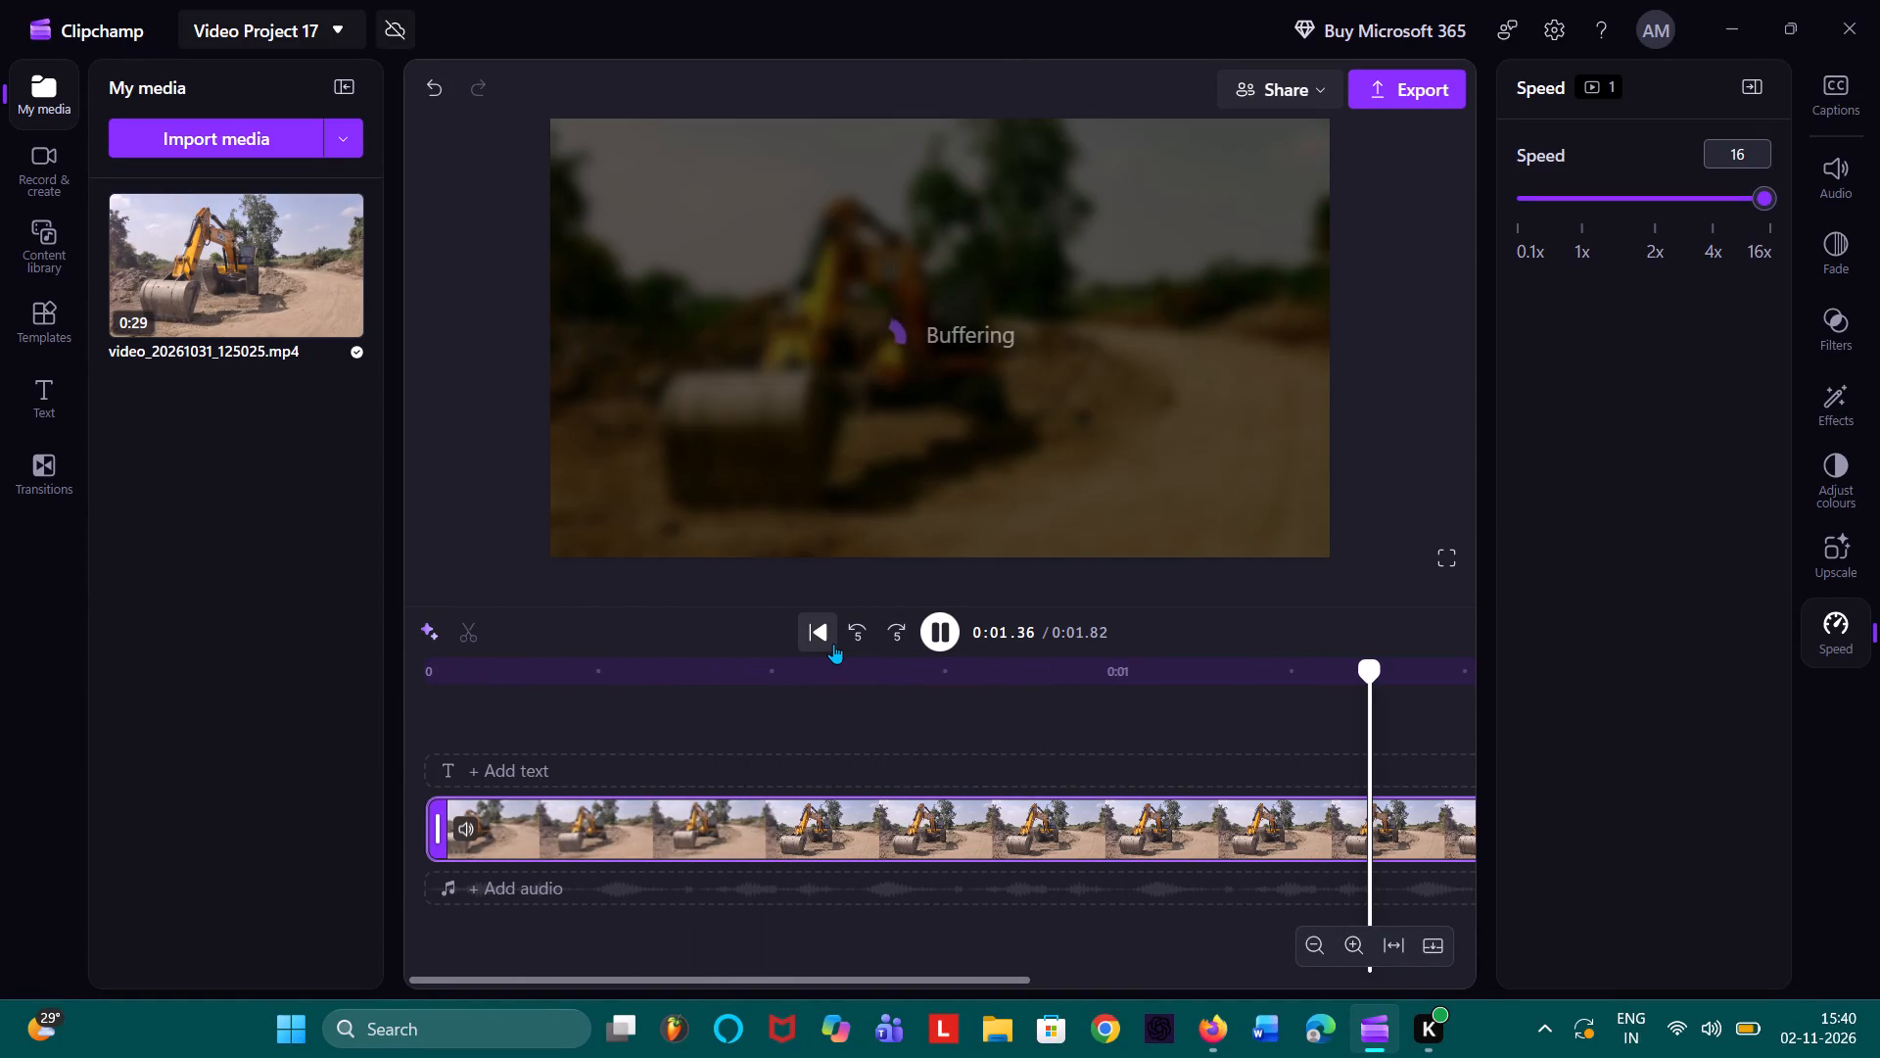
left_click(1736, 162)
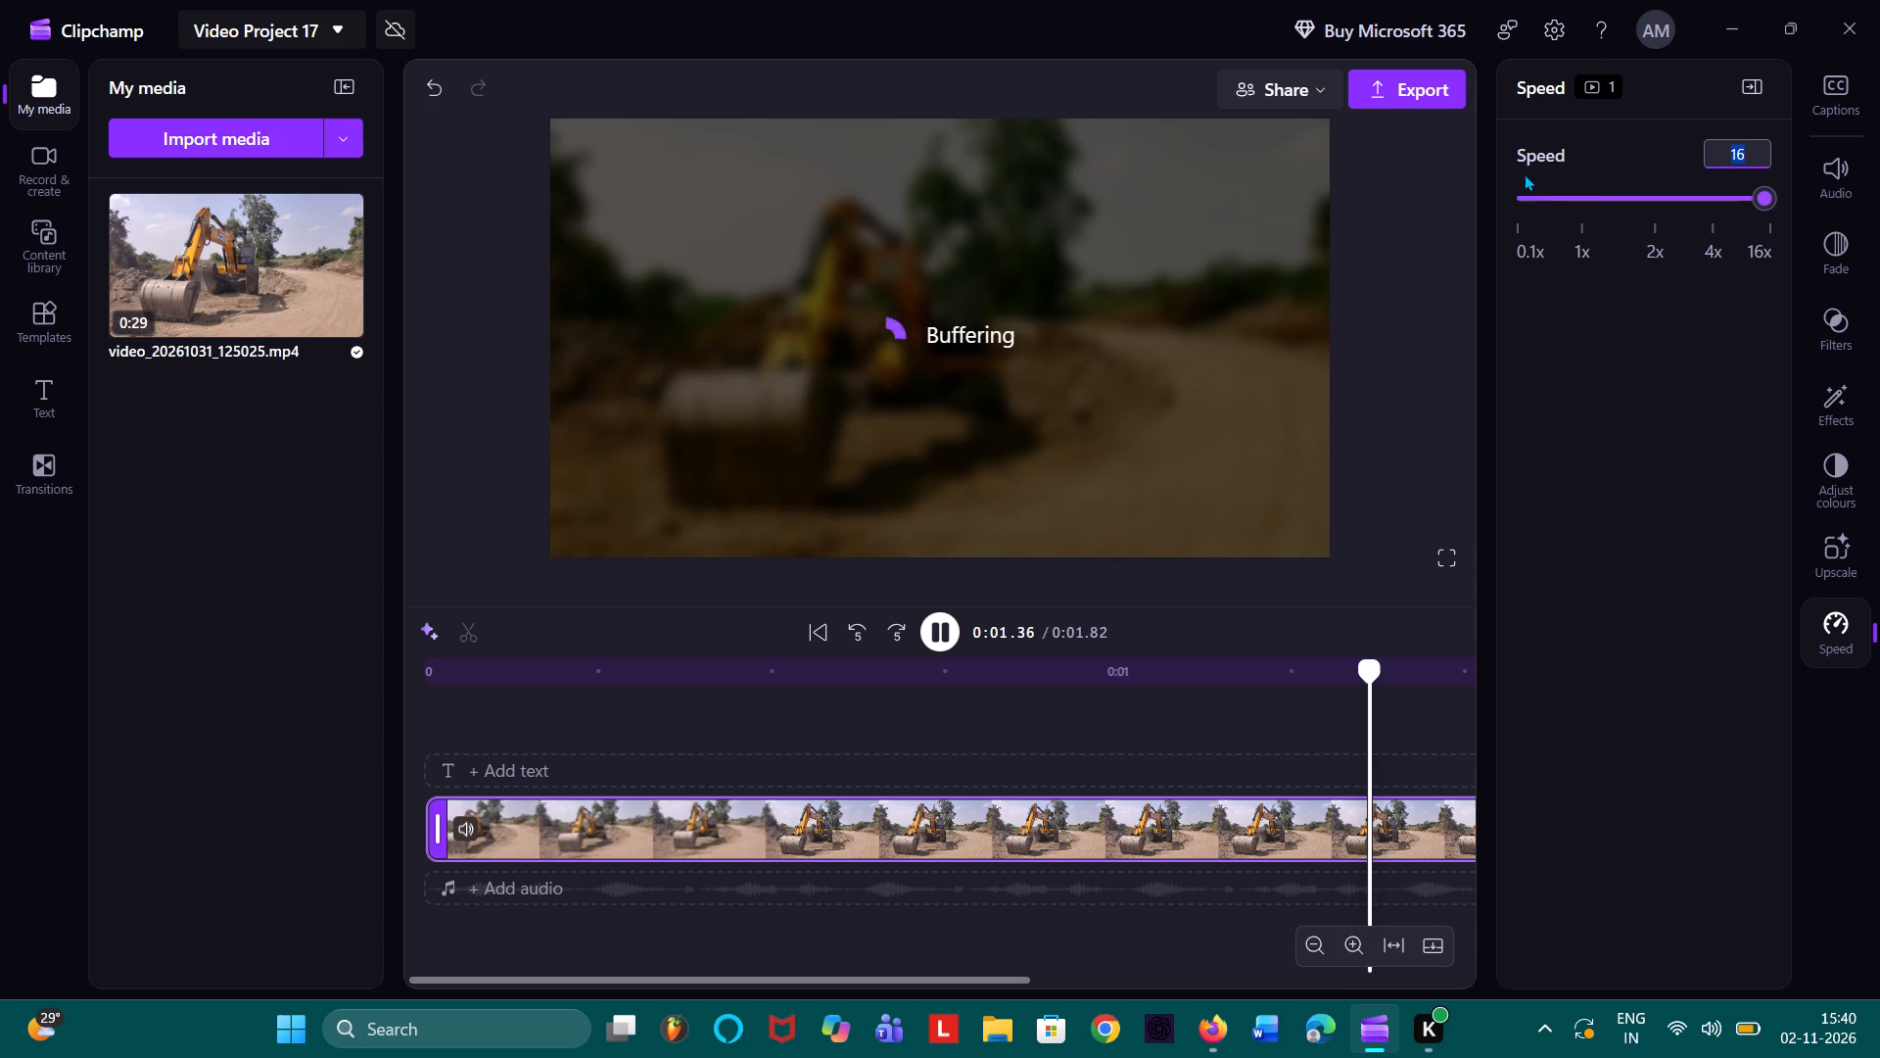
left_click(1586, 198)
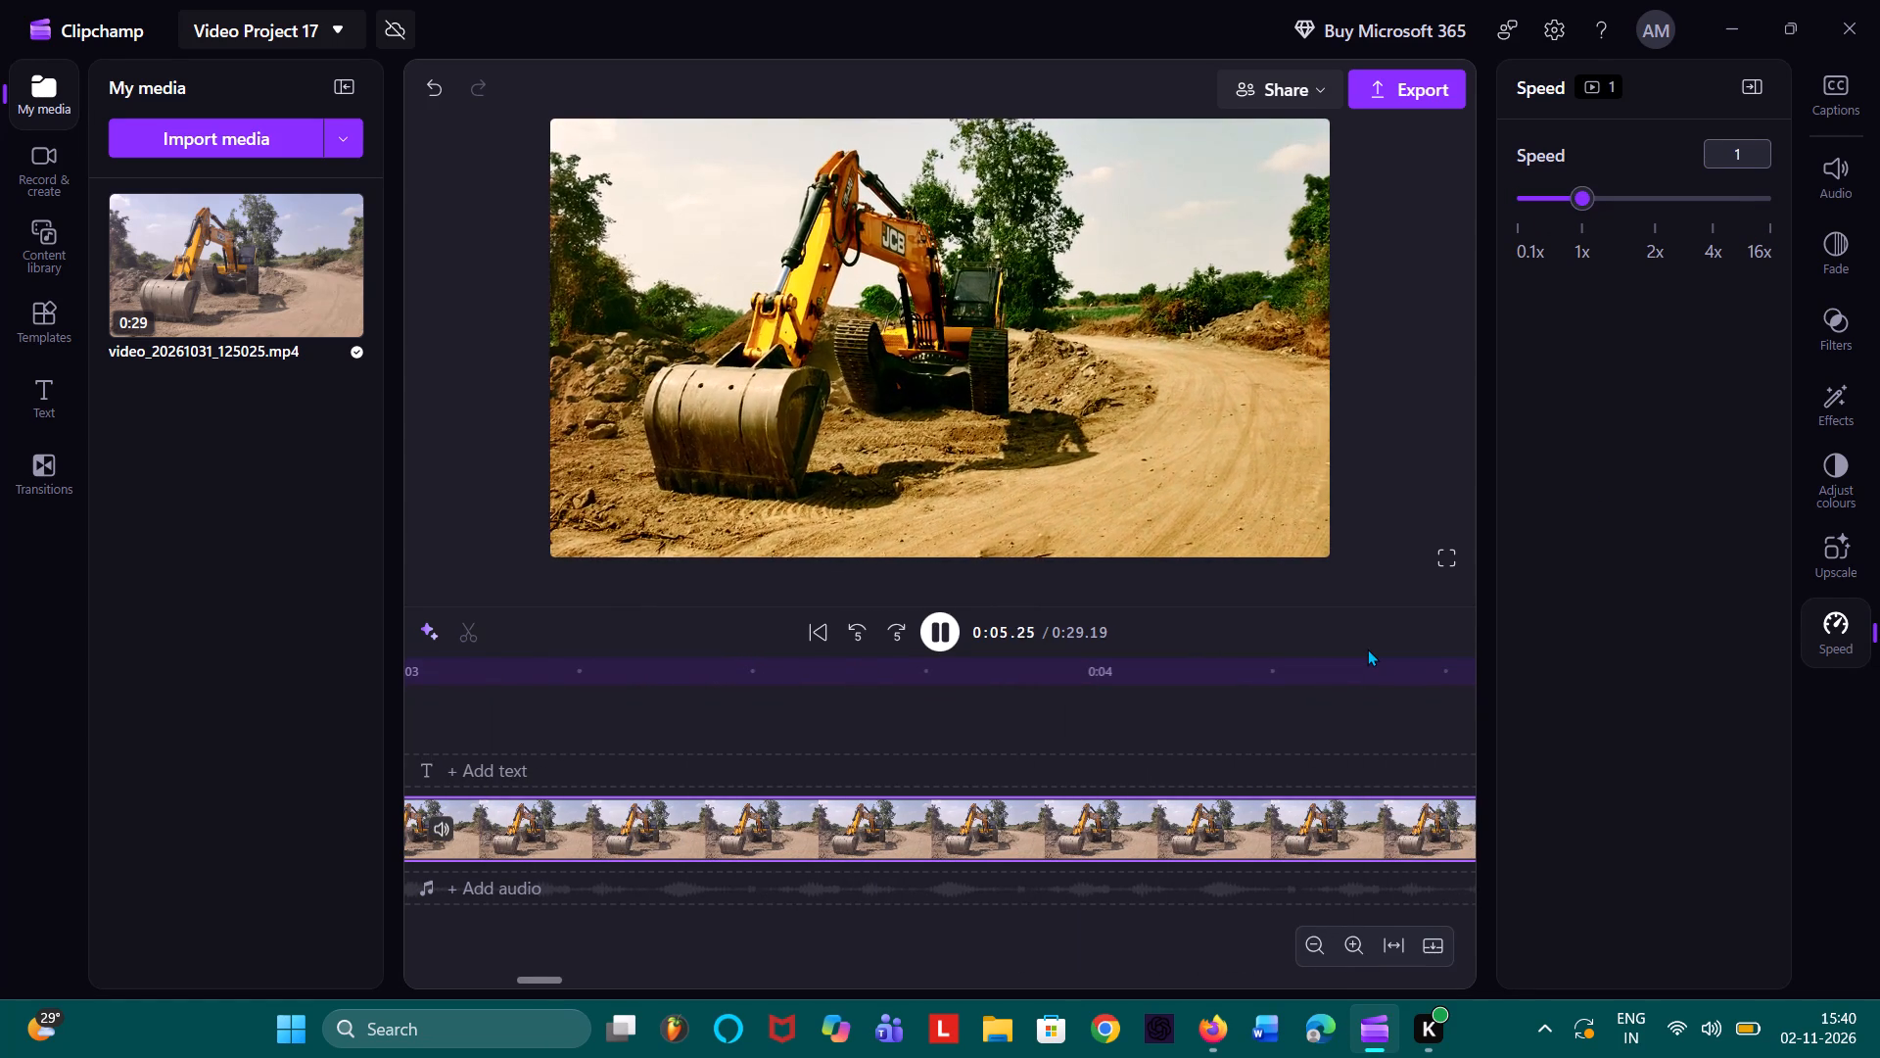
Return the playhead to the start of the video and deselect the clip.
left_click(813, 637)
left_click(813, 637)
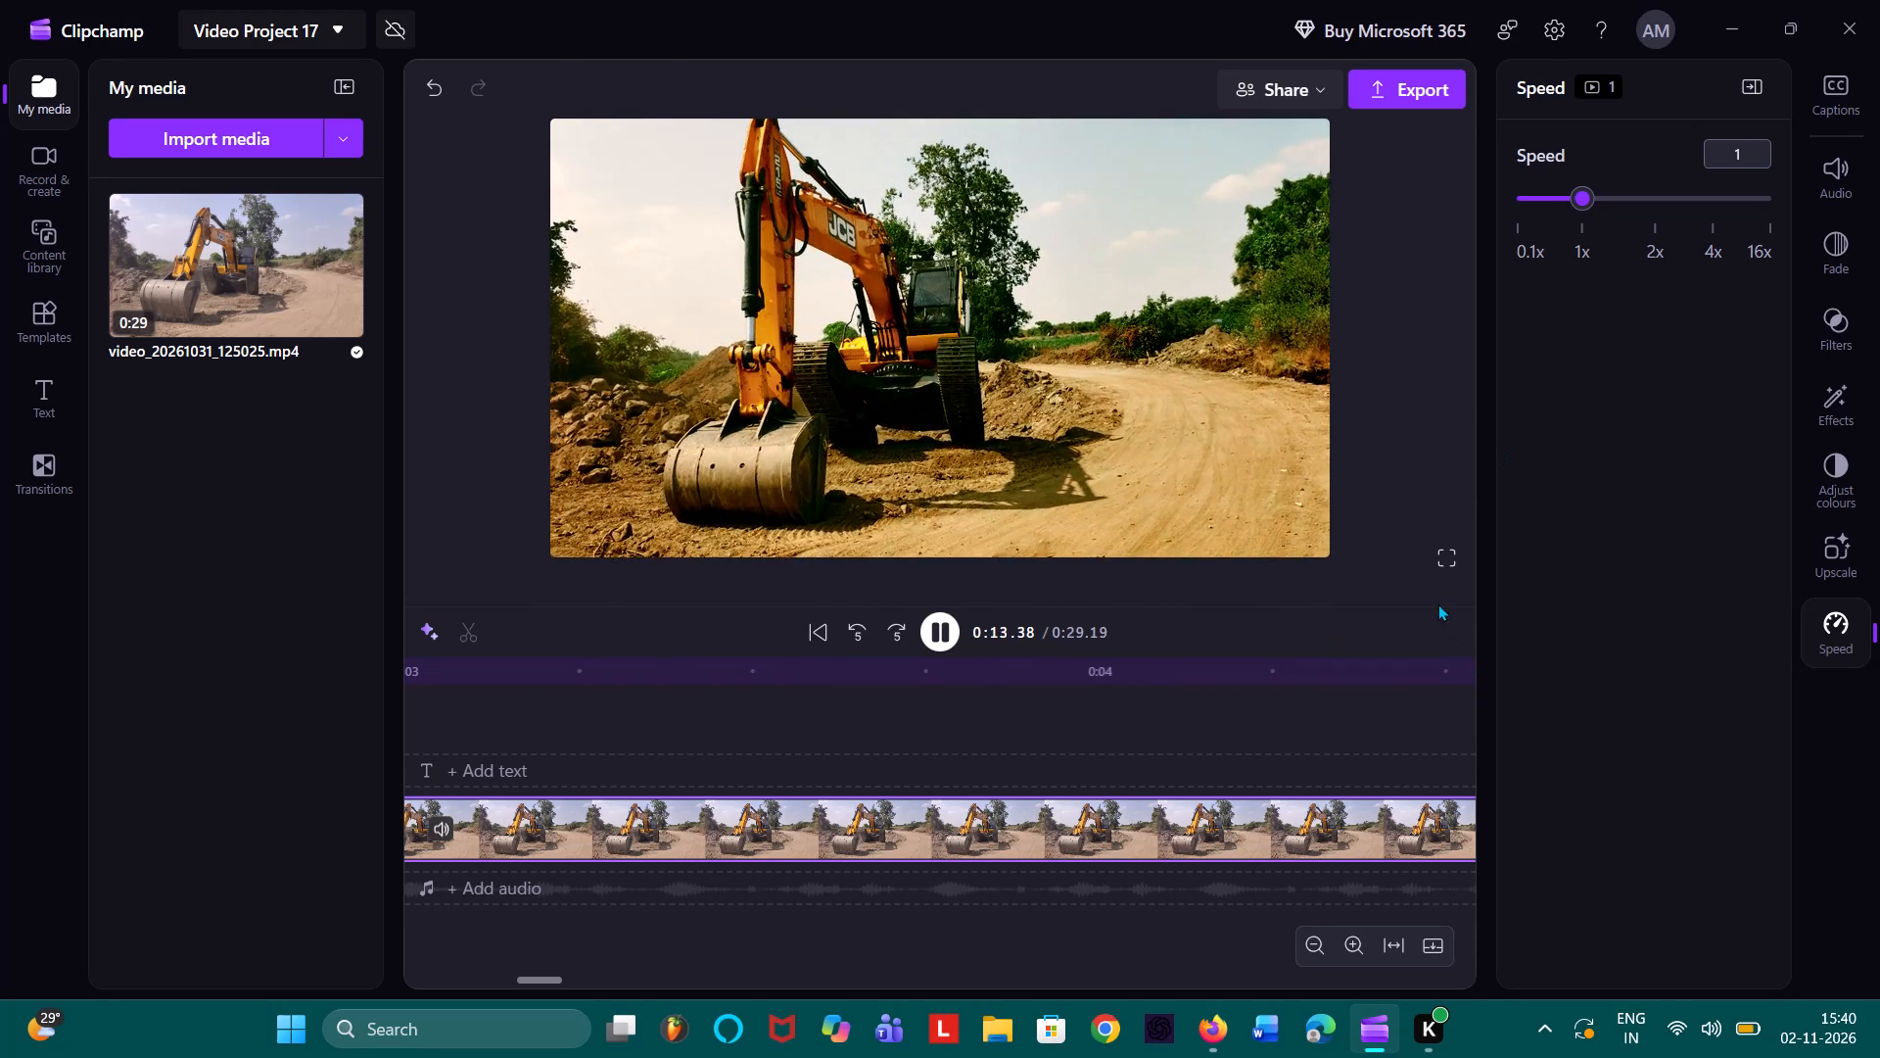
left_click(1443, 475)
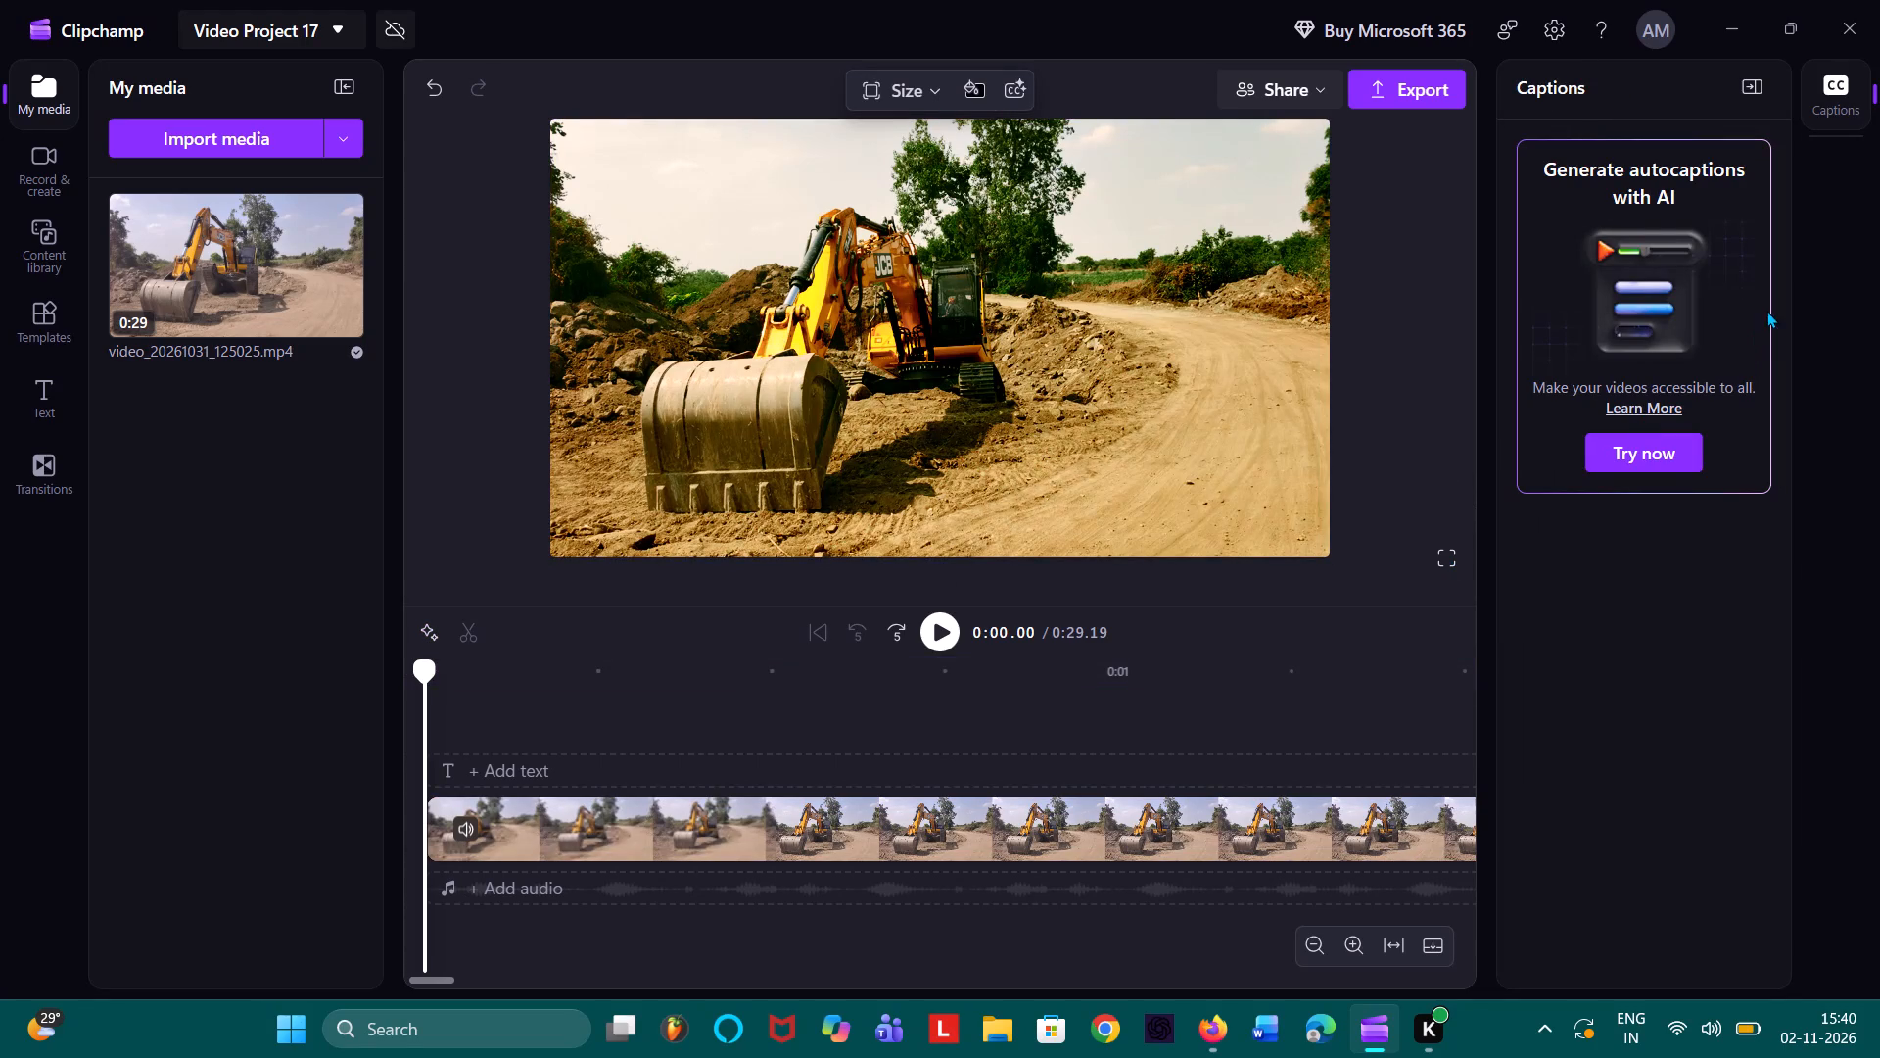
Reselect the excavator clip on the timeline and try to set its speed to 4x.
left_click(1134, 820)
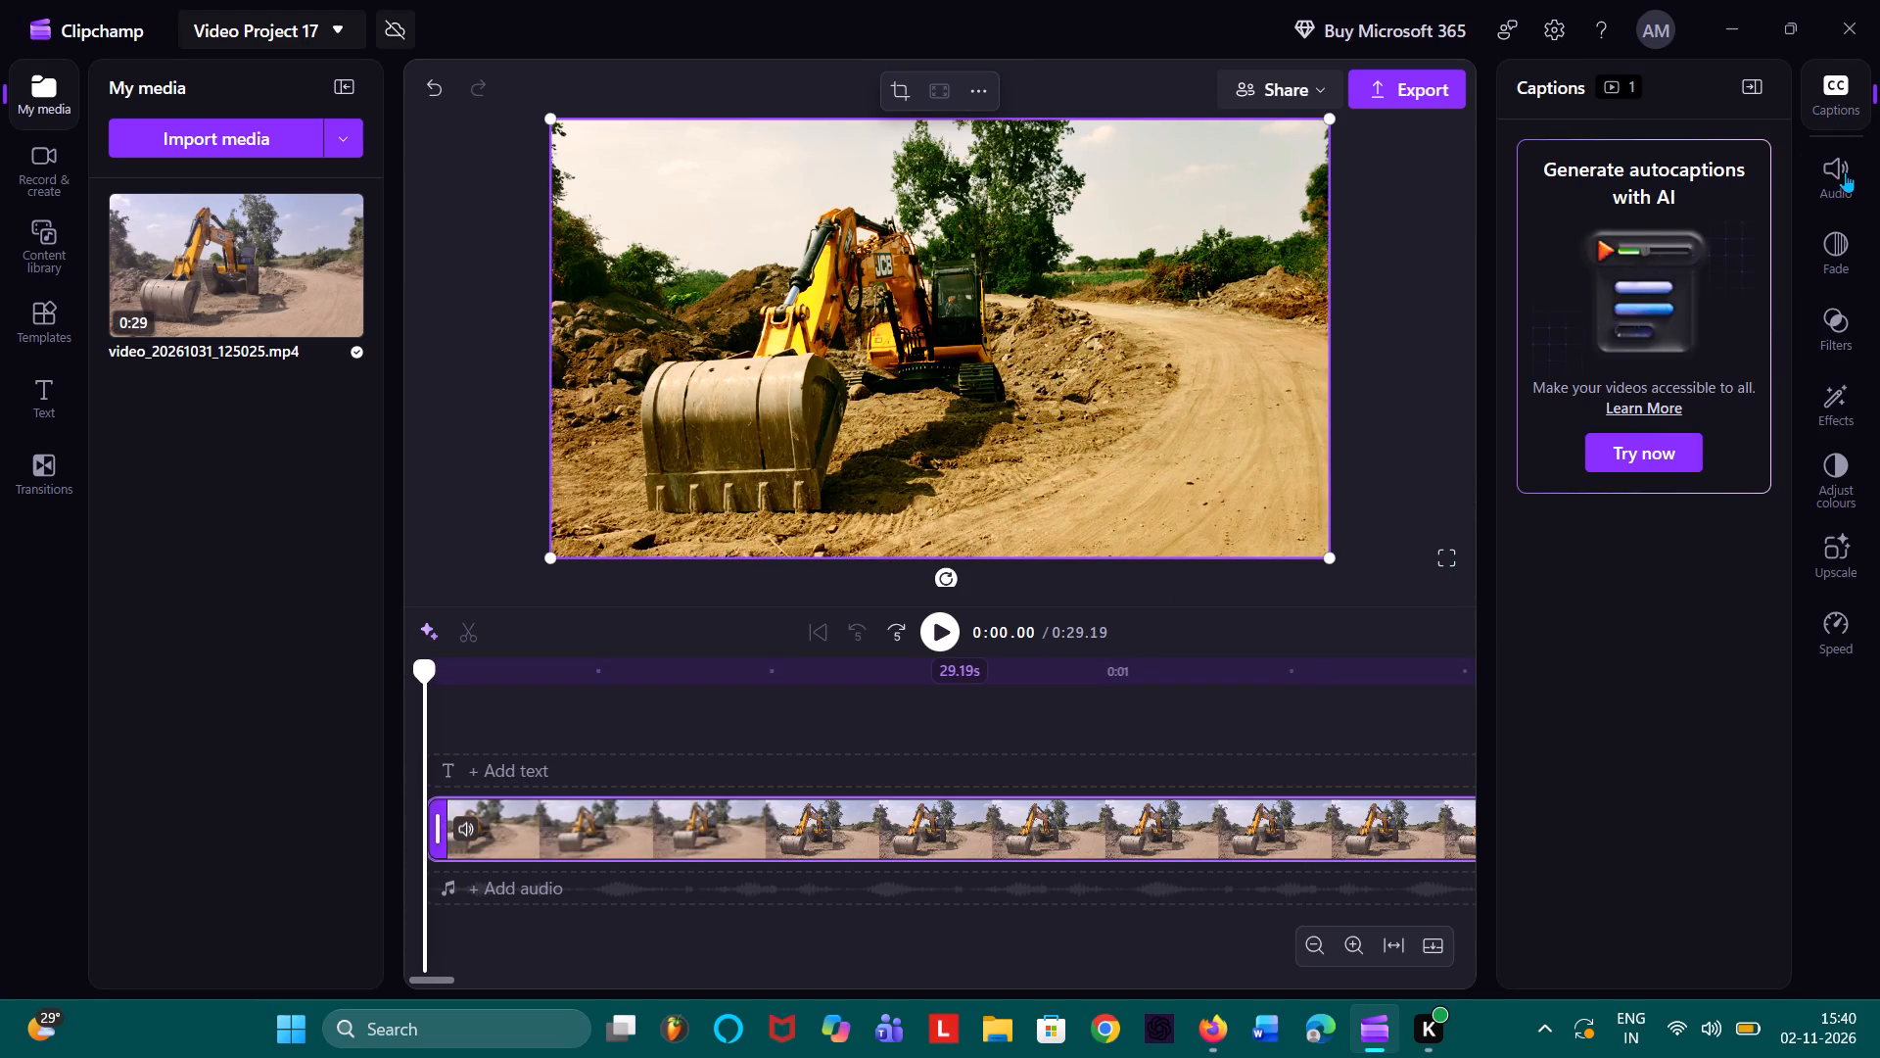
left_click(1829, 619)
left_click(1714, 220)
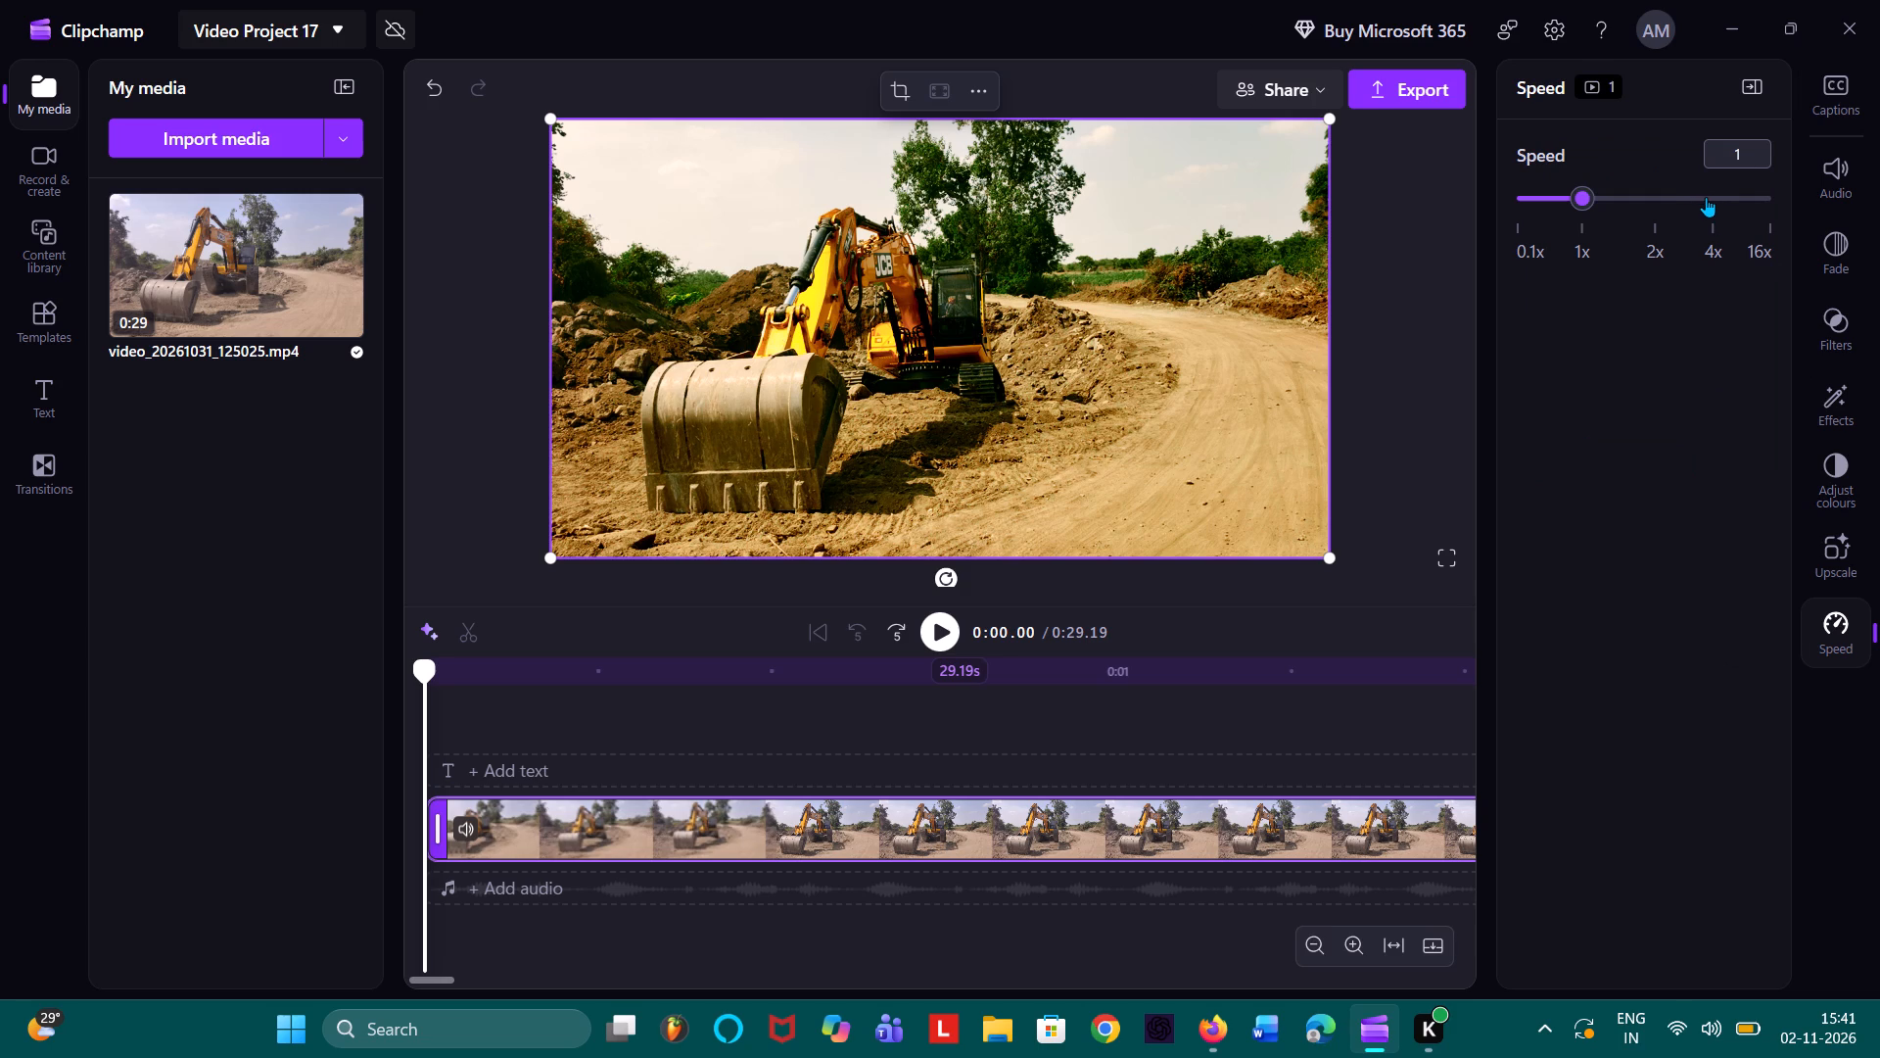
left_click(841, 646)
Import the video video_20261031_130517 from the Downloads folder into the project's media.
left_click(298, 121)
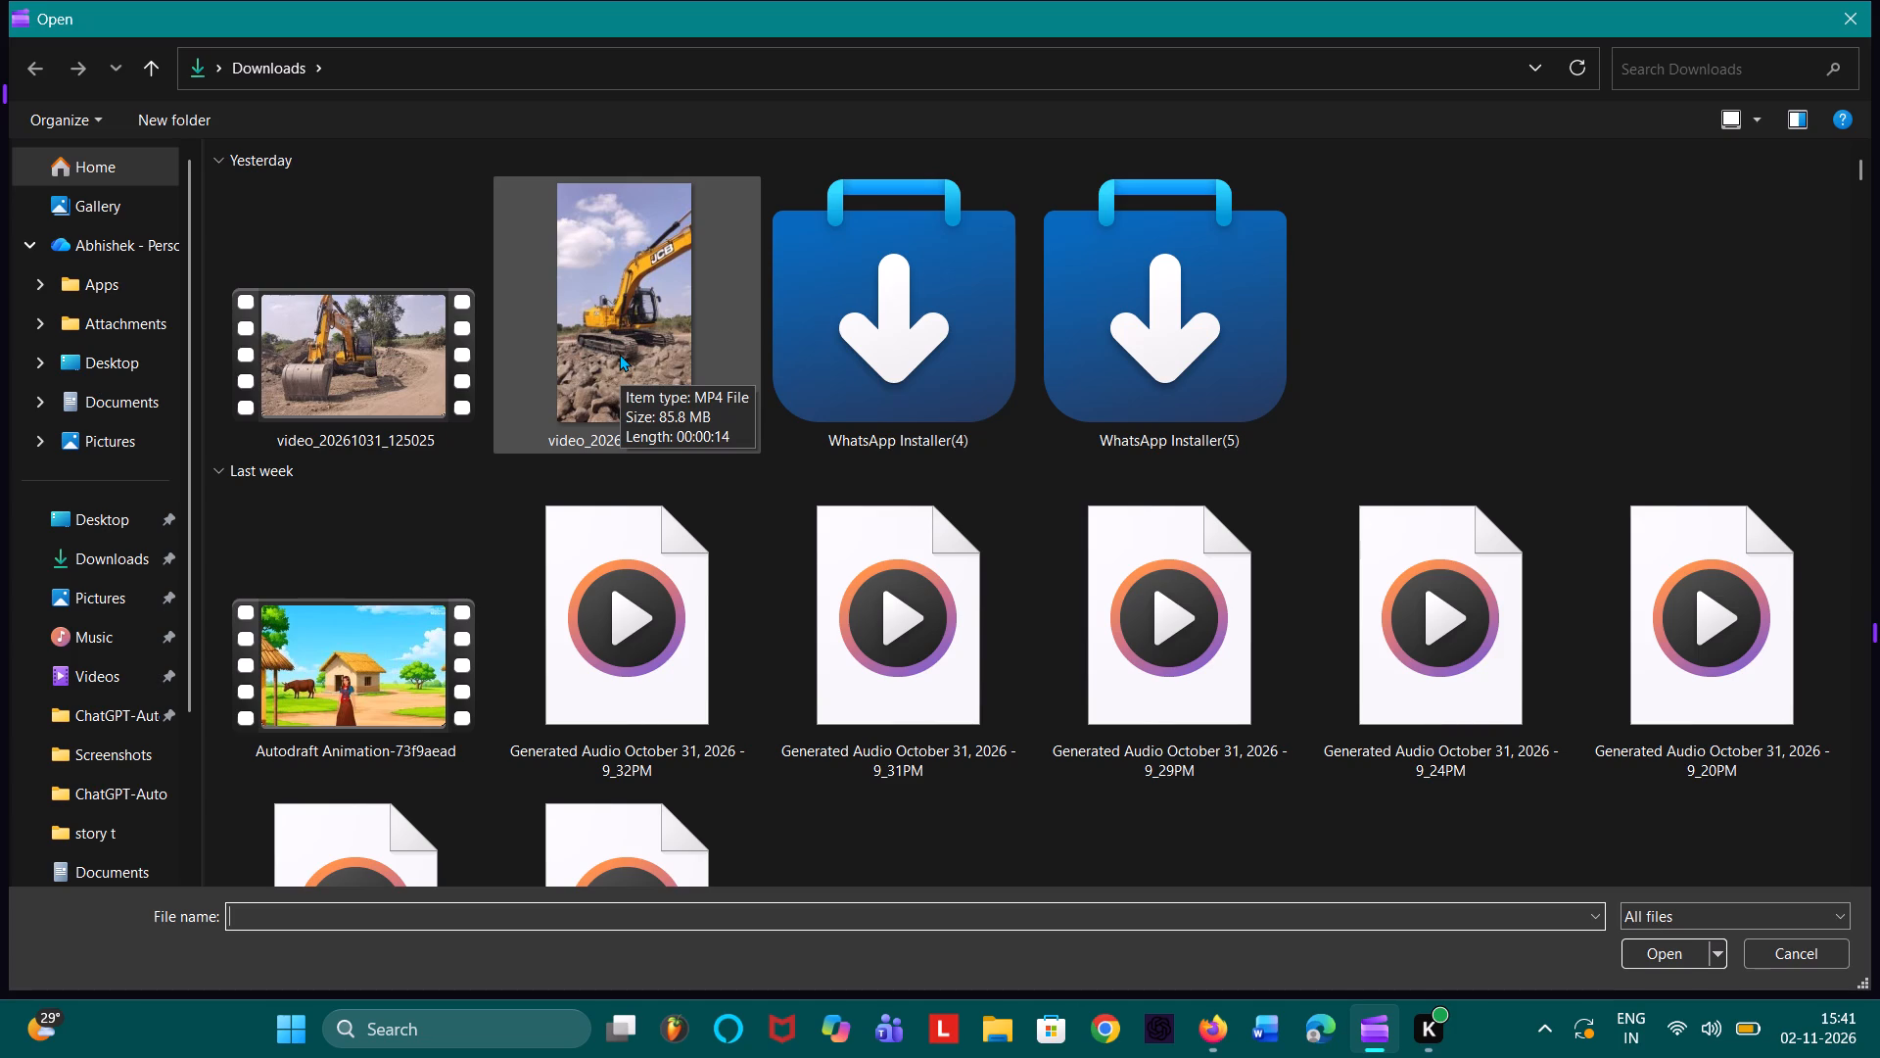
left_click(619, 354)
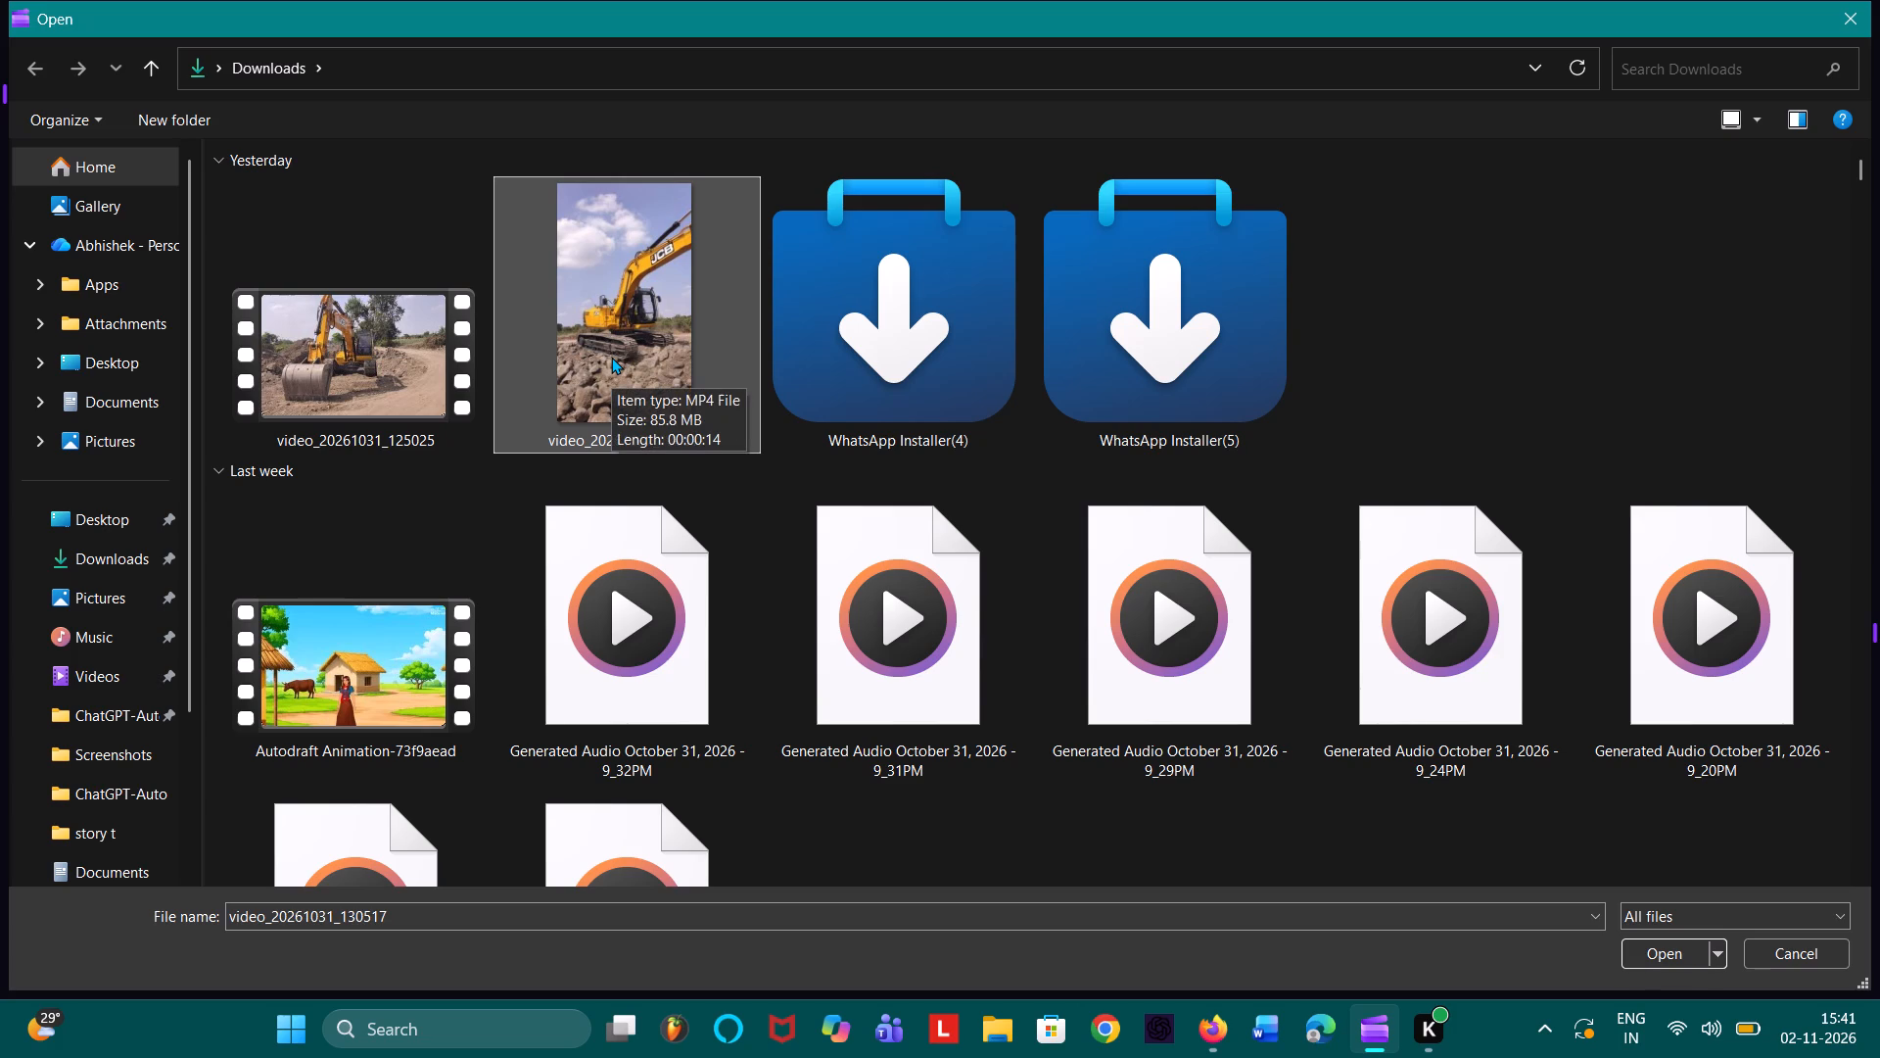
left_click(634, 305)
double_click(634, 305)
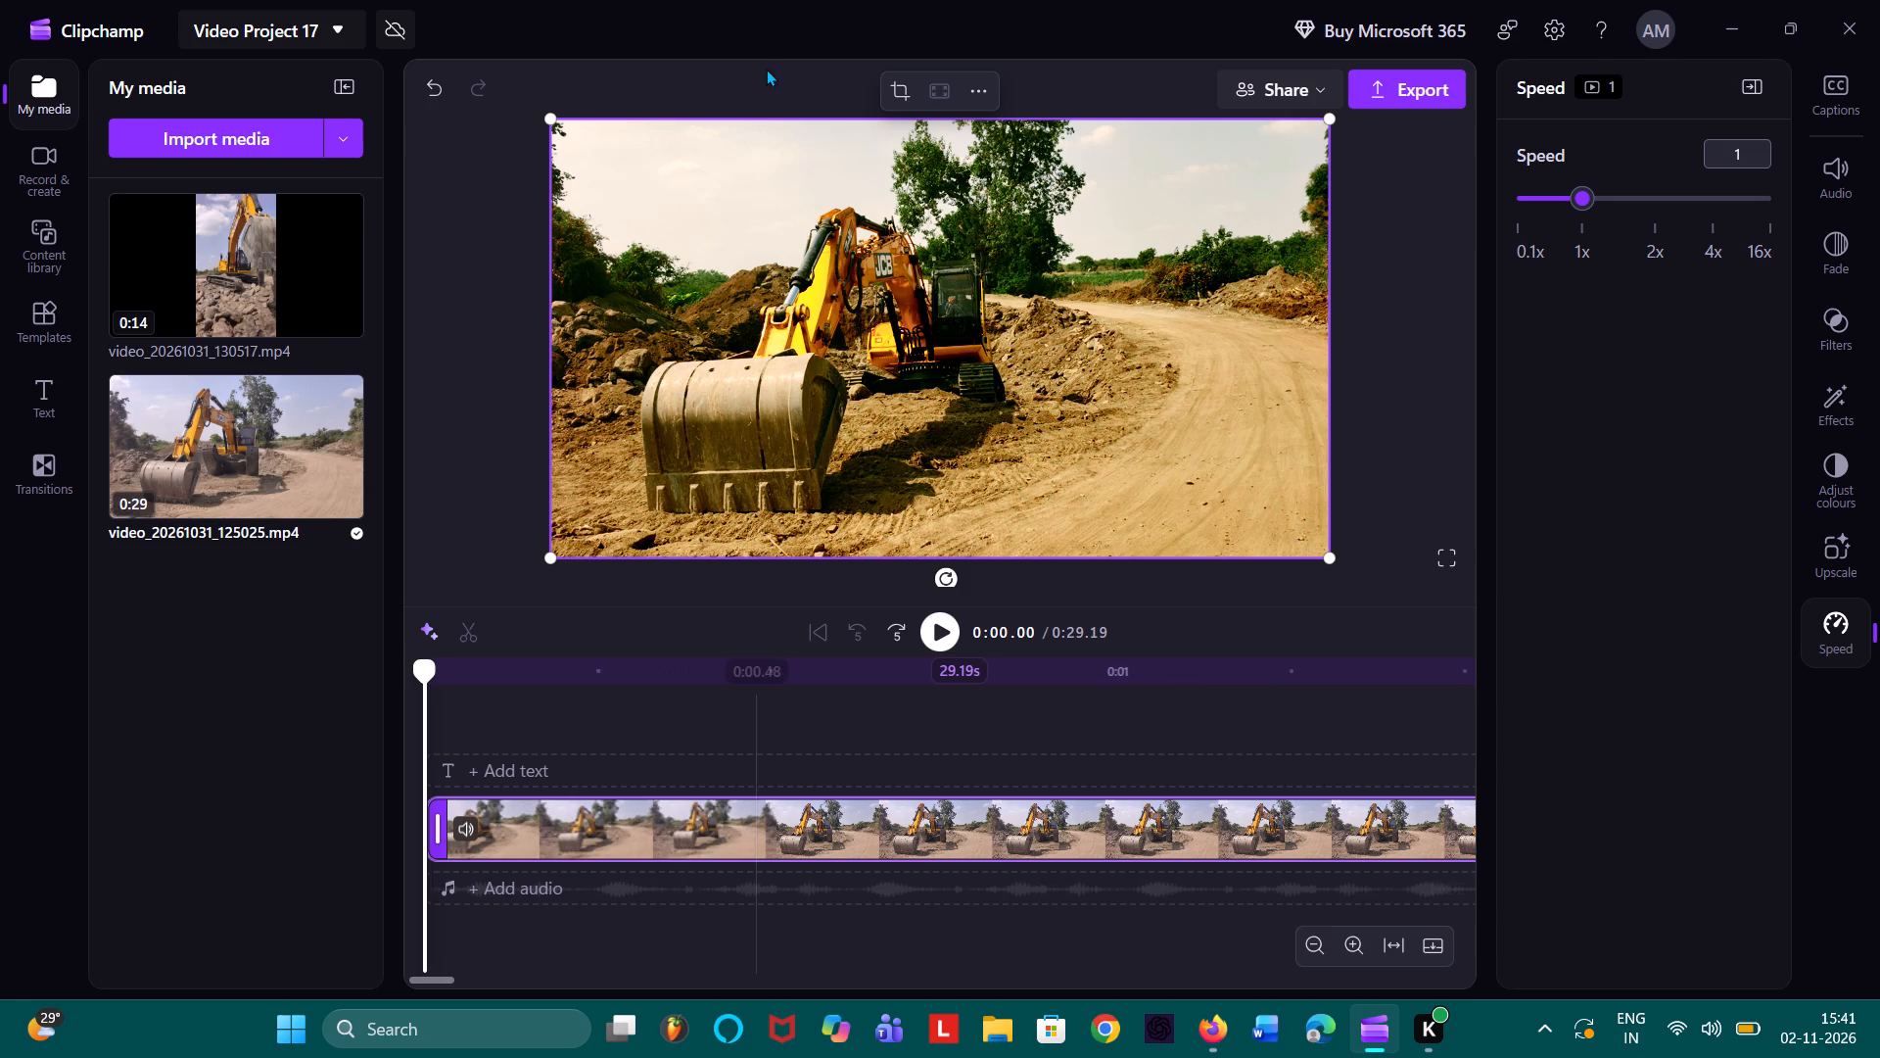
Add video_20261031_130517.mp4 at the start of the timeline on a new track above the first clip.
left_click(230, 265)
left_click_drag(230, 265, 392, 365)
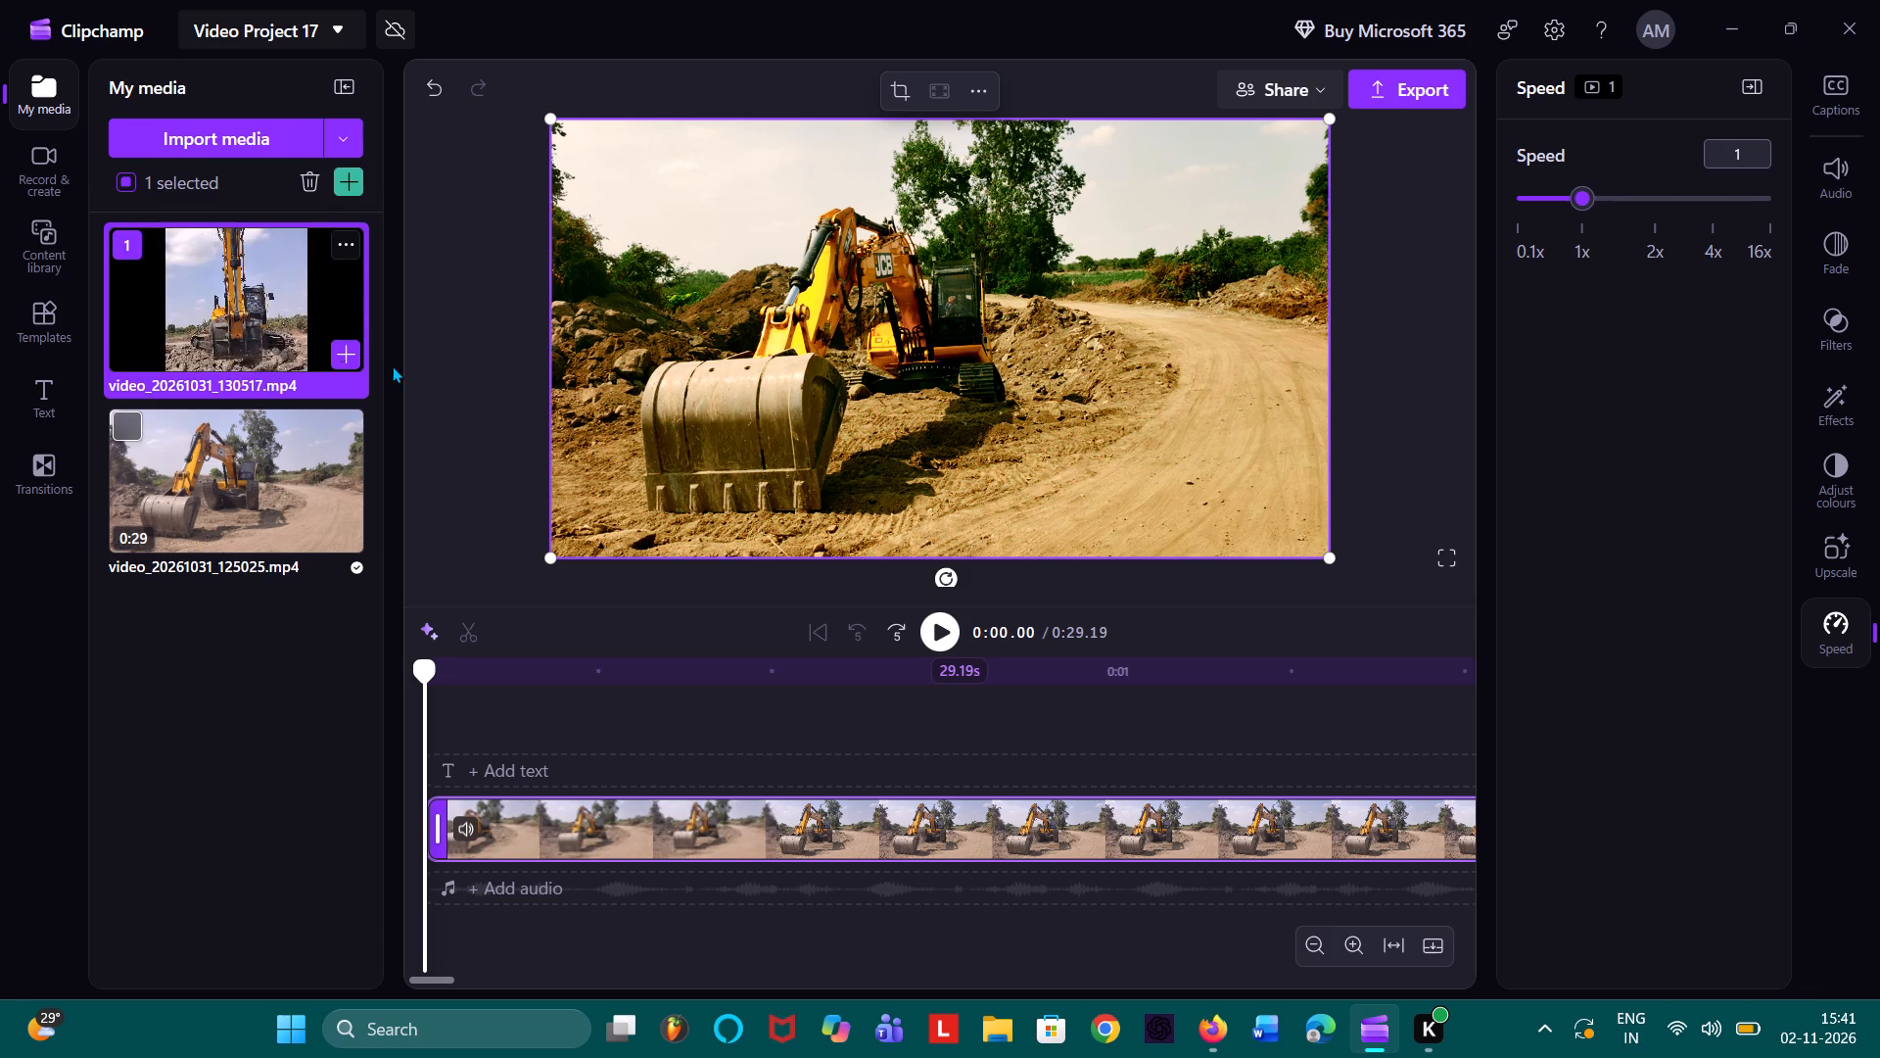
left_click_drag(392, 365, 989, 551)
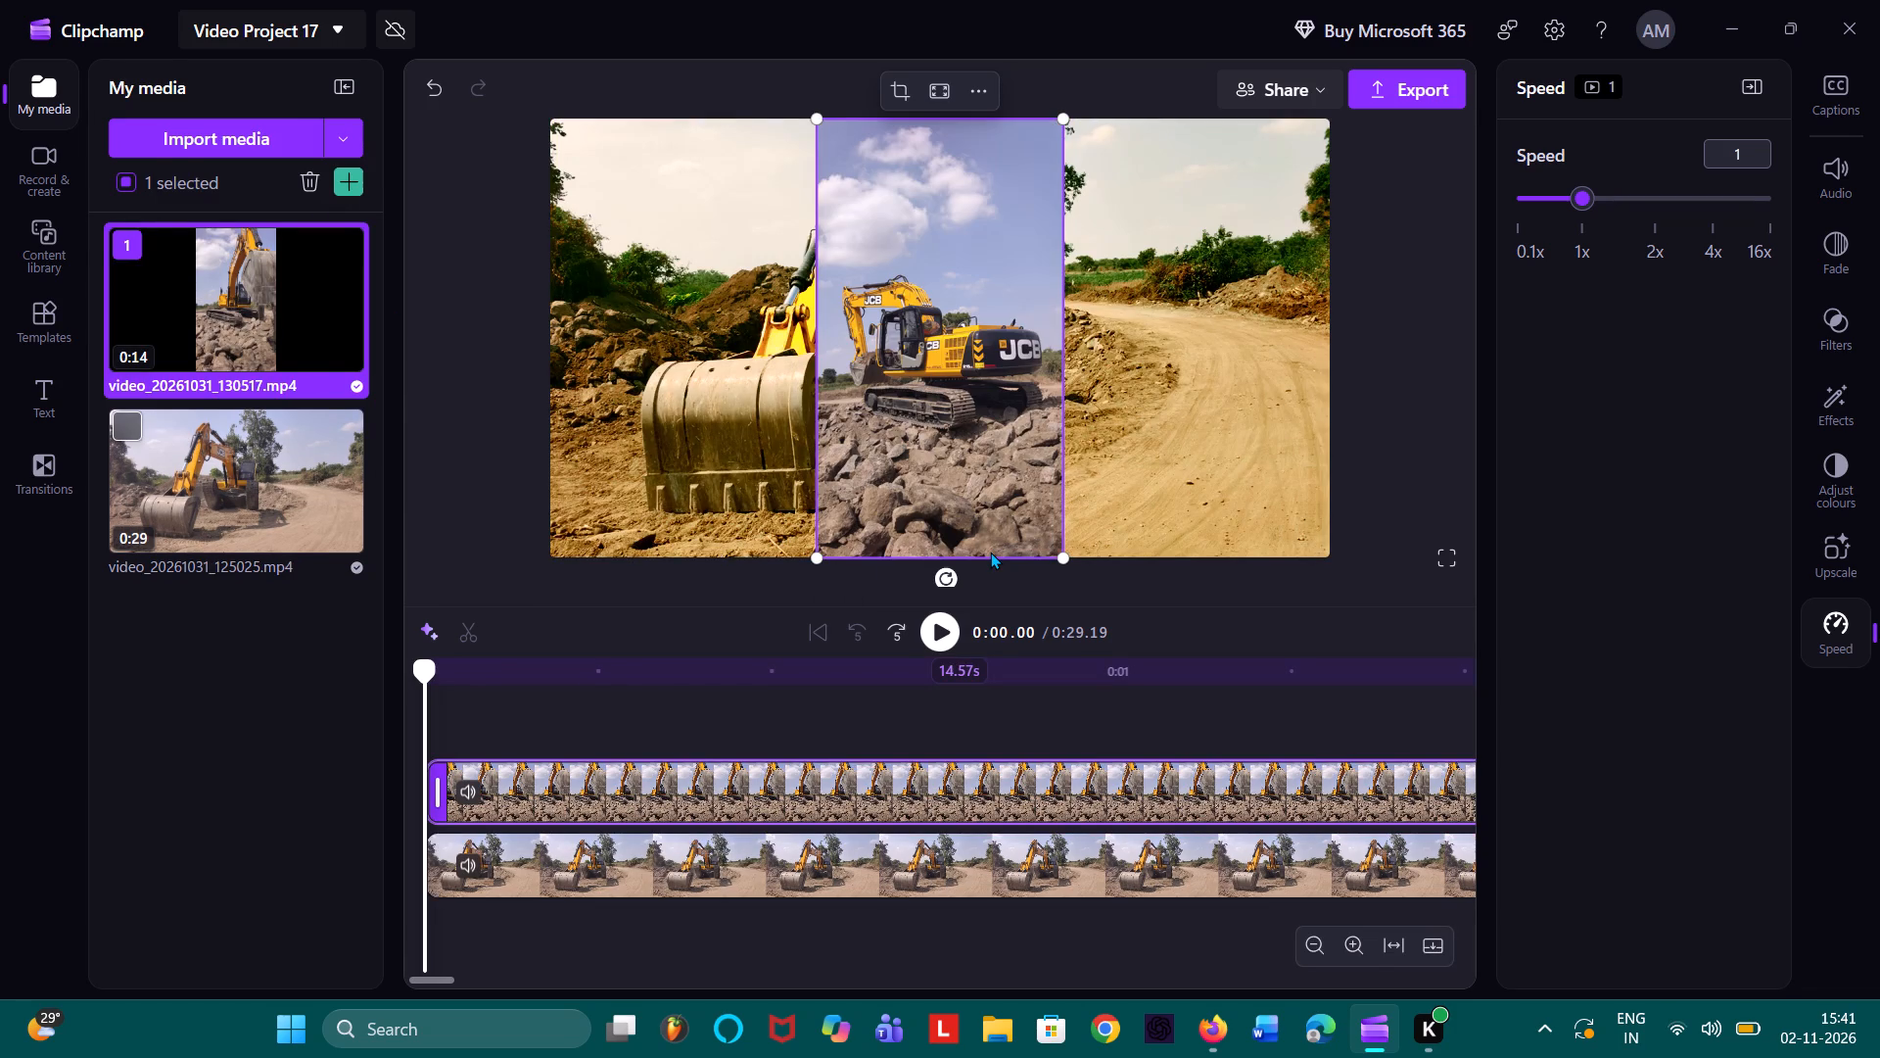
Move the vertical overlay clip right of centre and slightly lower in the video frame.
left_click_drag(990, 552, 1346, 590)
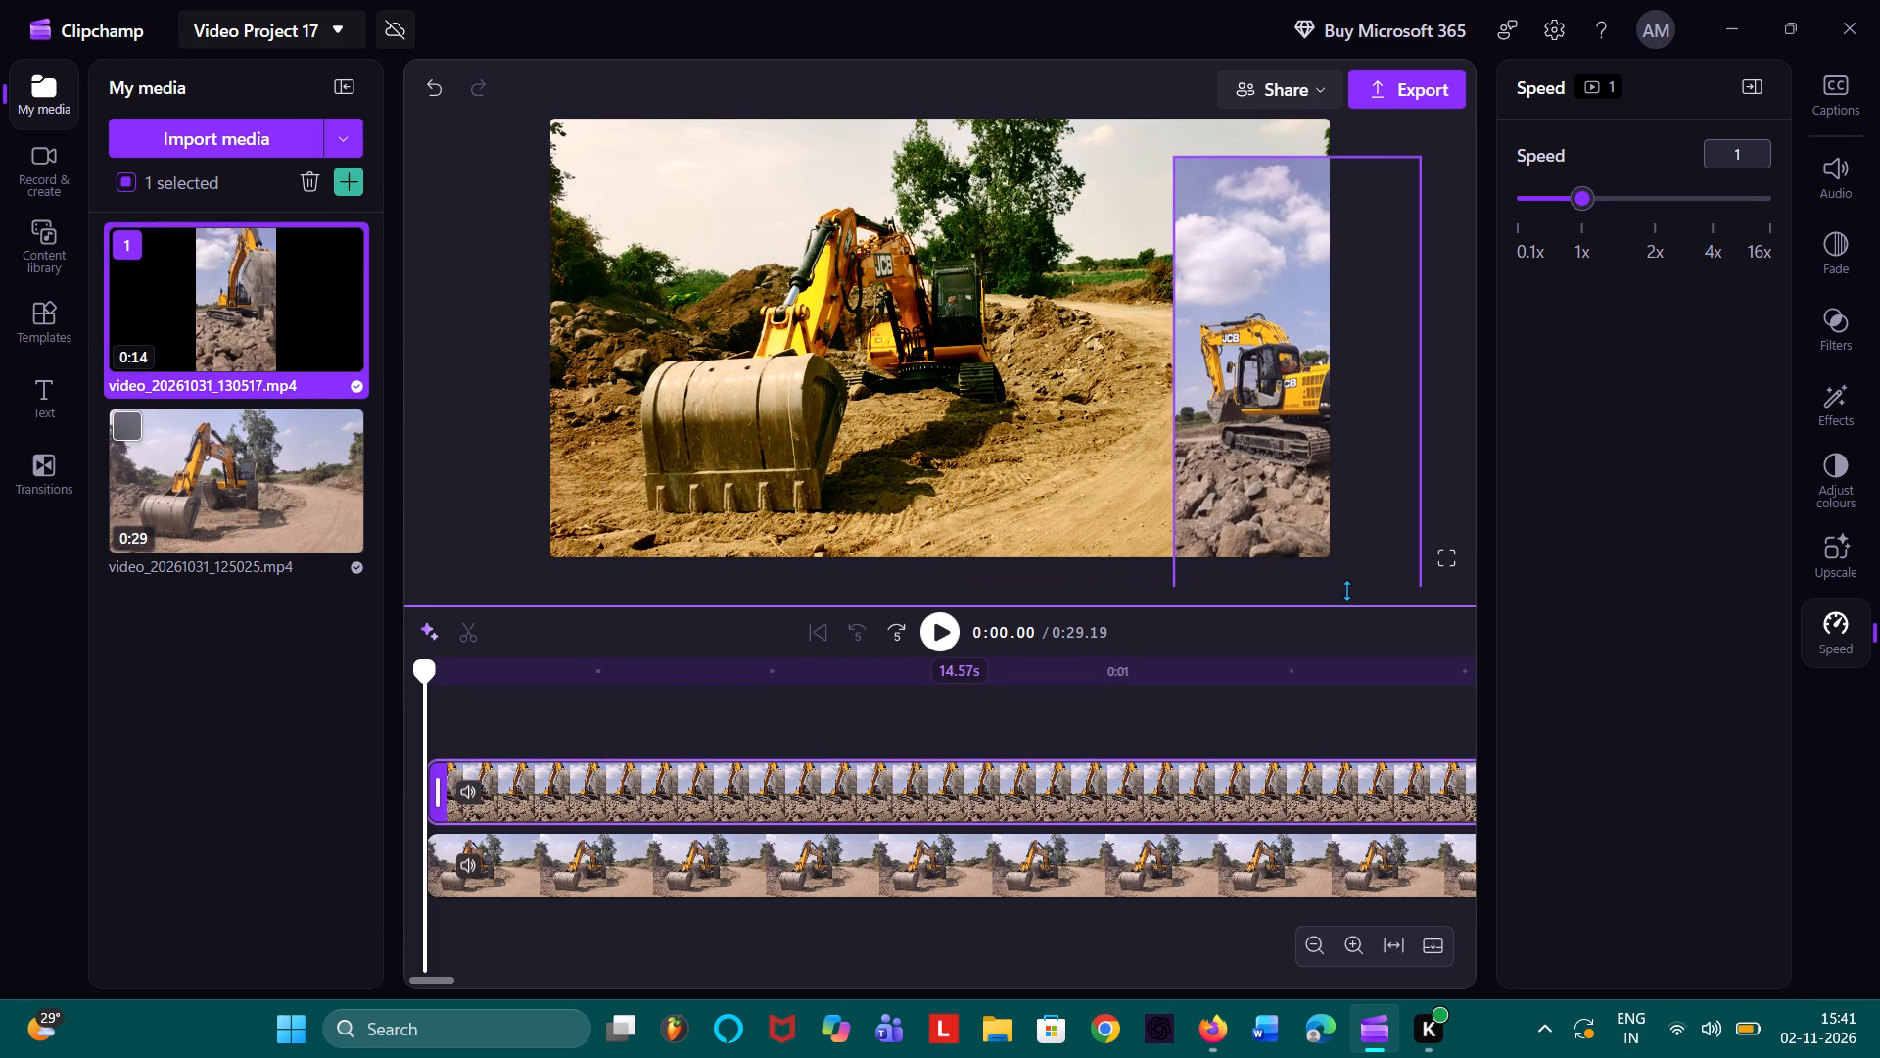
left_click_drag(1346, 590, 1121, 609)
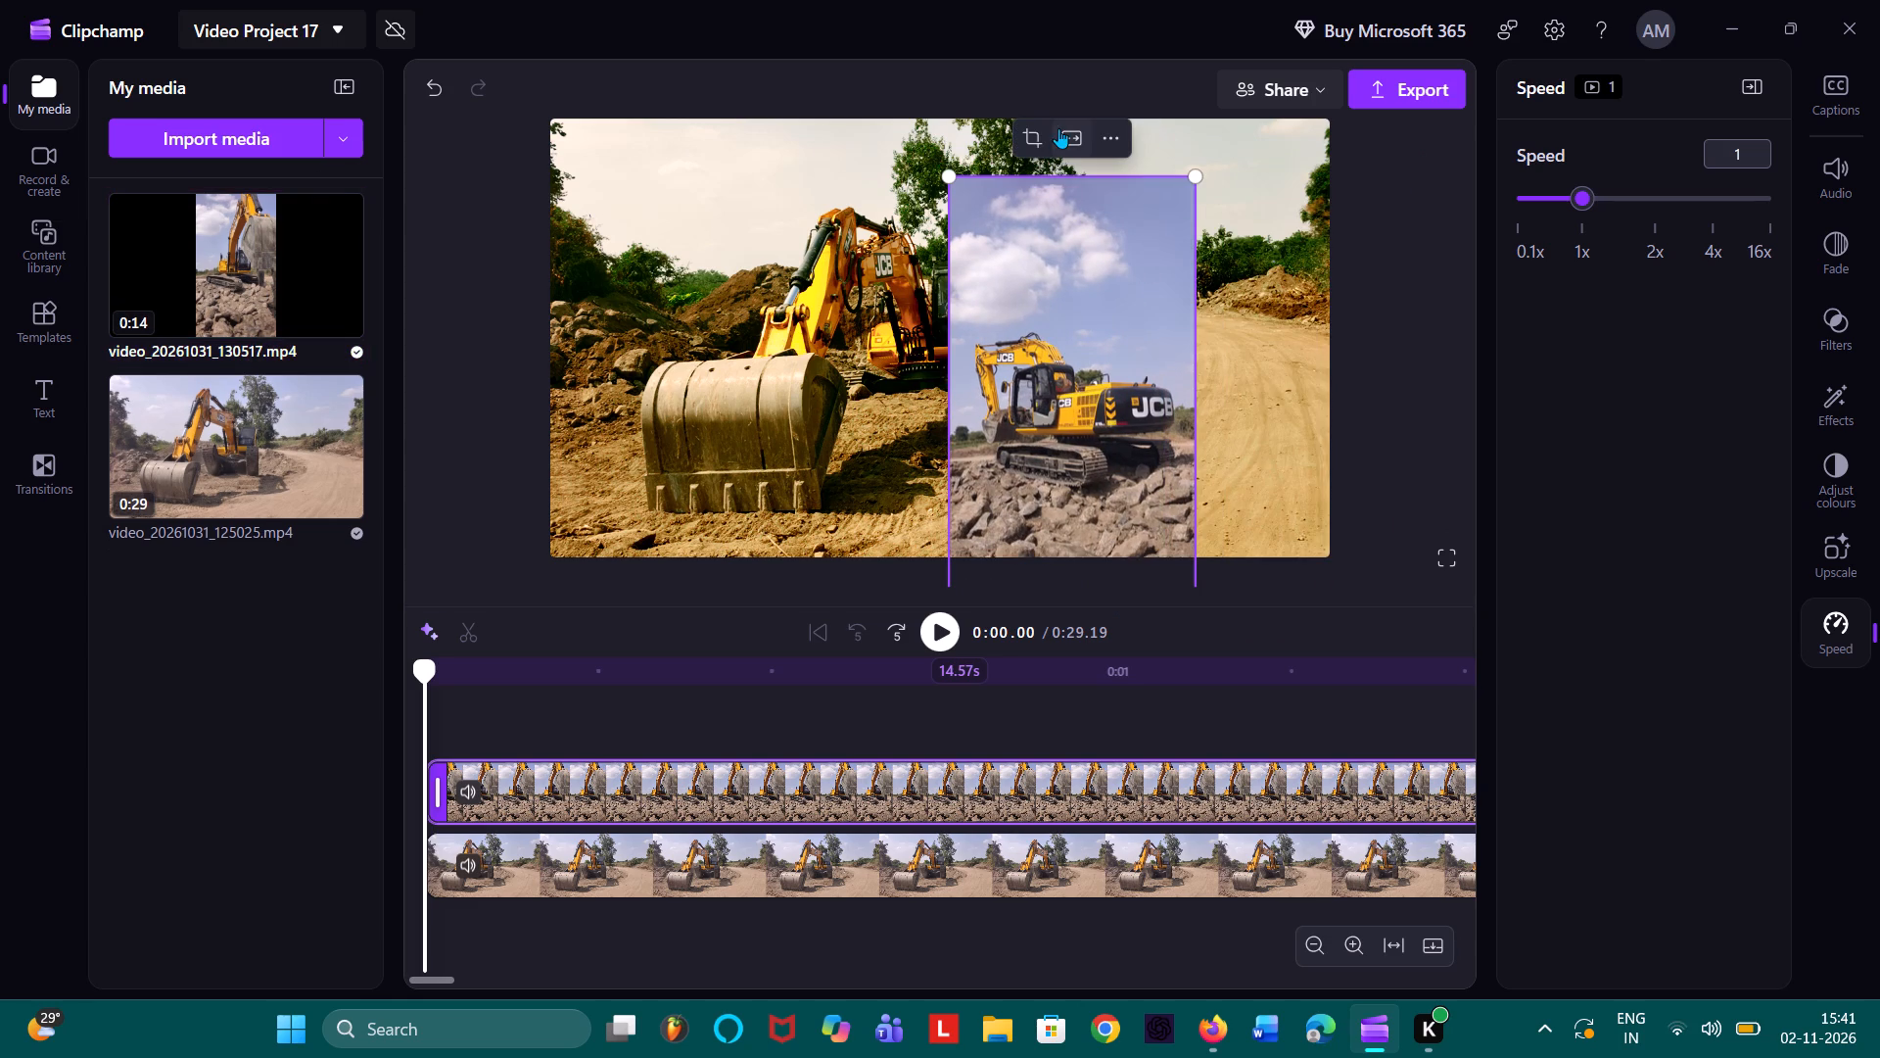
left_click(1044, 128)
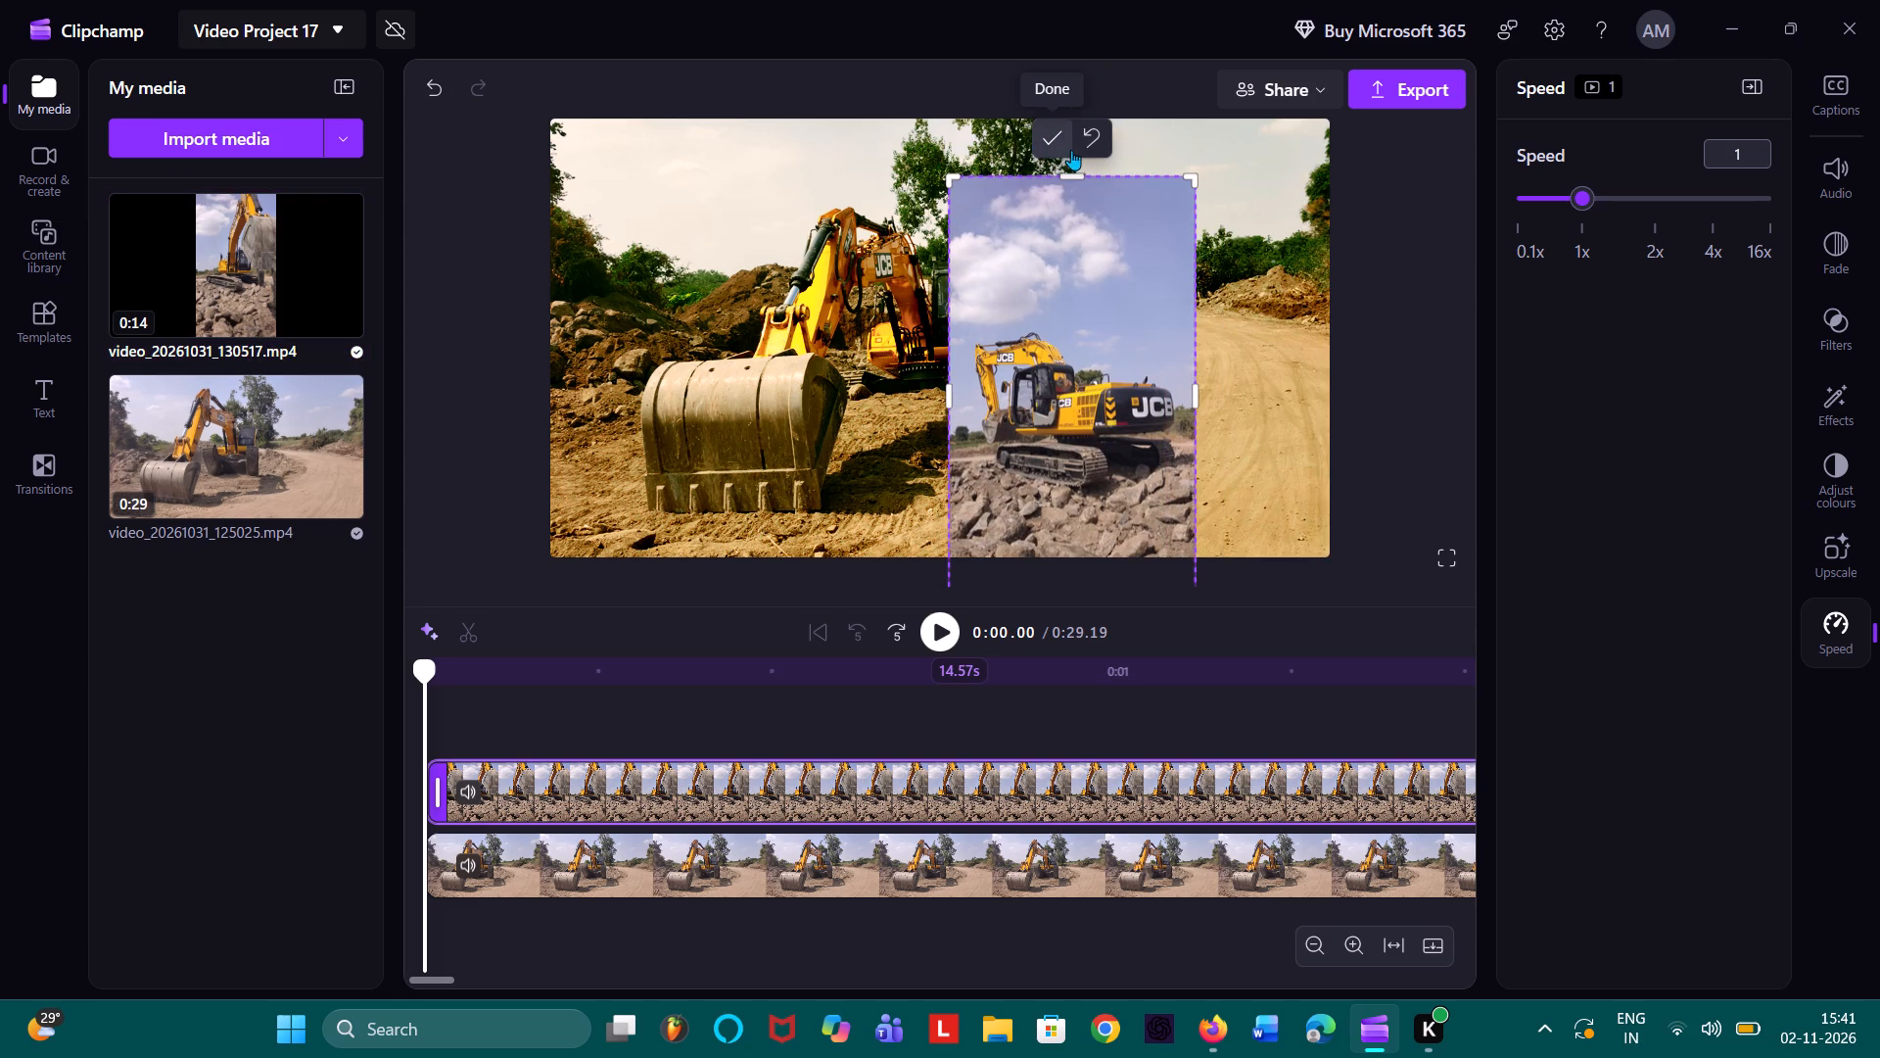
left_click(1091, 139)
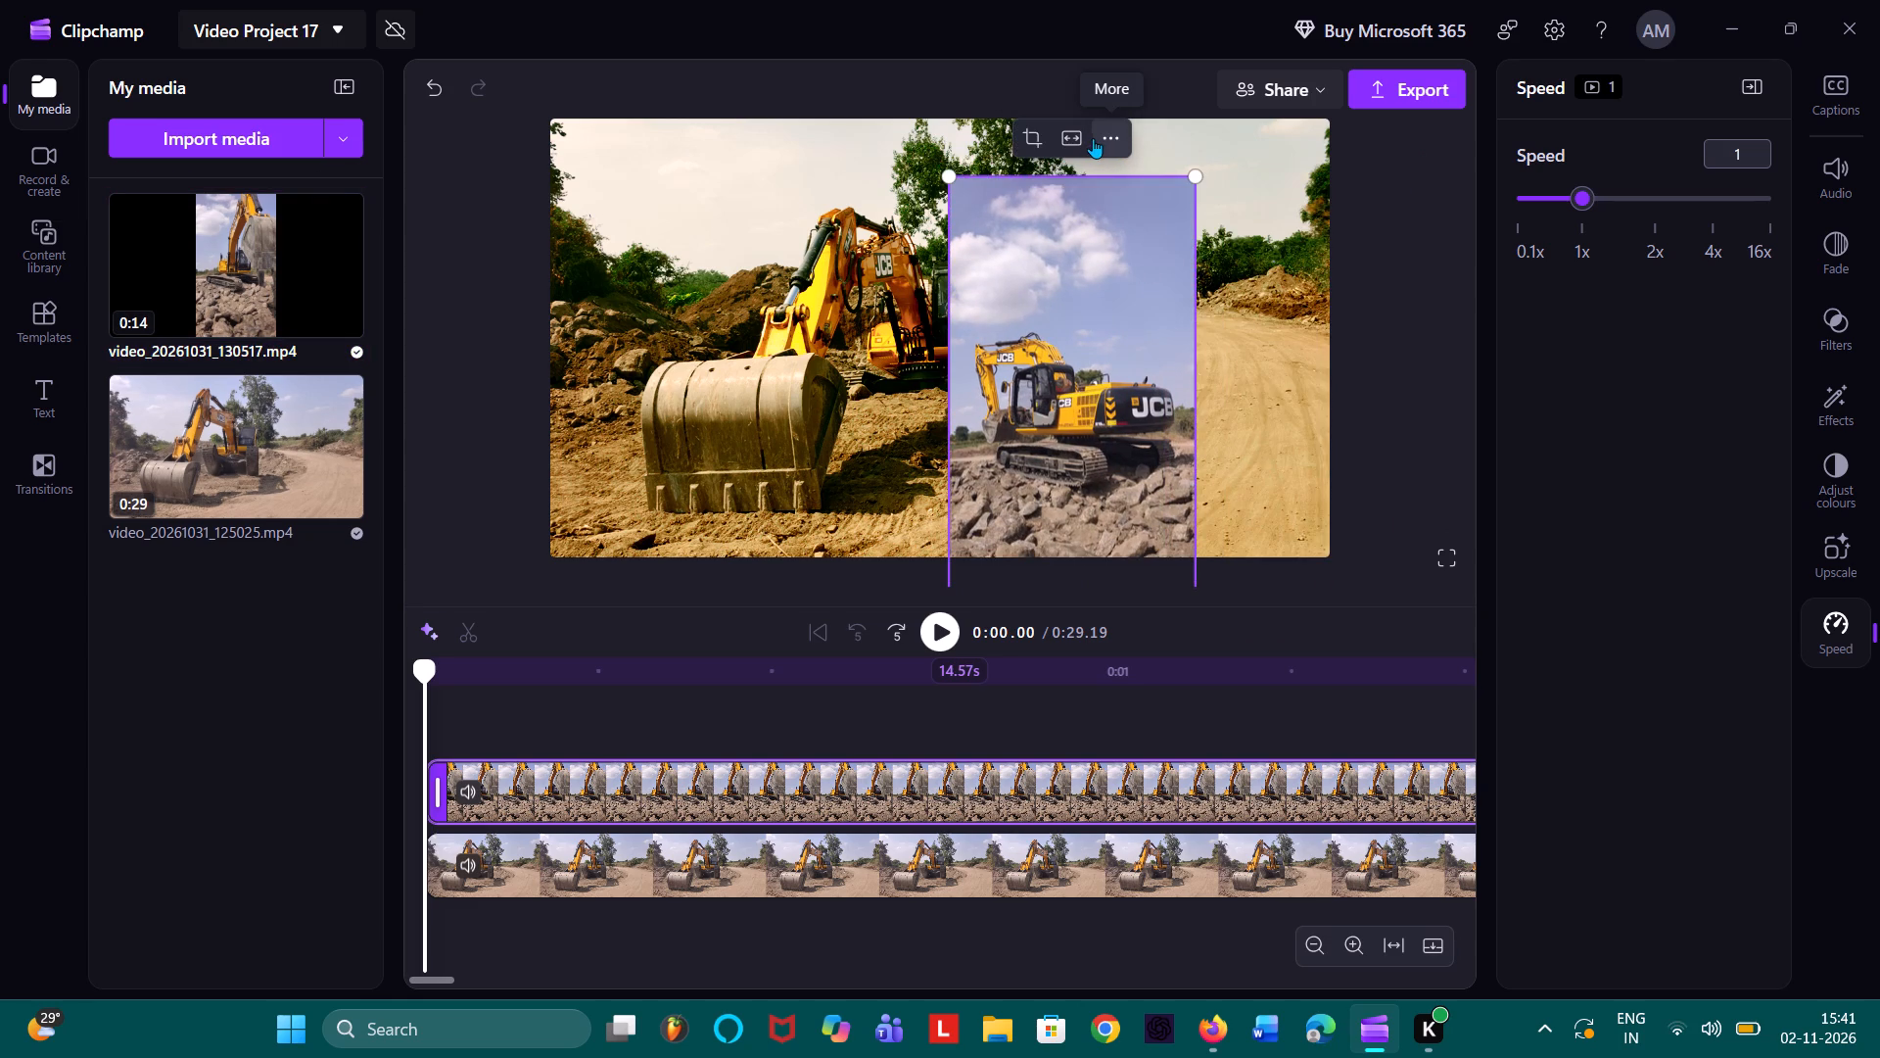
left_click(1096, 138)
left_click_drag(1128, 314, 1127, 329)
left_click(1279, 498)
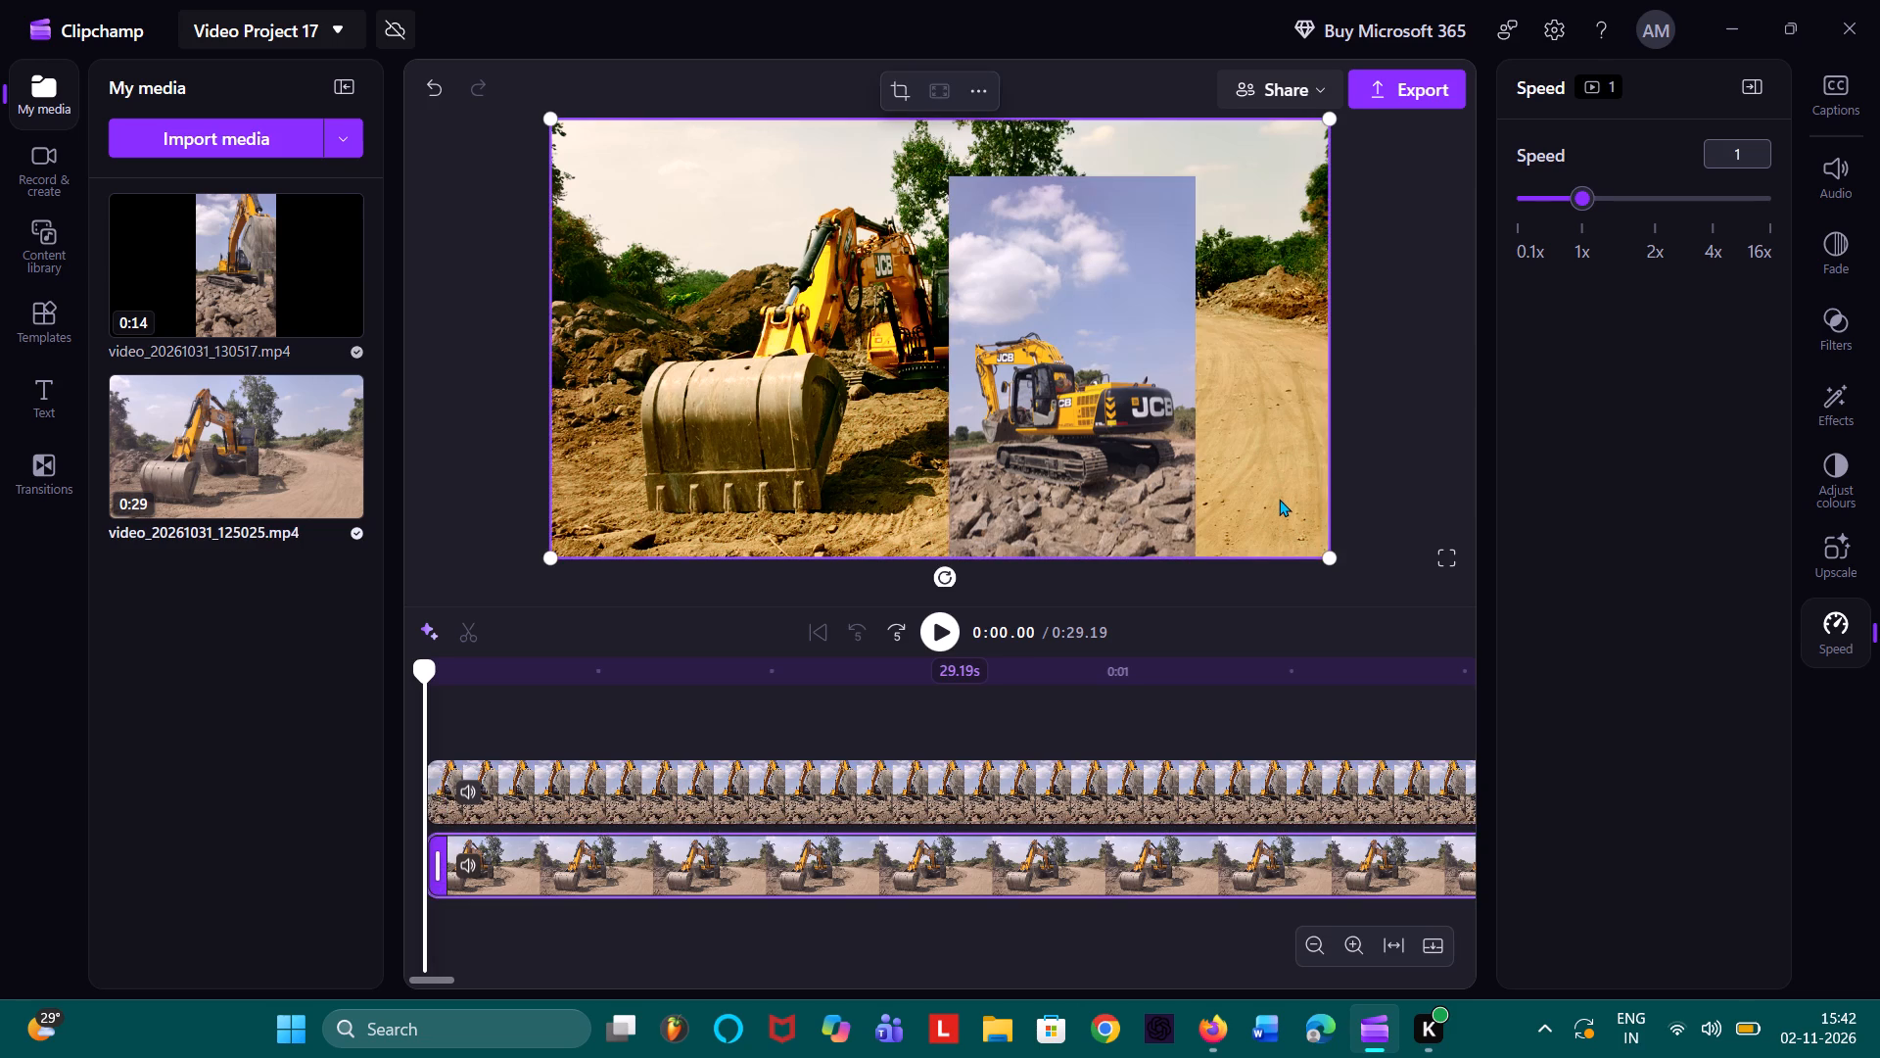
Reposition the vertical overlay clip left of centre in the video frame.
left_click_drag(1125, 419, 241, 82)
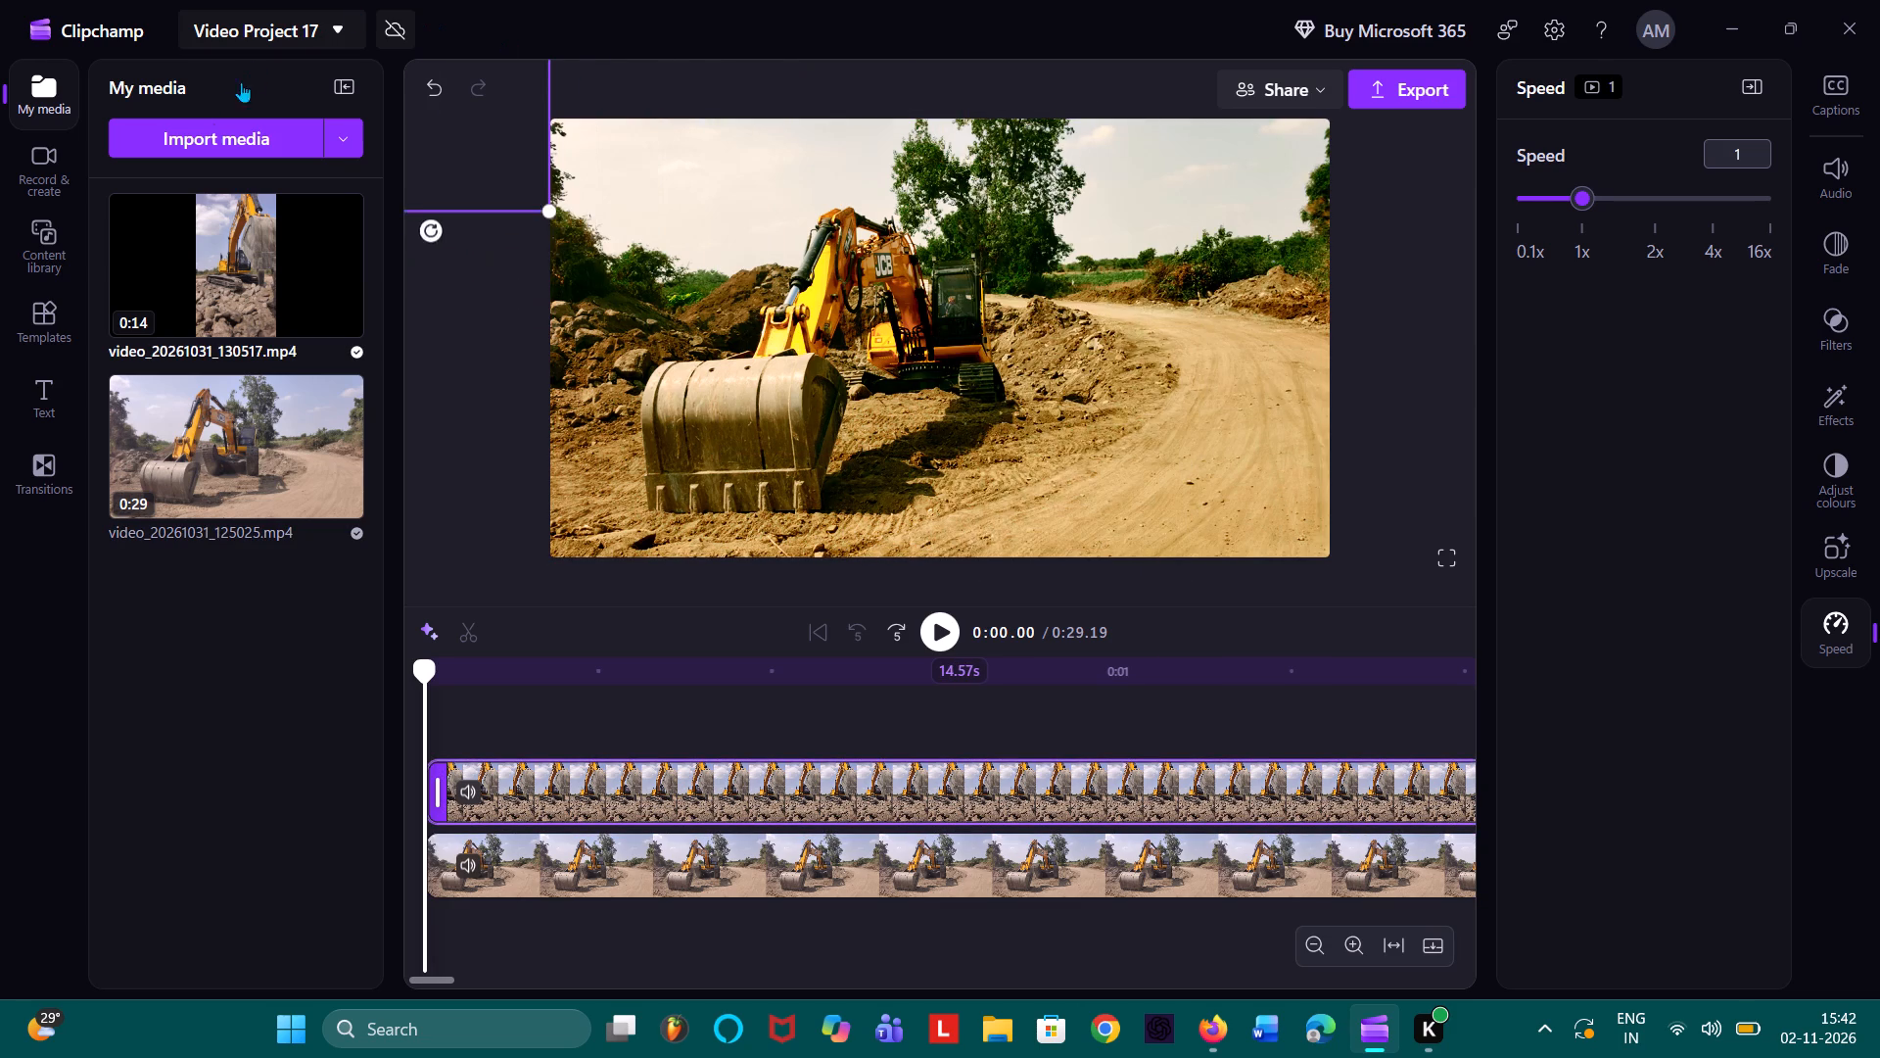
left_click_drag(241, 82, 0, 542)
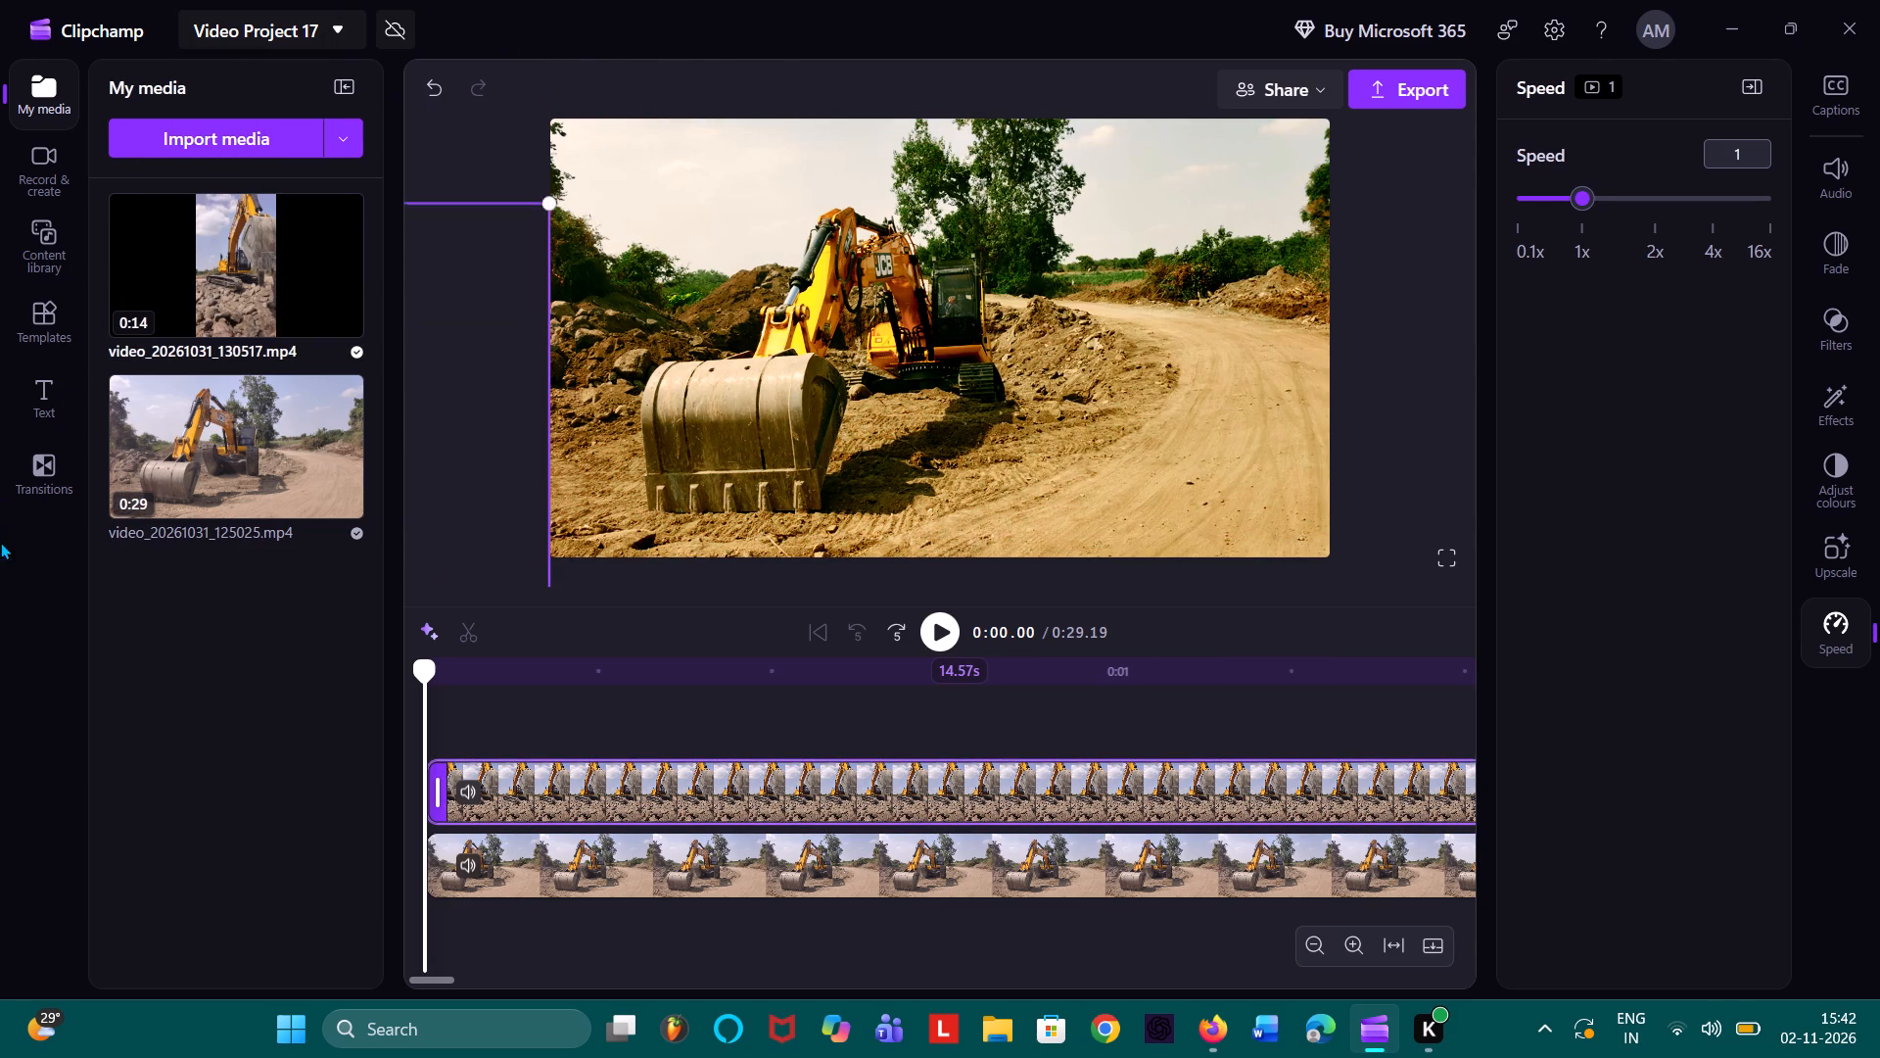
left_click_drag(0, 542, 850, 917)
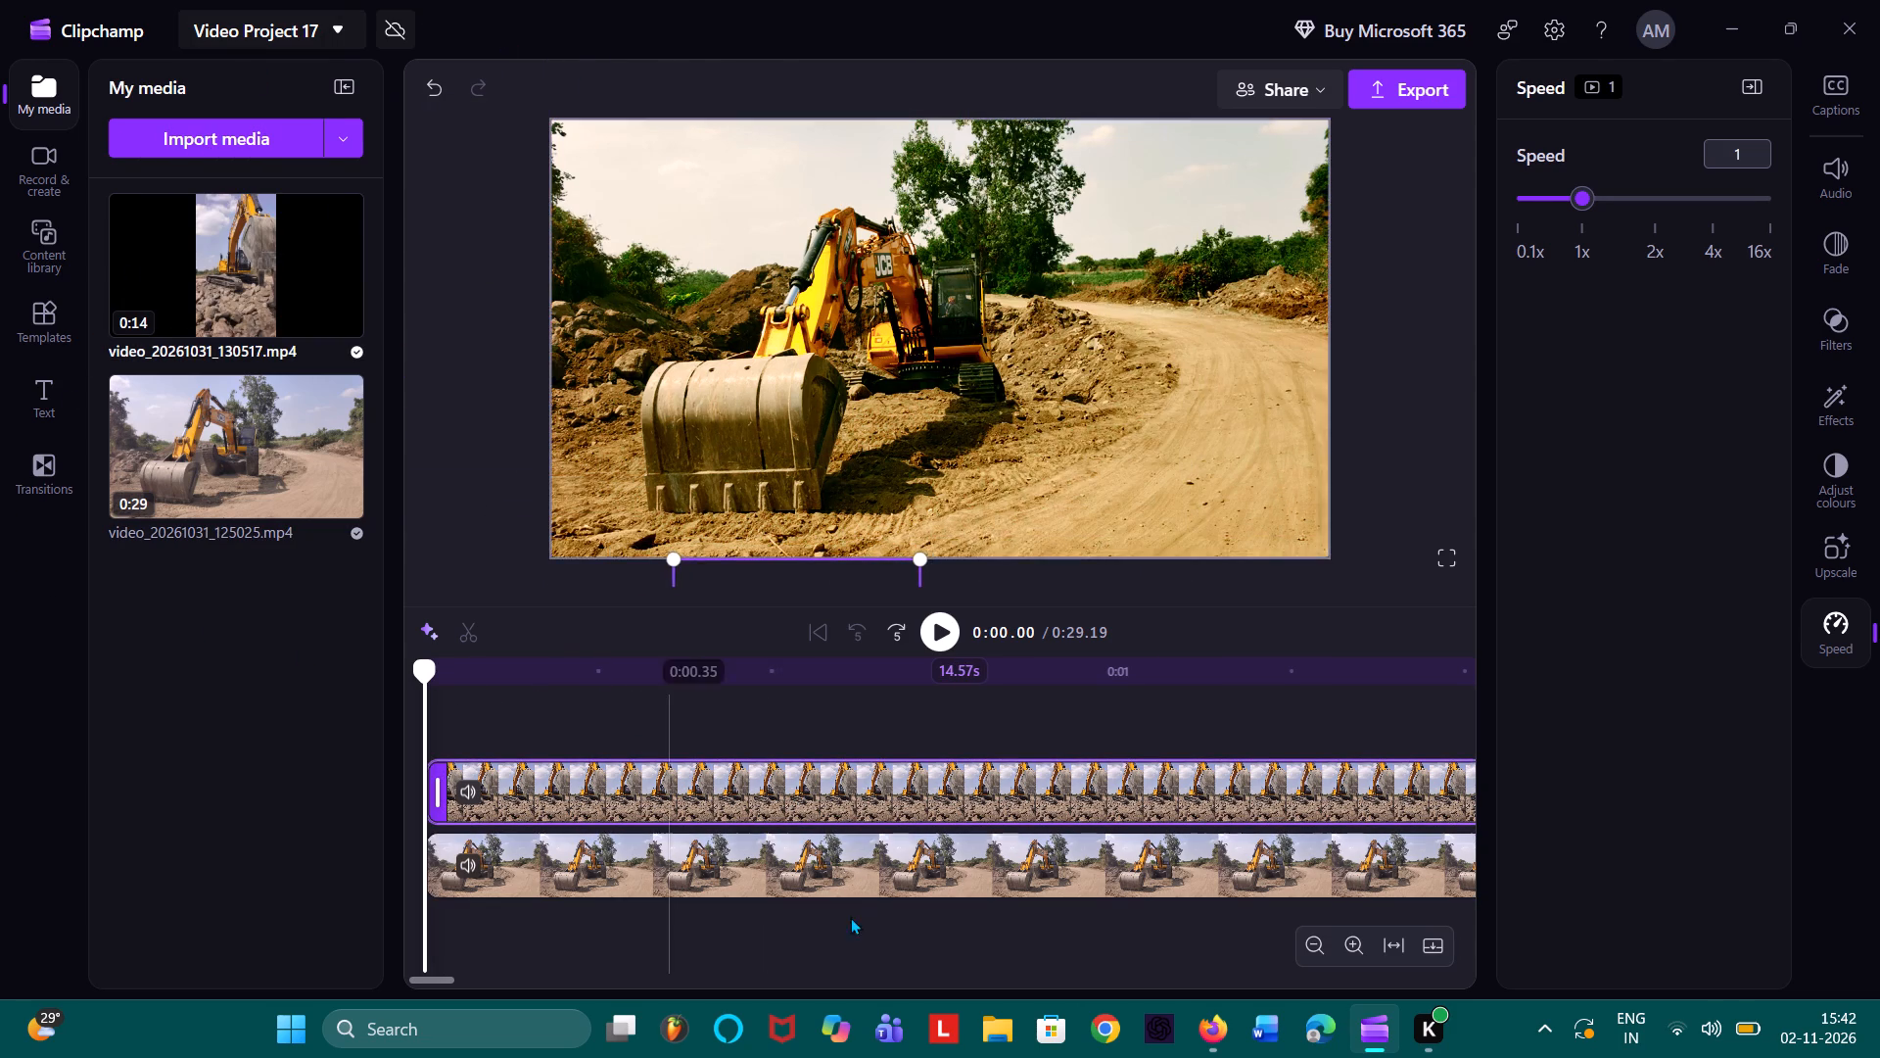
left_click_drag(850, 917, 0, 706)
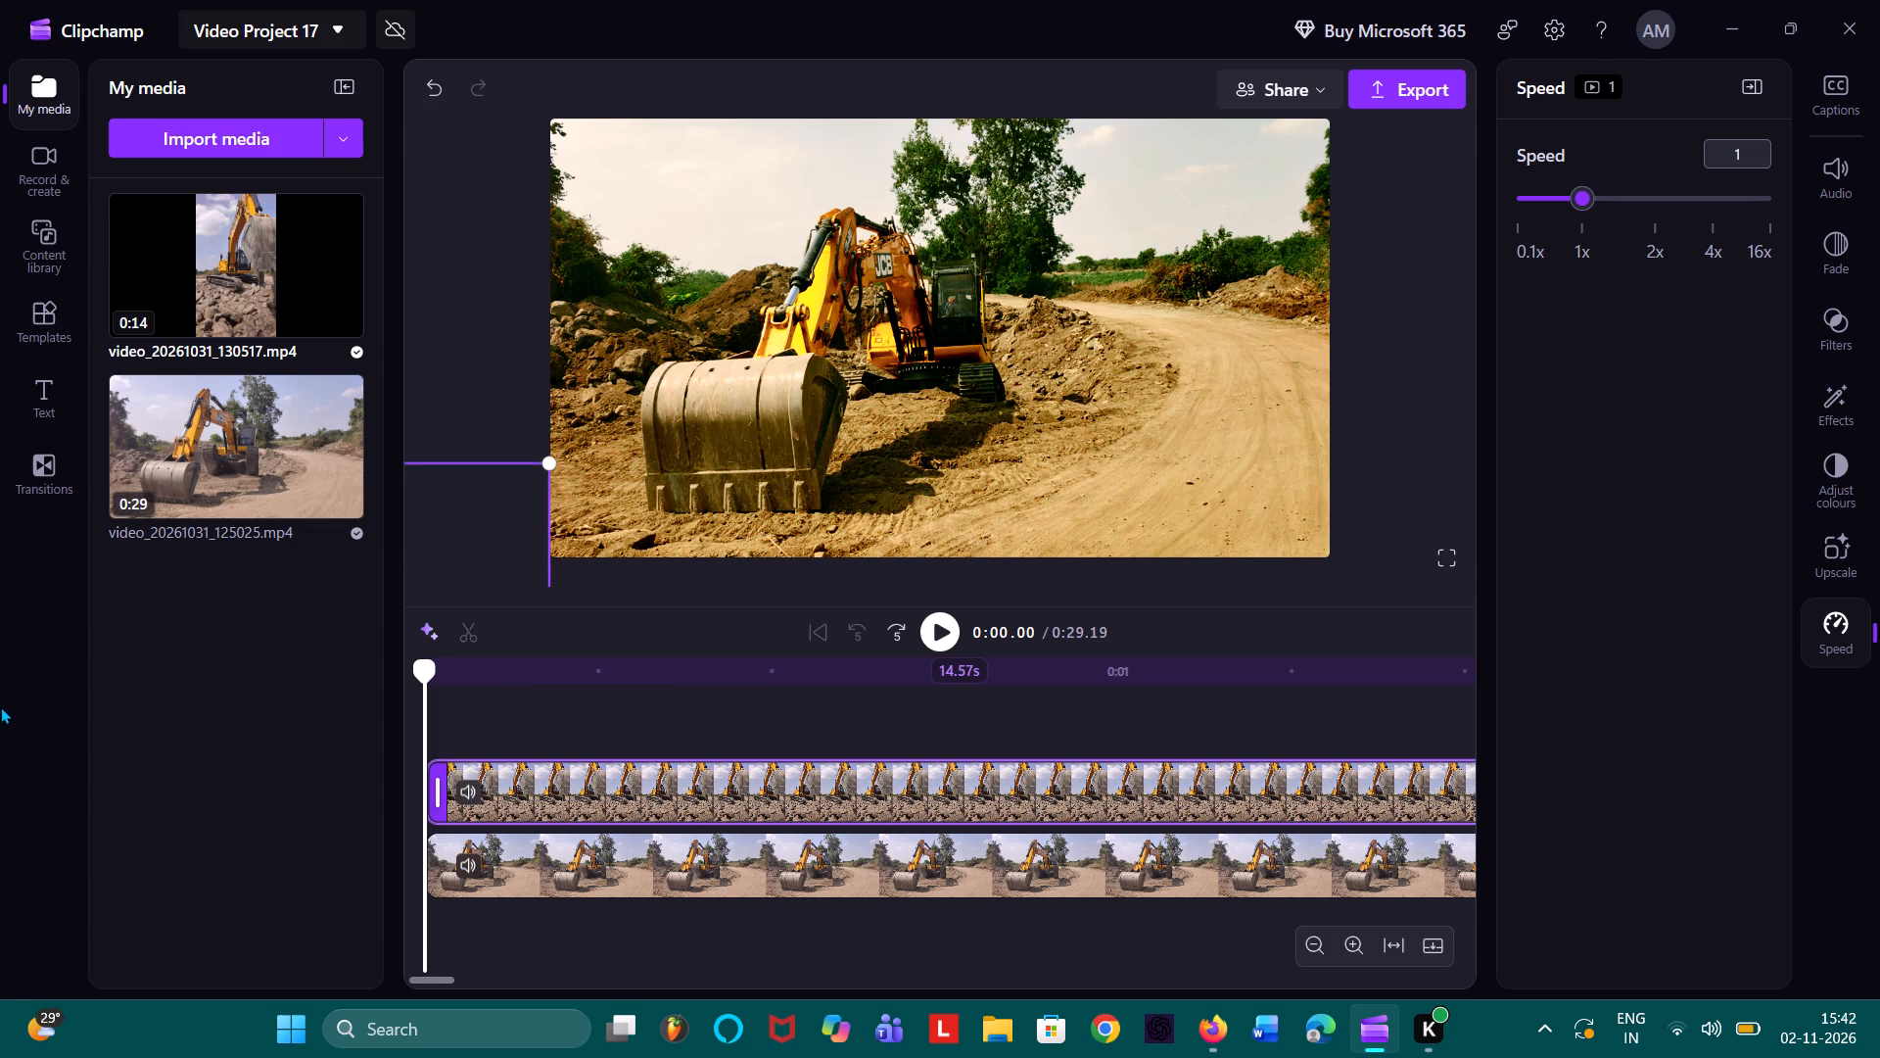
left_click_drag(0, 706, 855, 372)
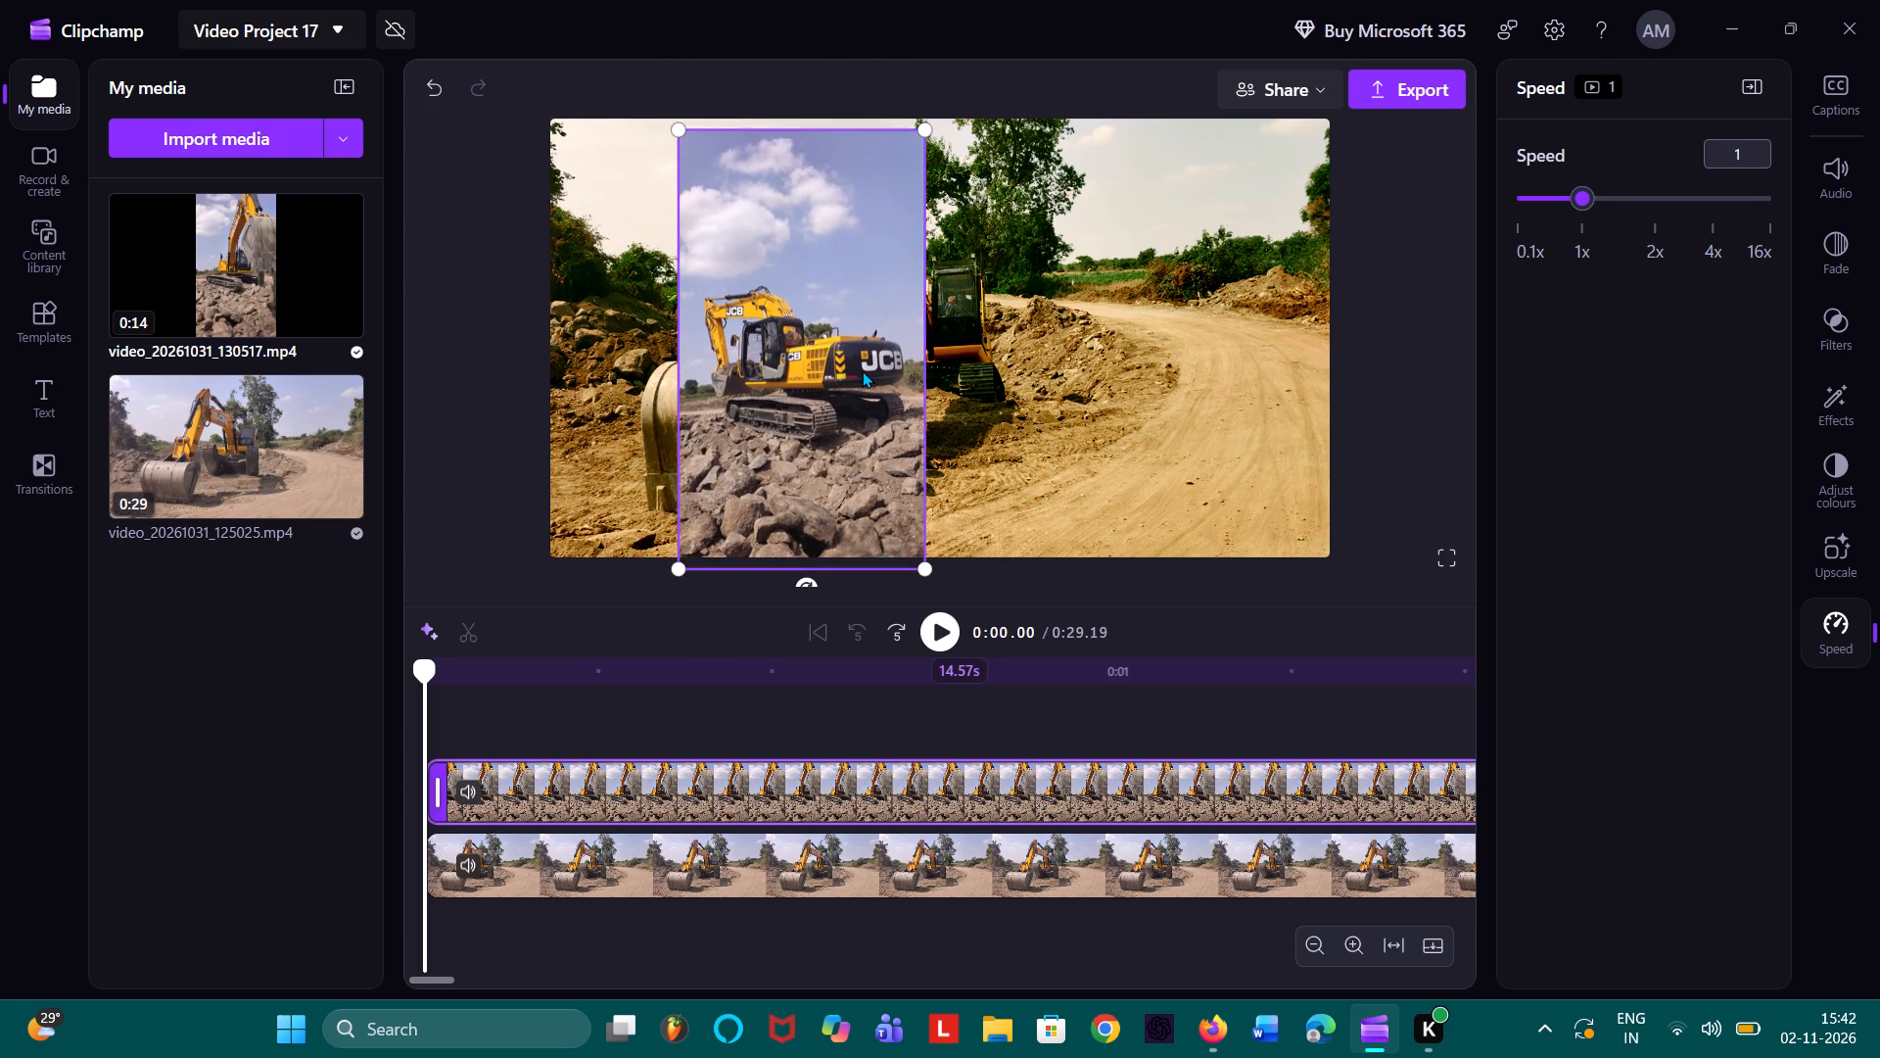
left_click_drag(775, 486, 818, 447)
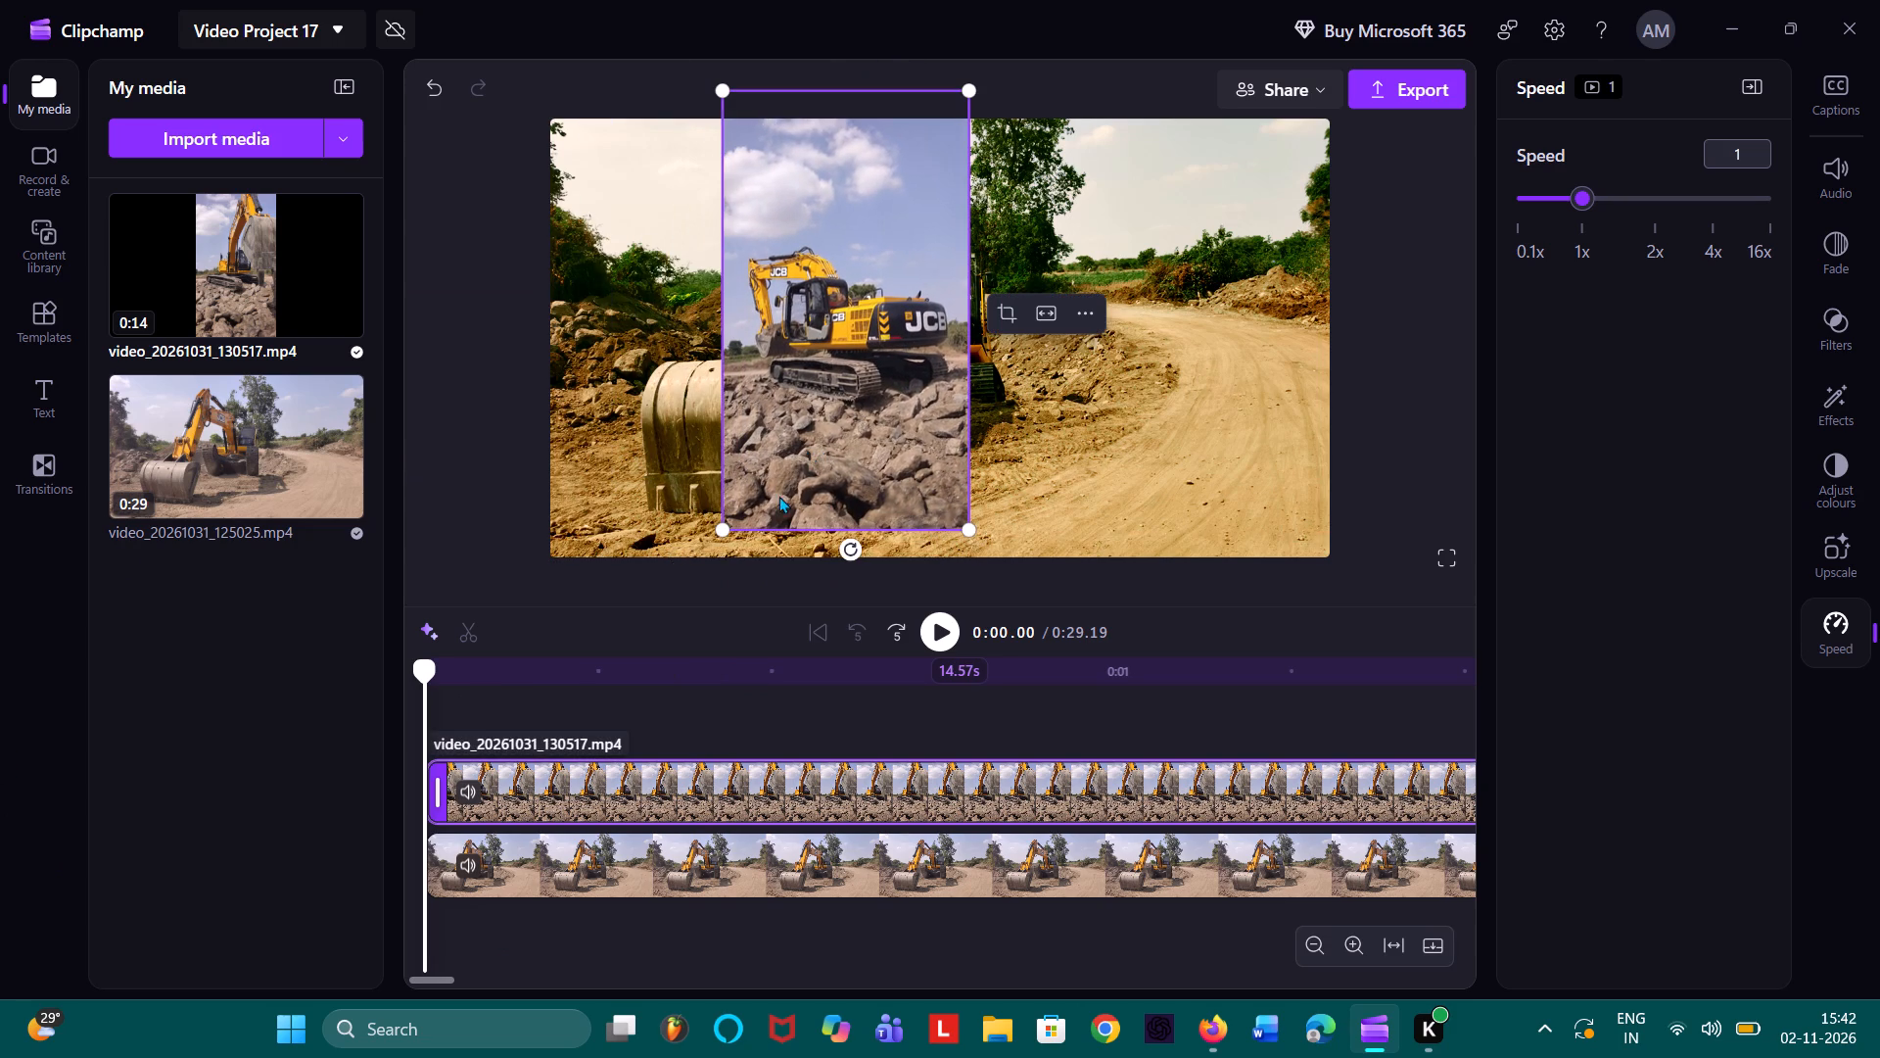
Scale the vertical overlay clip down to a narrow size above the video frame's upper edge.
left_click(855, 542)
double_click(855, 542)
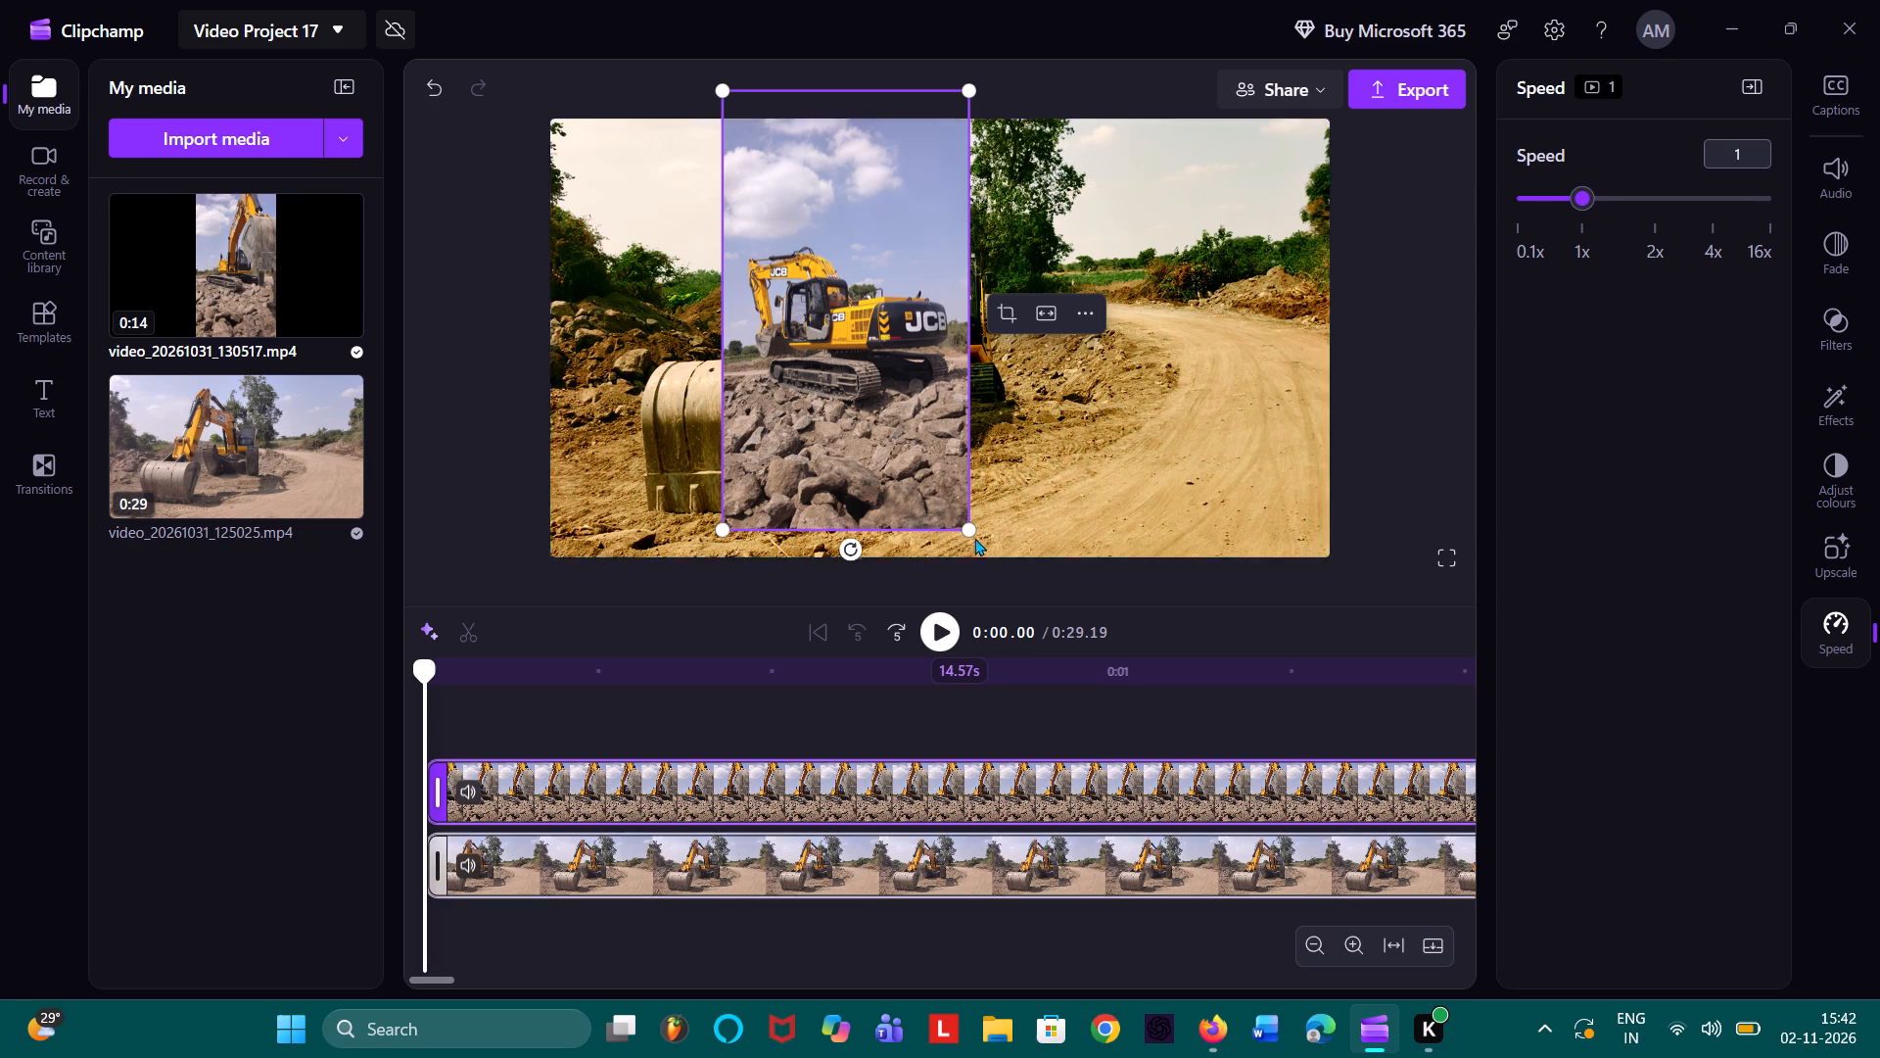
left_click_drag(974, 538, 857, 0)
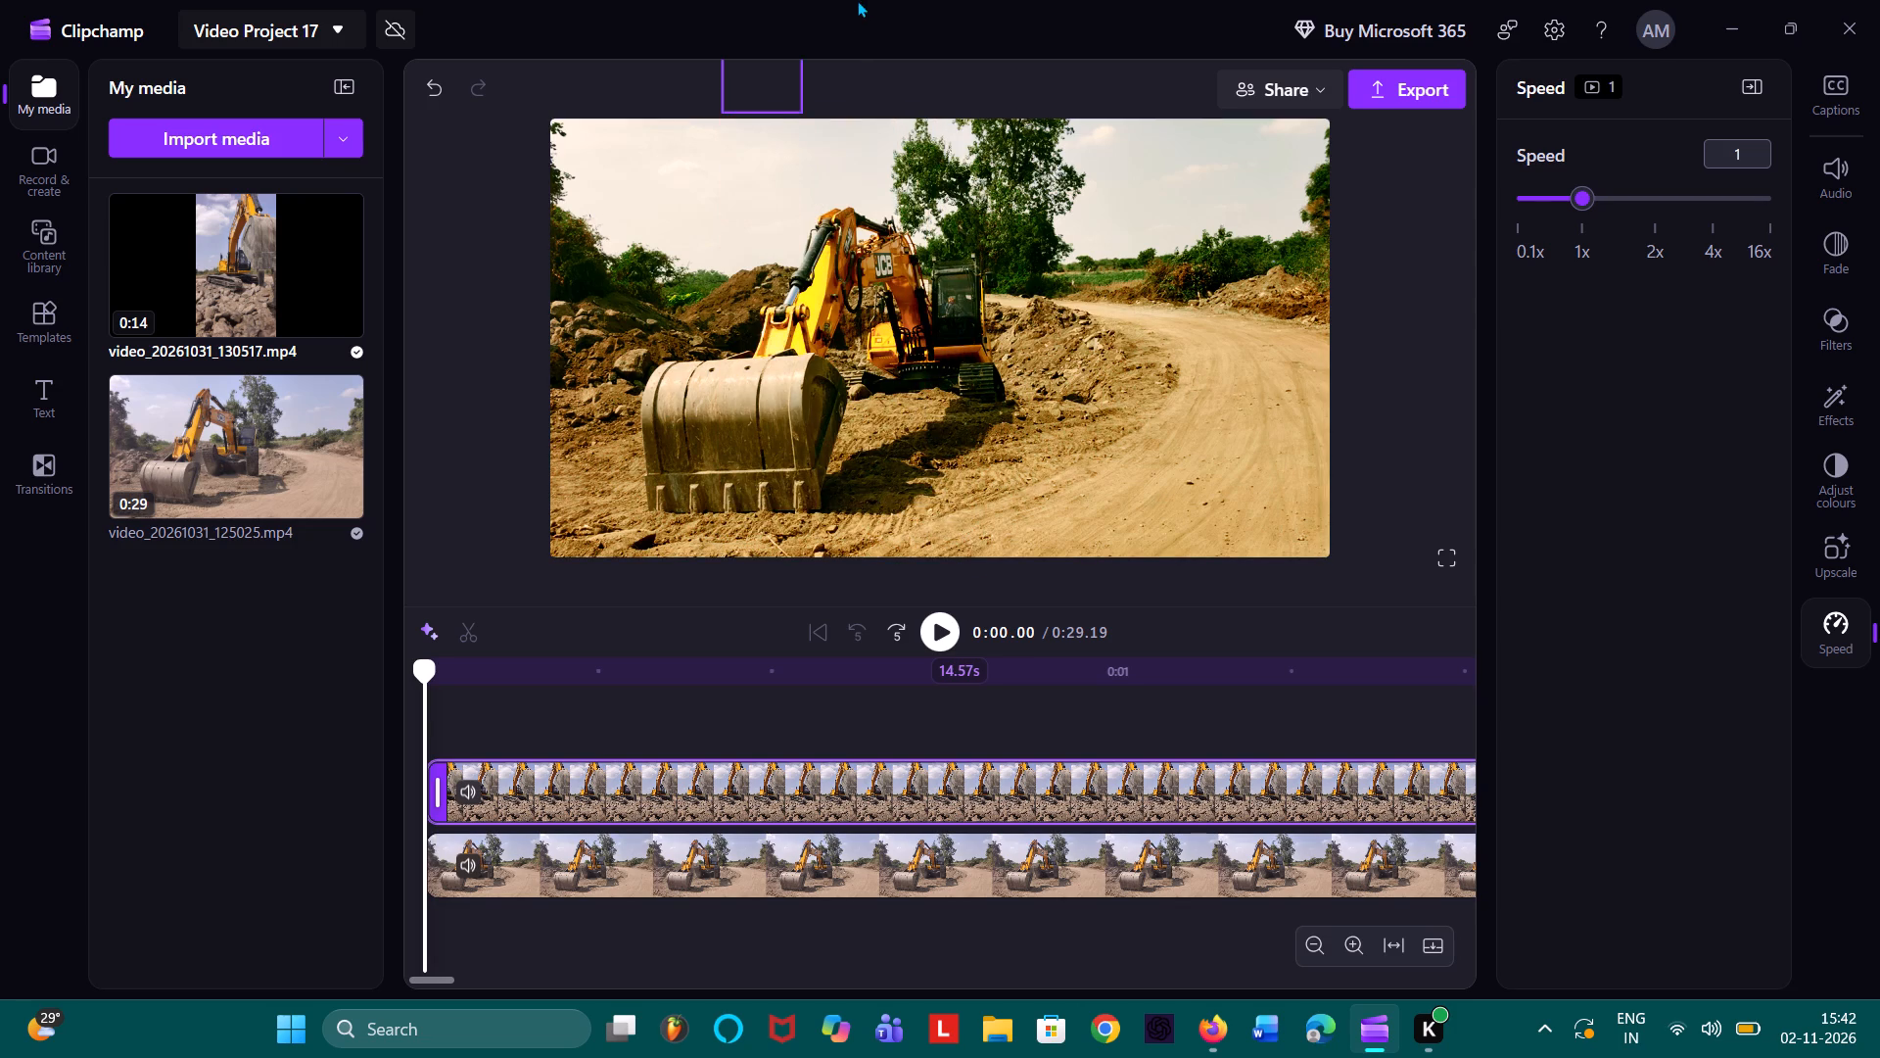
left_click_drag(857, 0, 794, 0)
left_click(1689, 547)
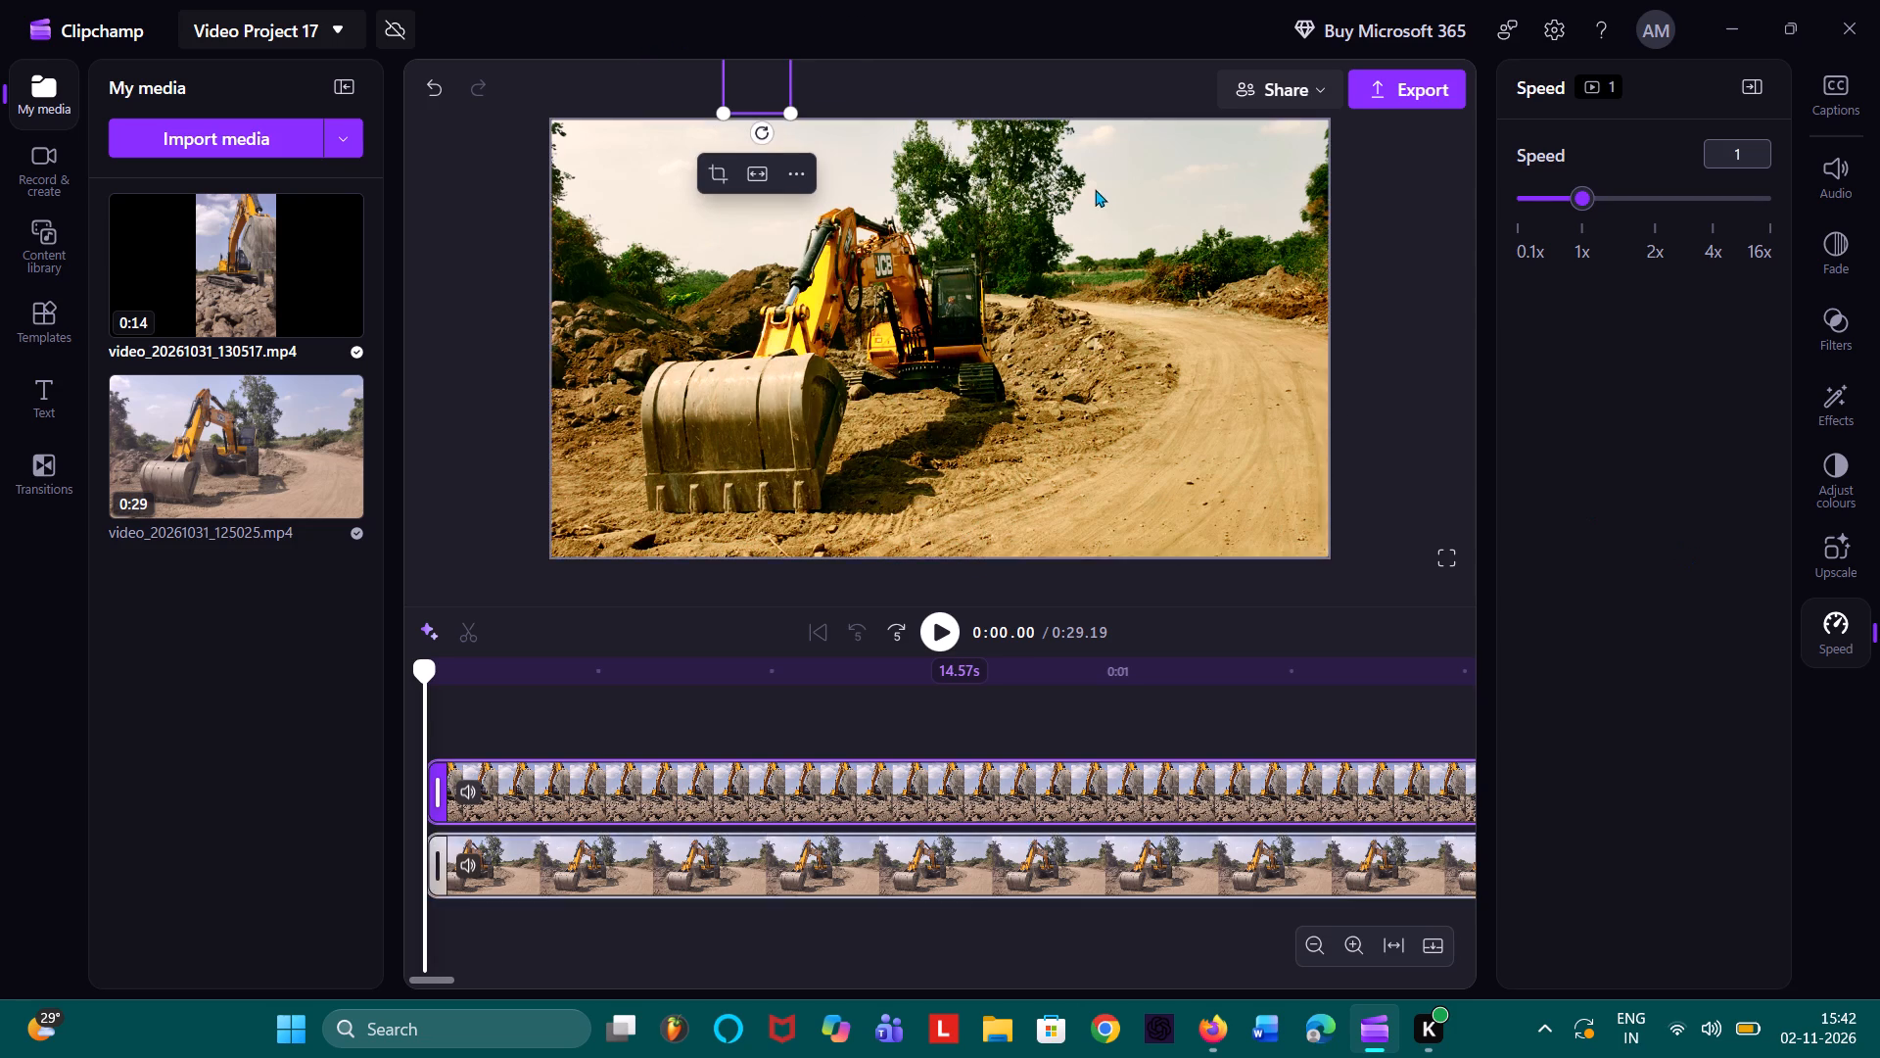
Fit the vertical overlay clip to the video frame.
left_click(769, 168)
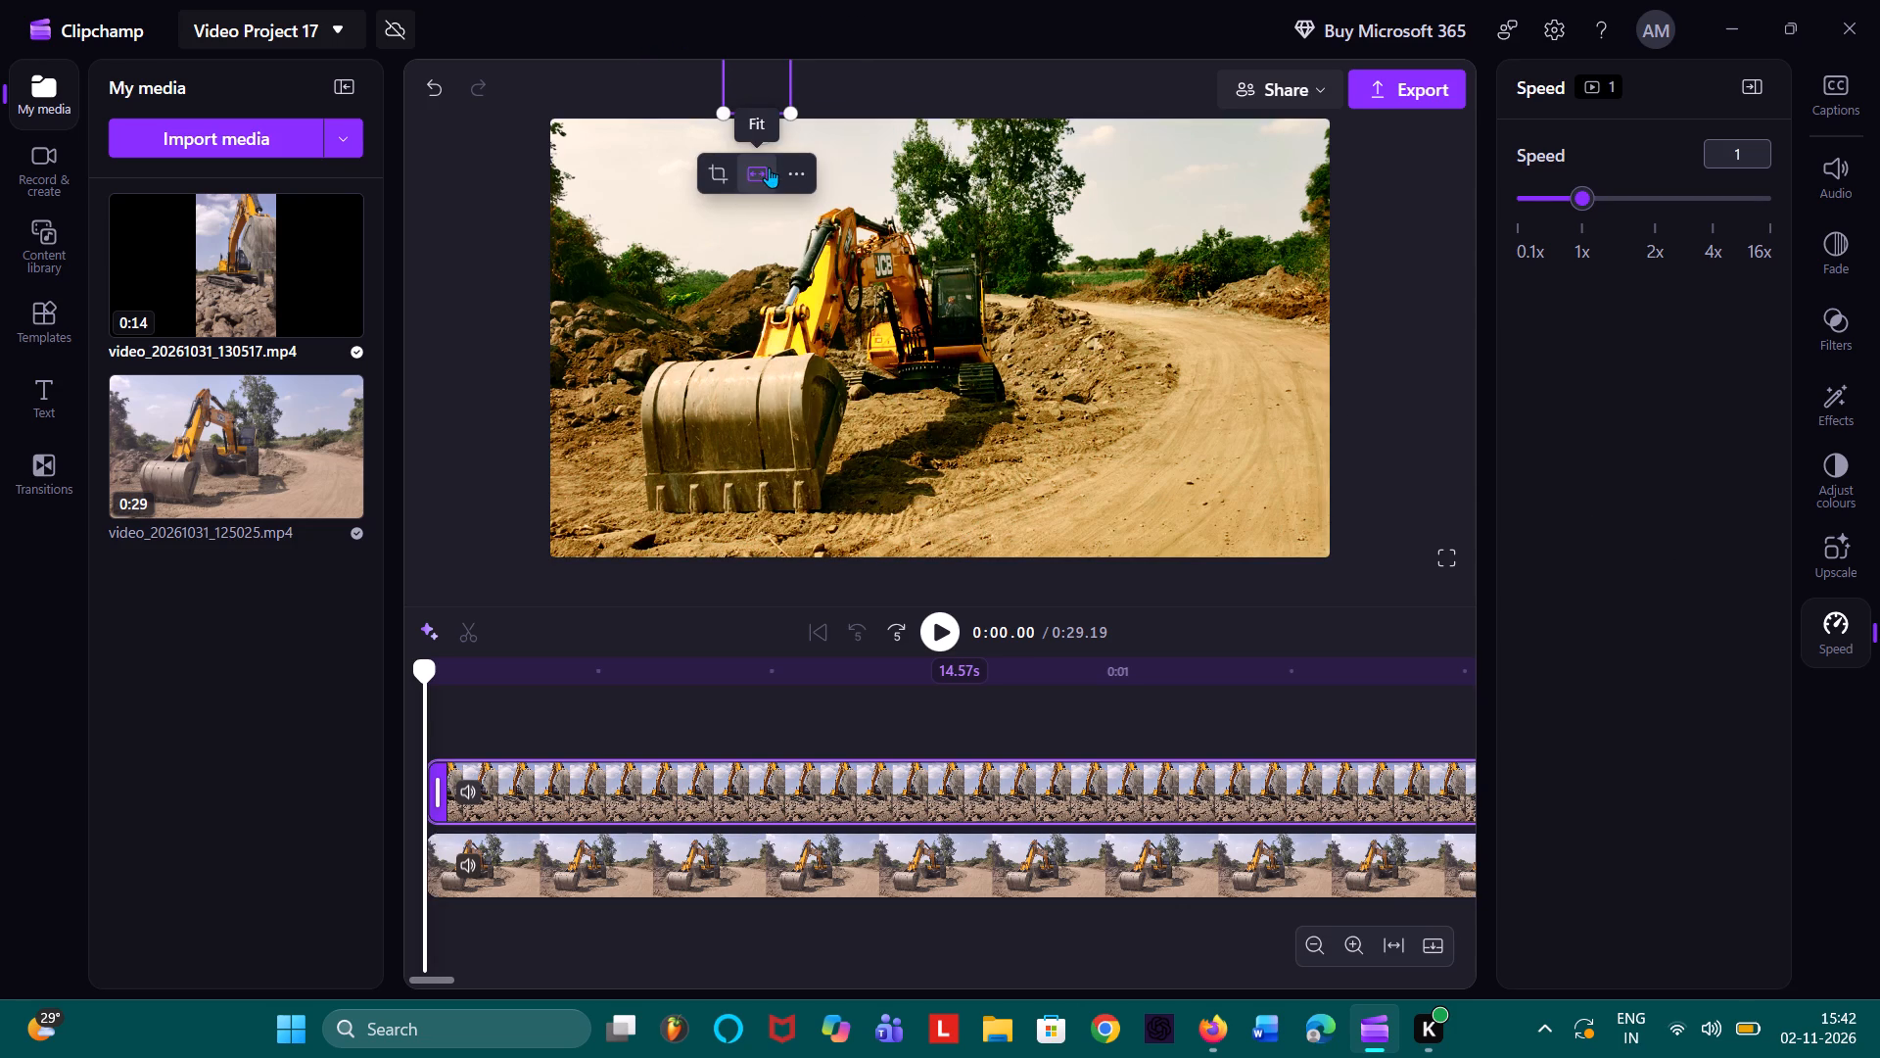
left_click(989, 79)
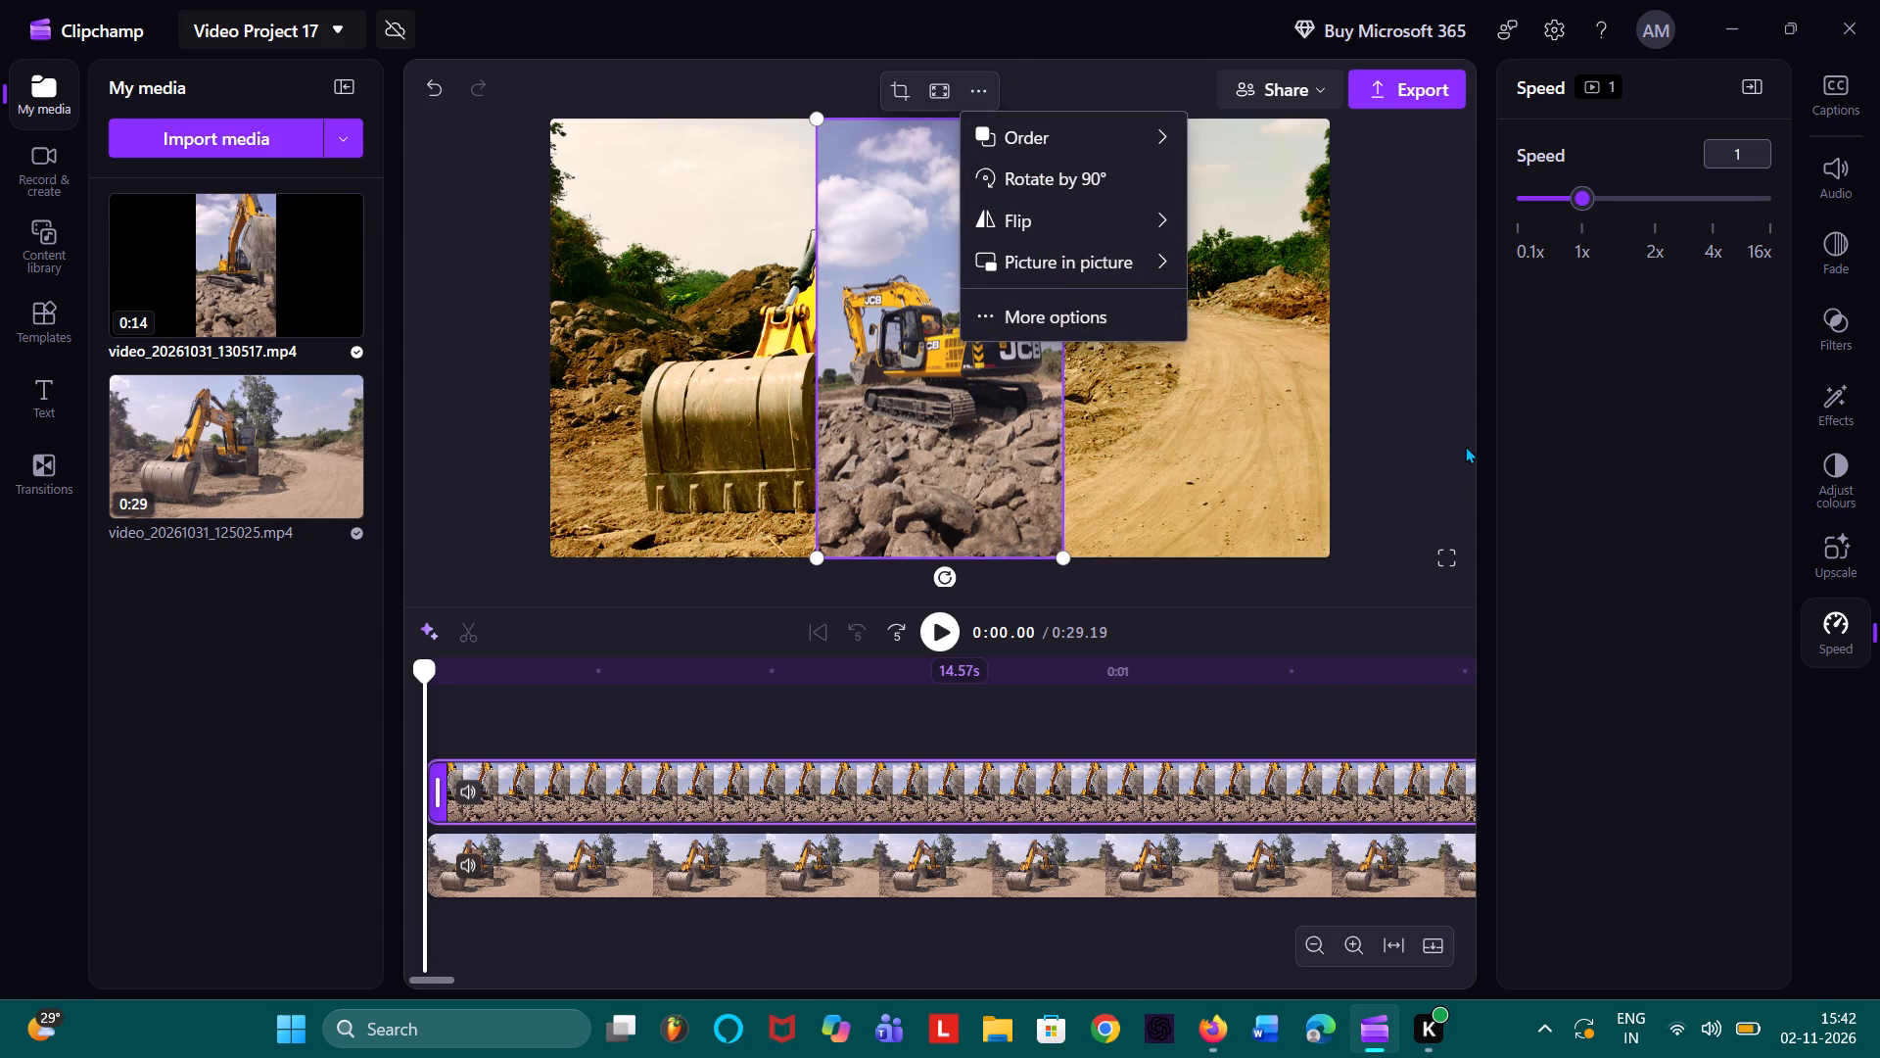
left_click(1604, 552)
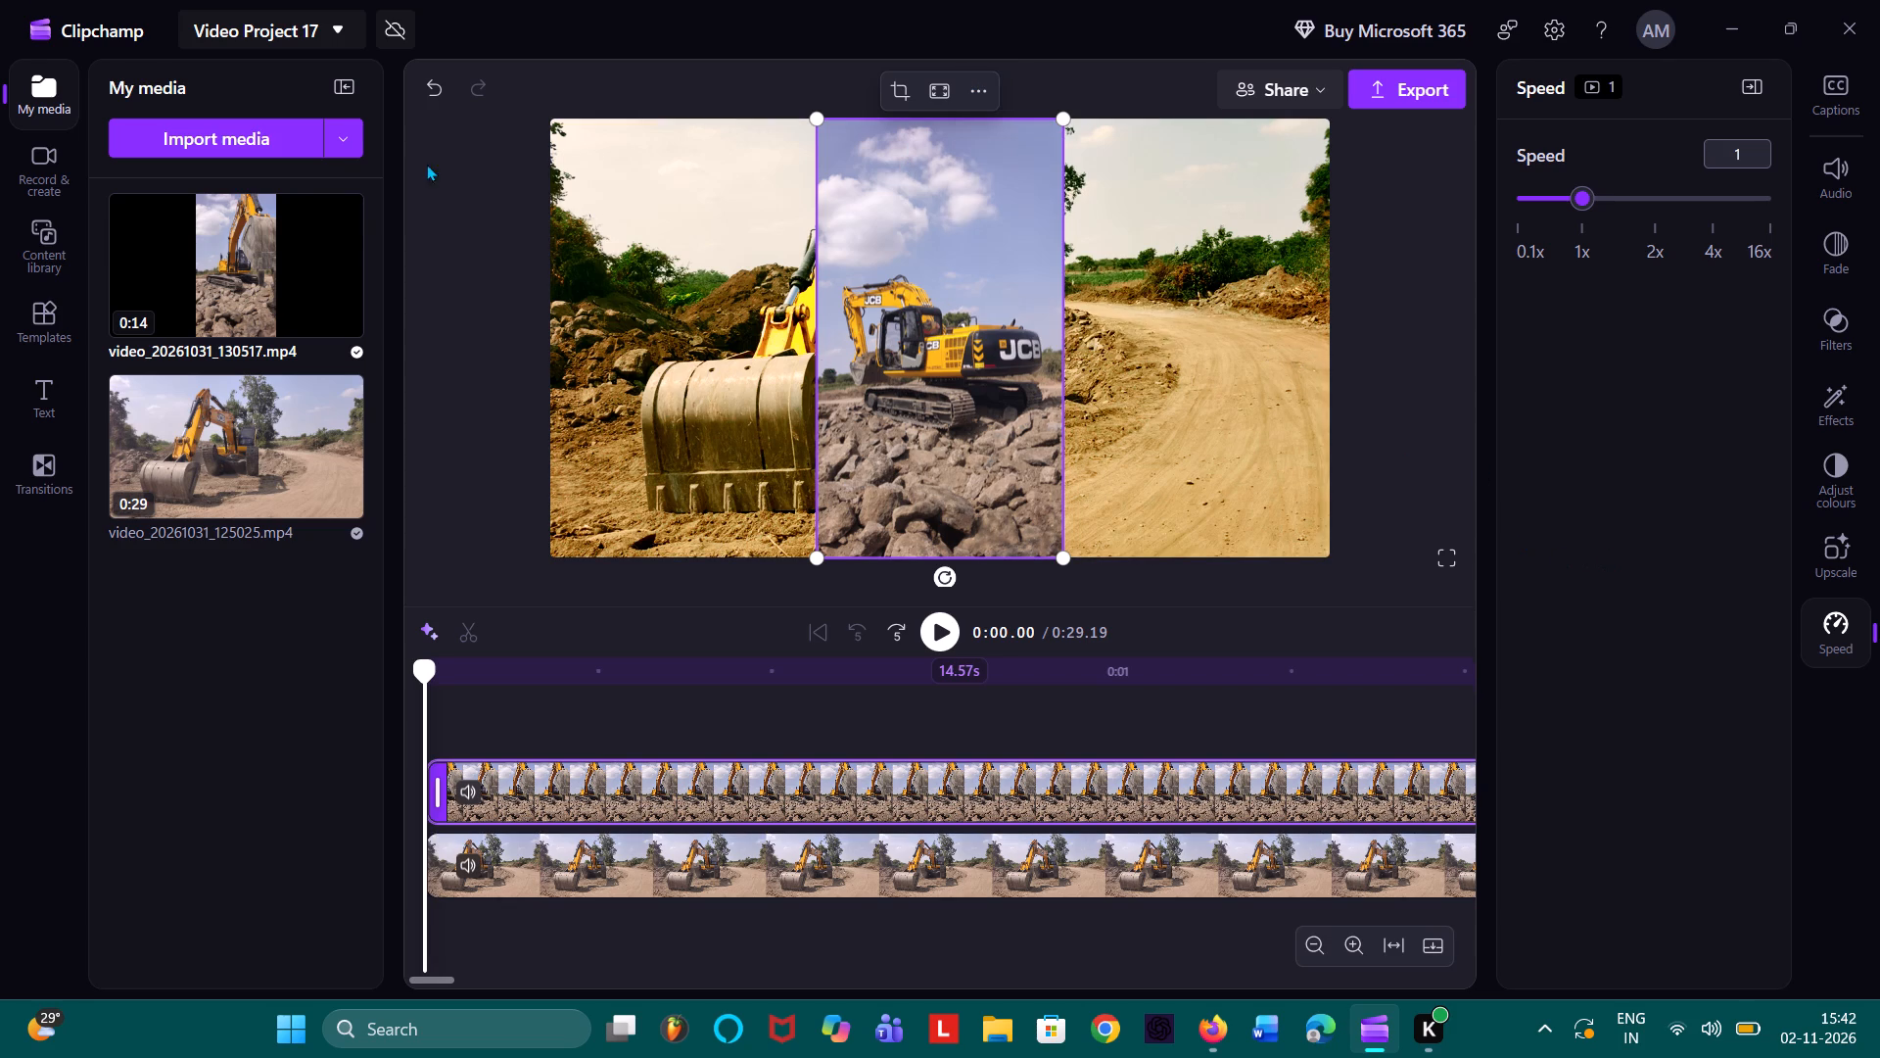
Add two more copies of video_20261031_130517.mp4 at the start of the timeline, each on its own new track.
left_click(213, 212)
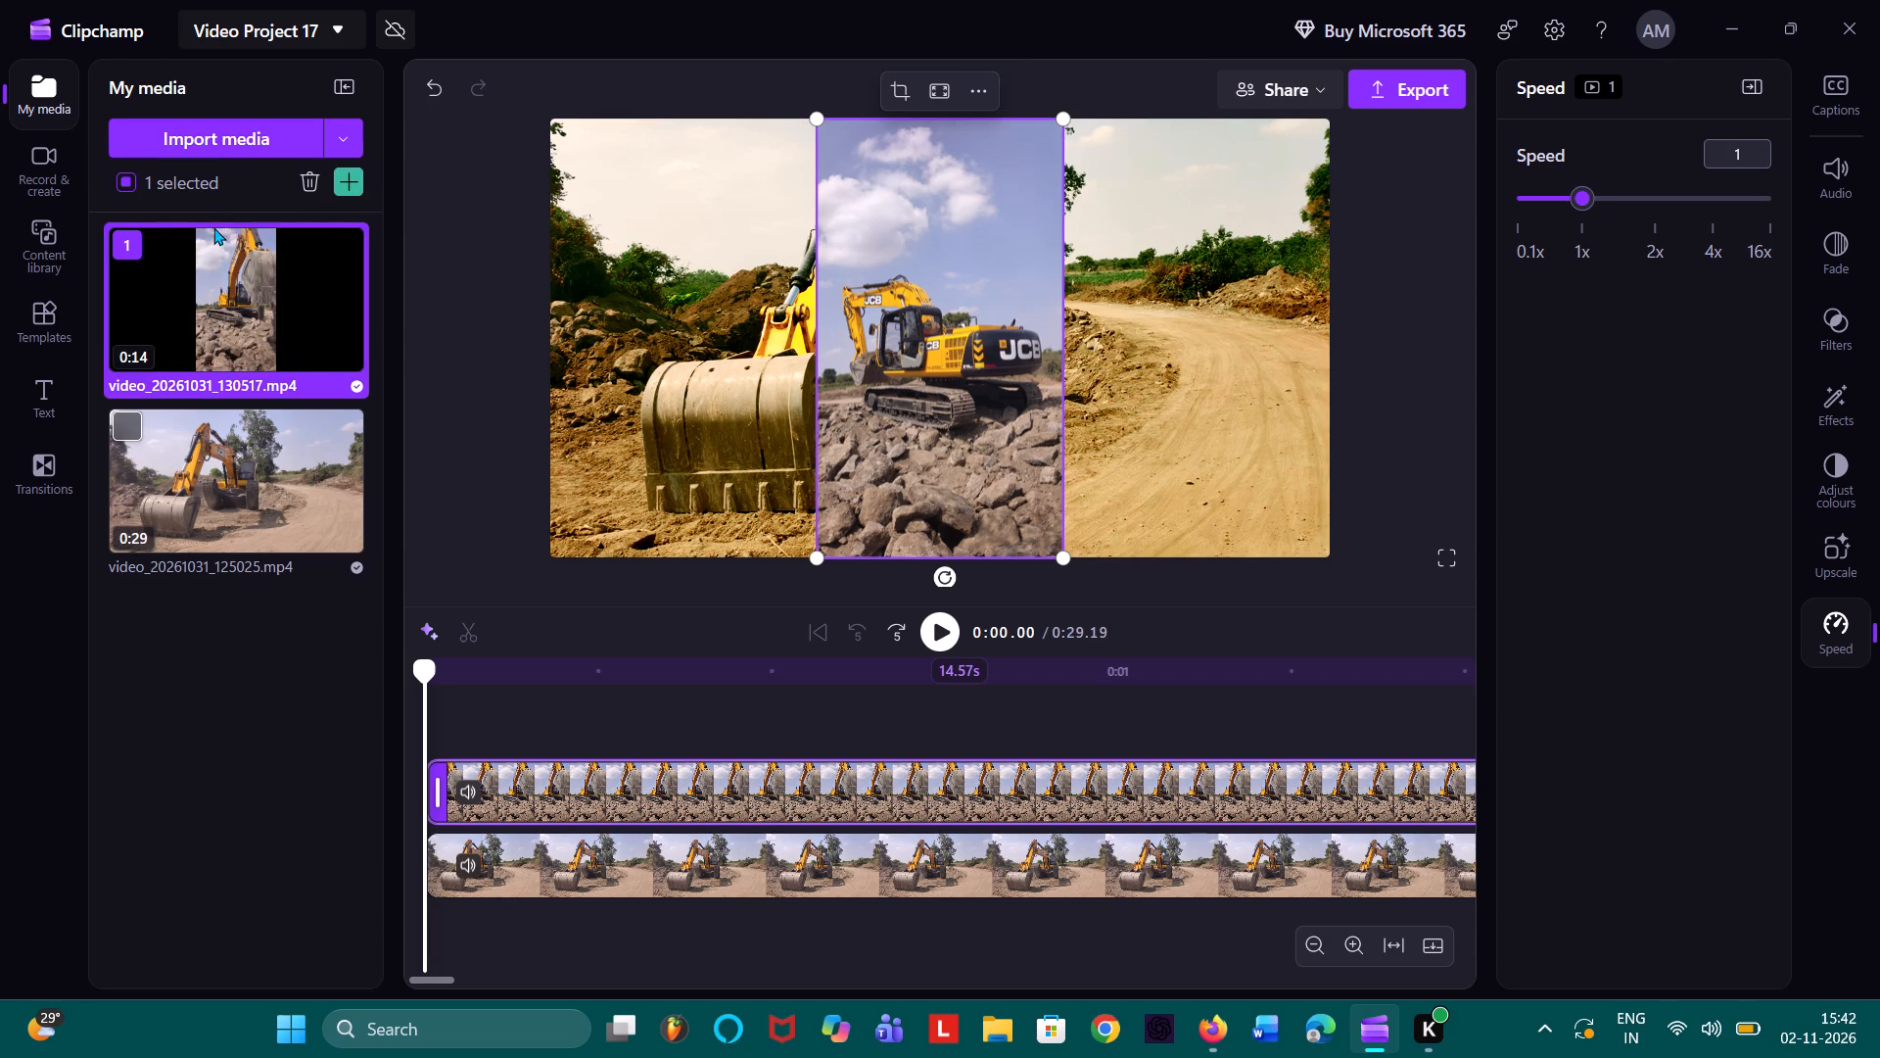
left_click_drag(273, 297, 1148, 505)
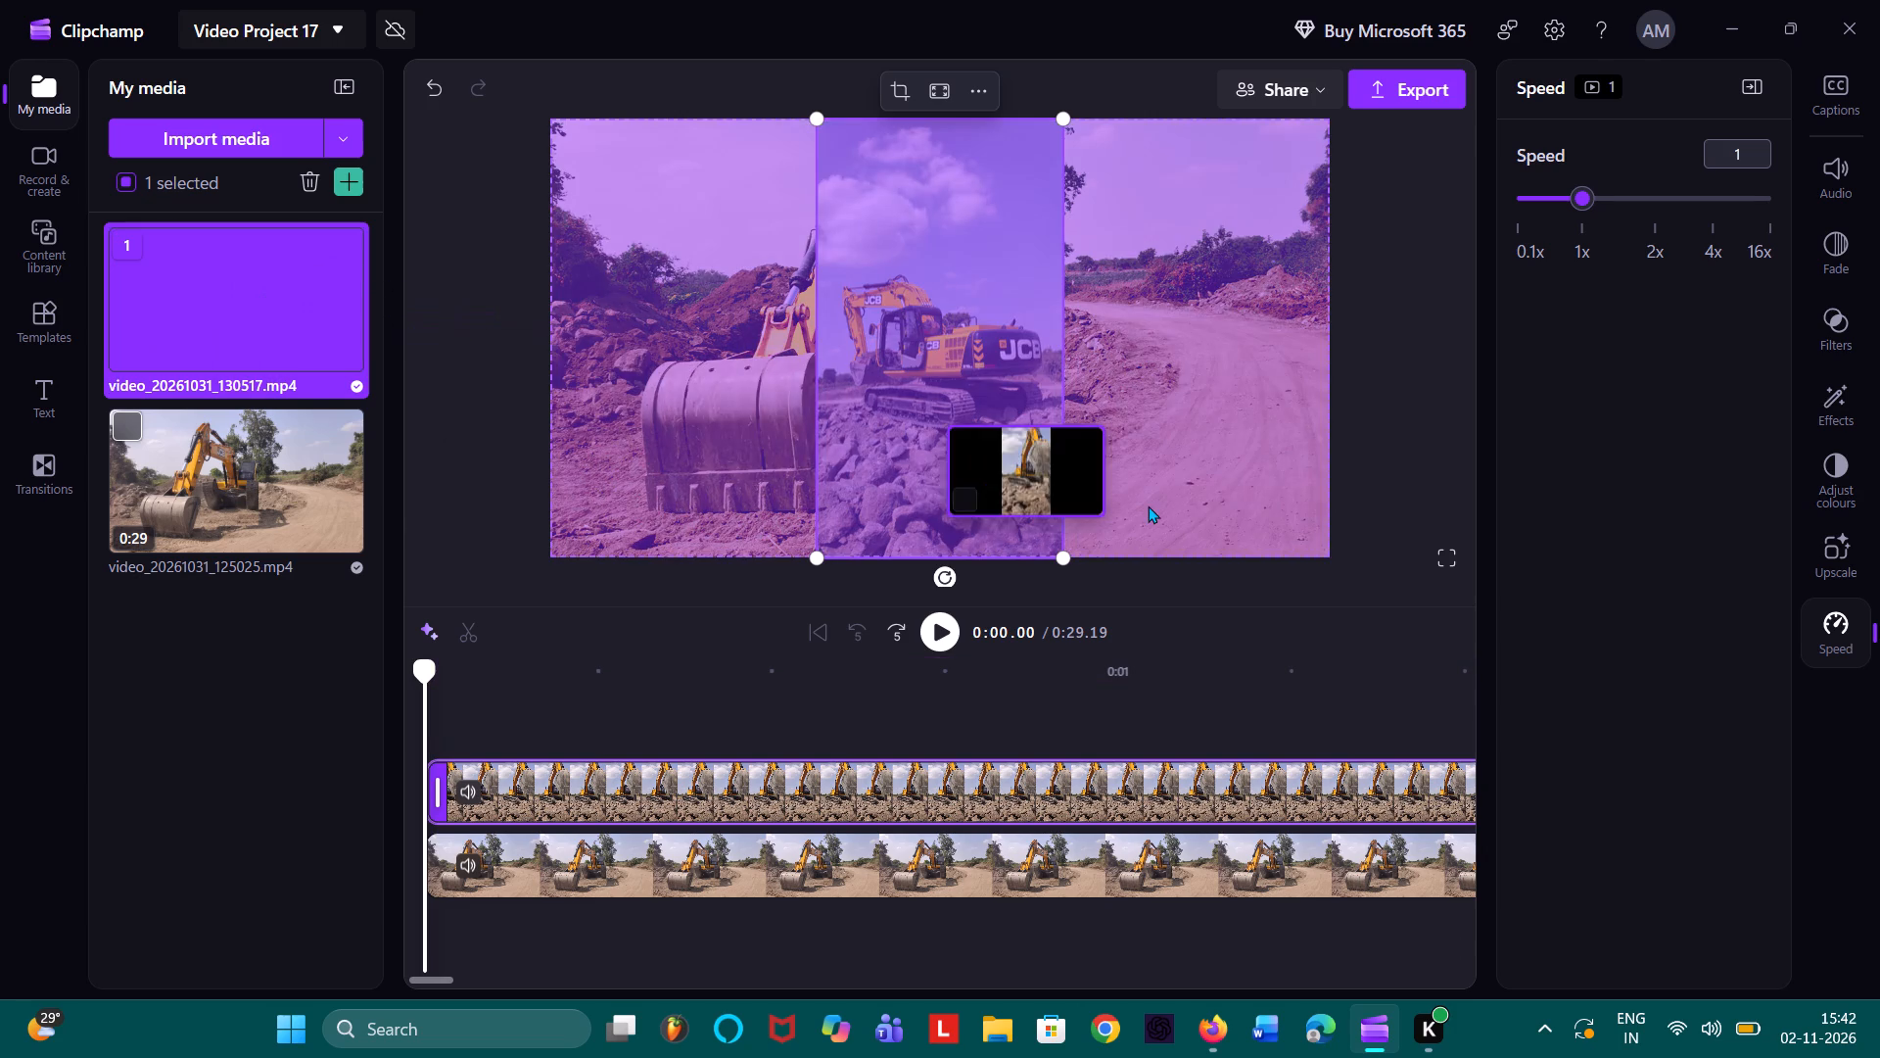
left_click_drag(239, 311, 369, 327)
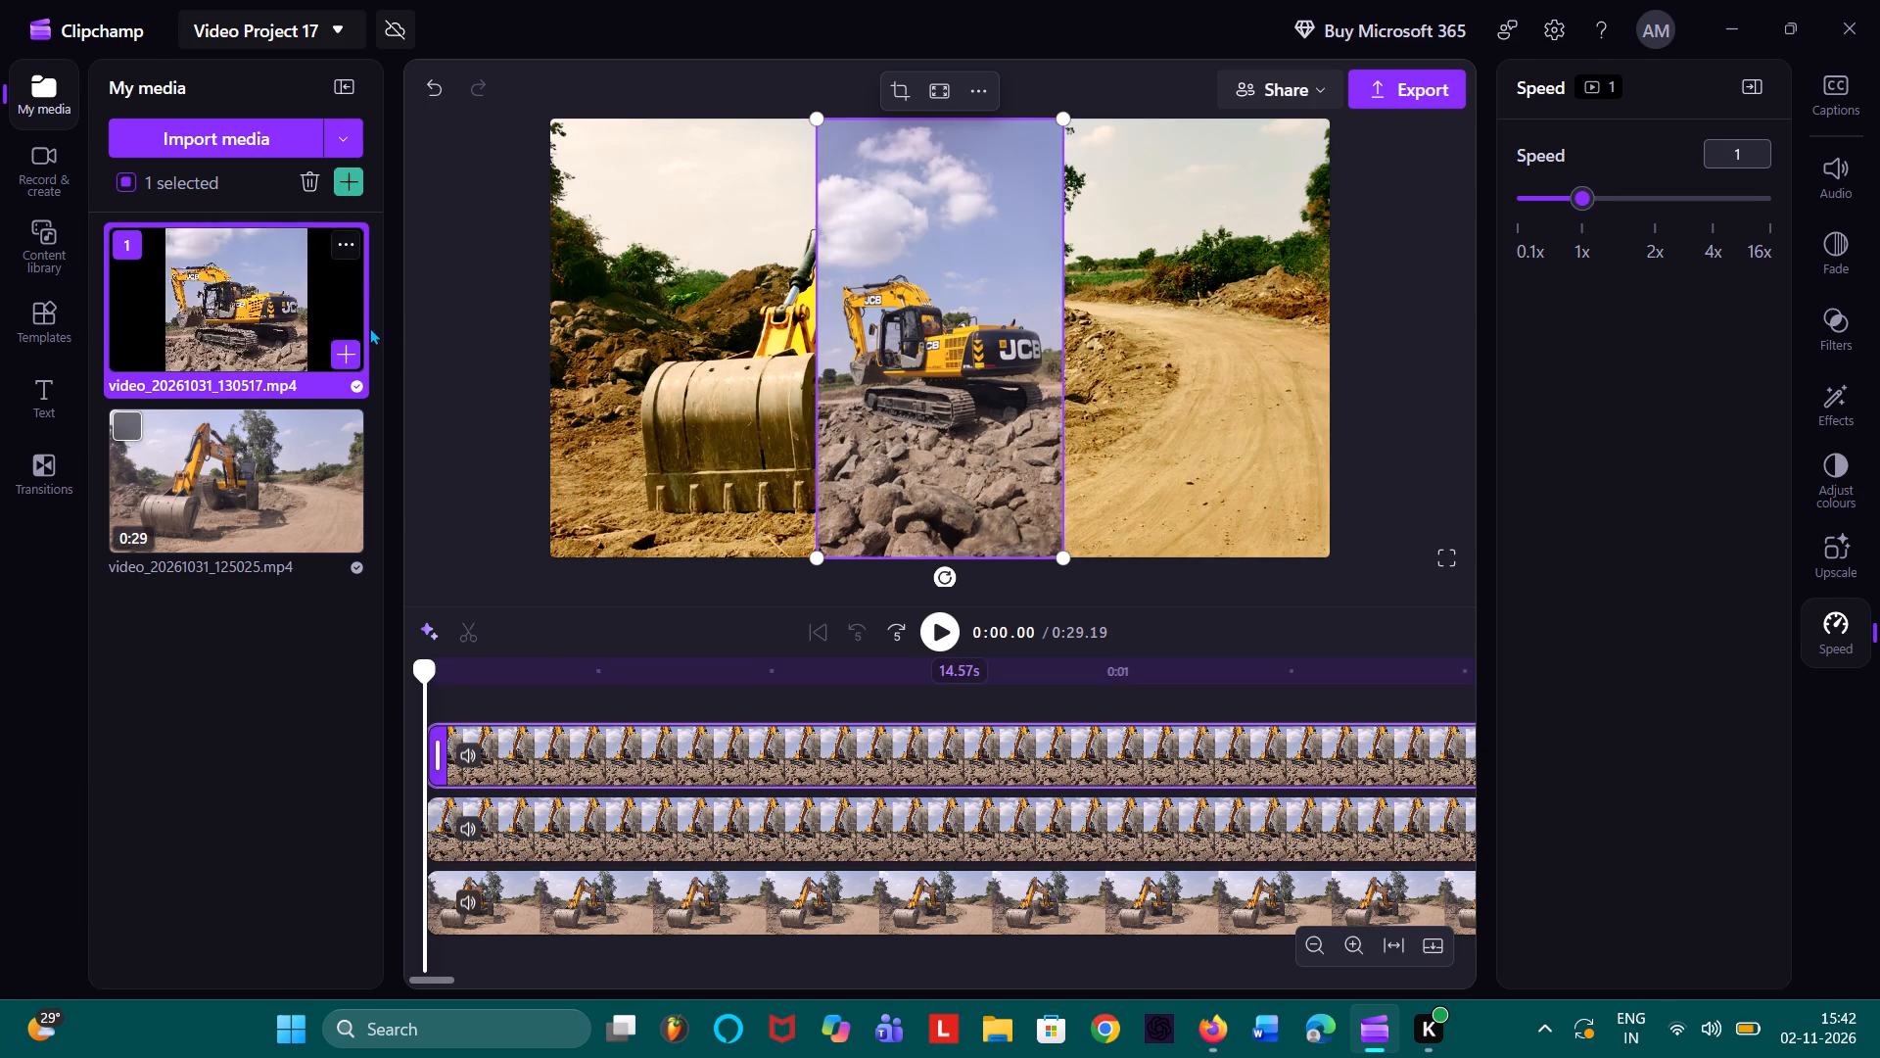
left_click_drag(369, 327, 1040, 452)
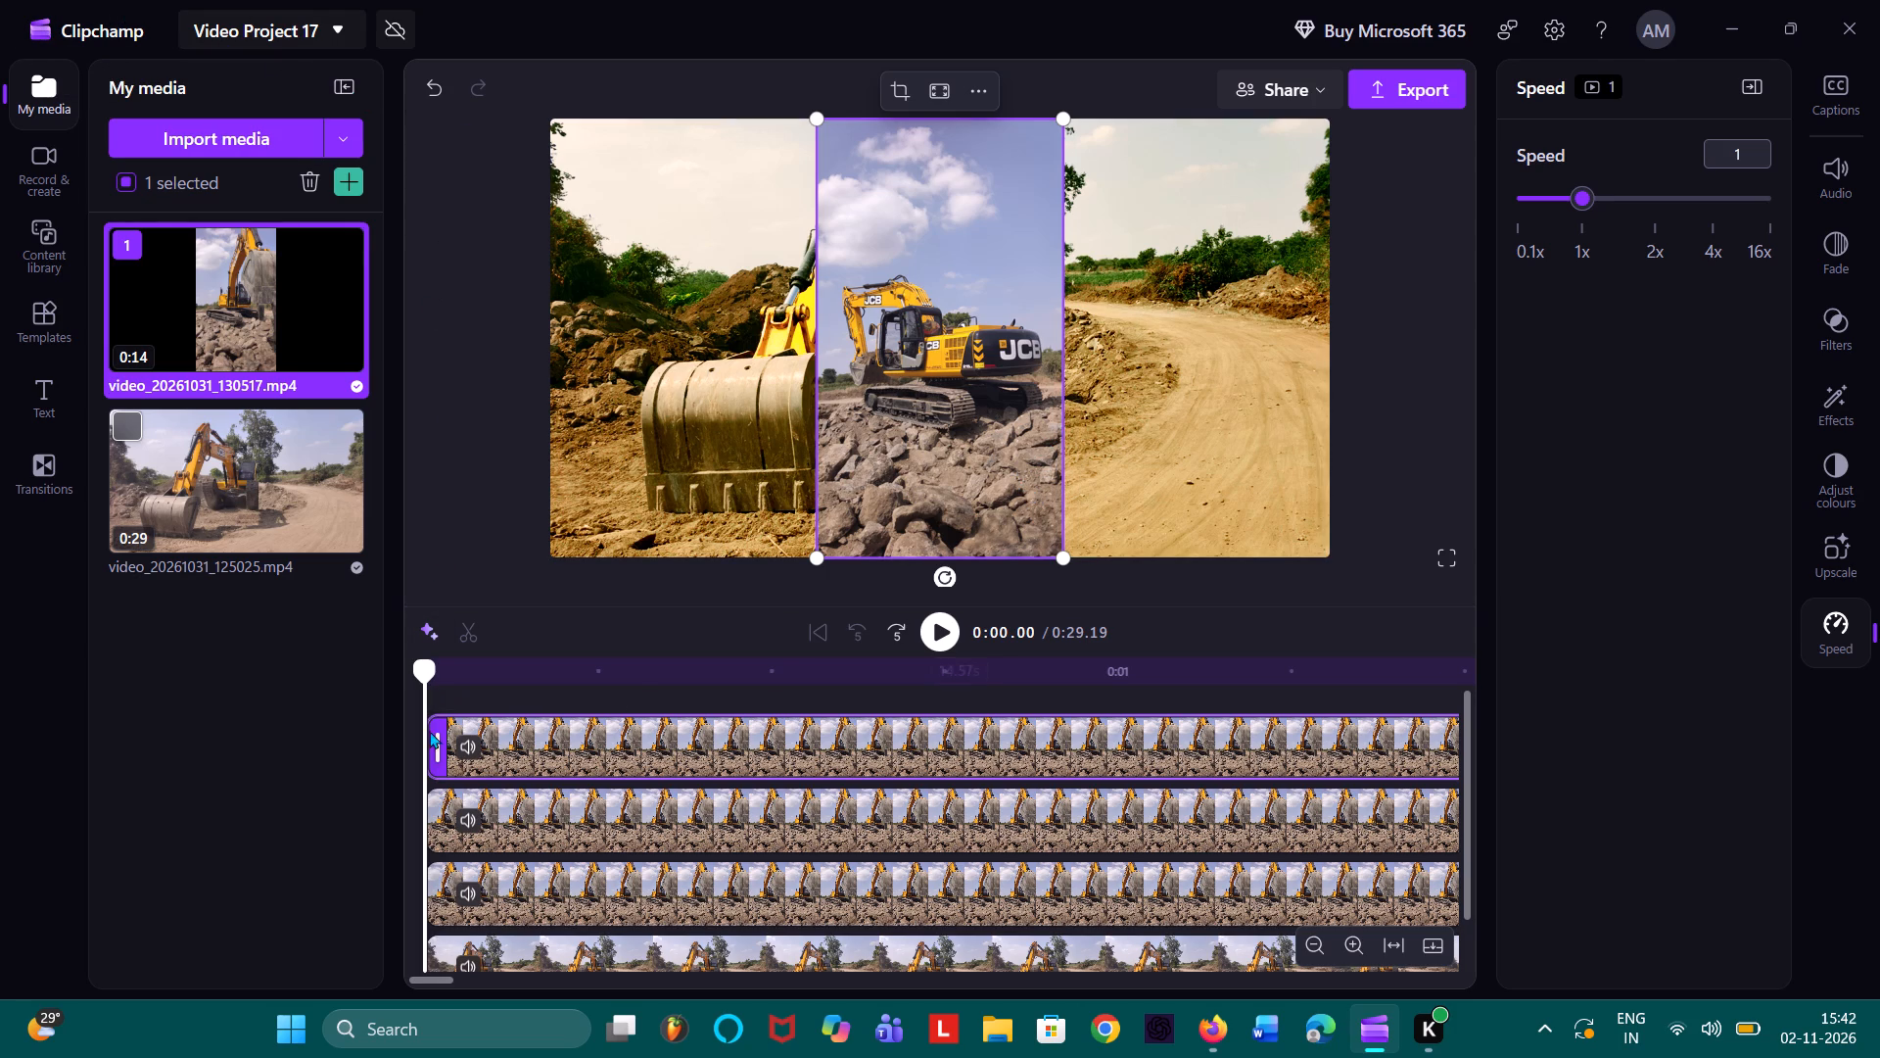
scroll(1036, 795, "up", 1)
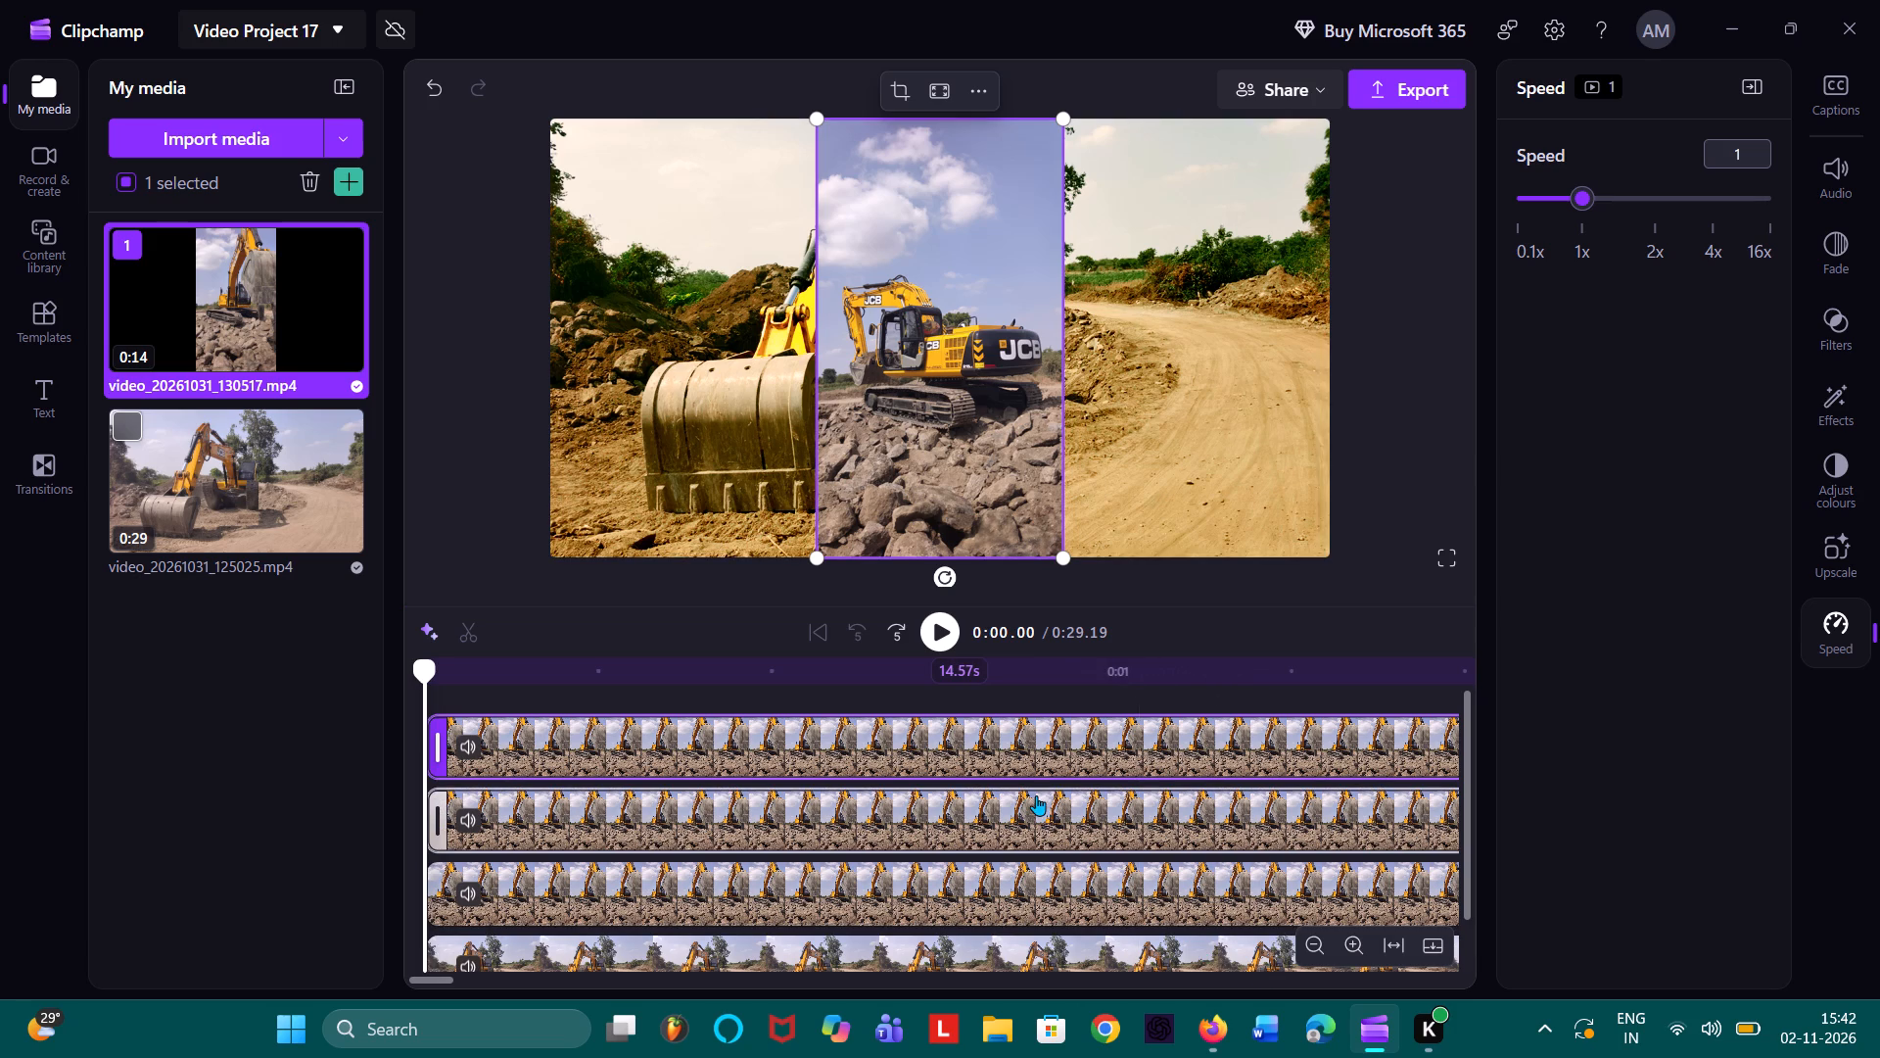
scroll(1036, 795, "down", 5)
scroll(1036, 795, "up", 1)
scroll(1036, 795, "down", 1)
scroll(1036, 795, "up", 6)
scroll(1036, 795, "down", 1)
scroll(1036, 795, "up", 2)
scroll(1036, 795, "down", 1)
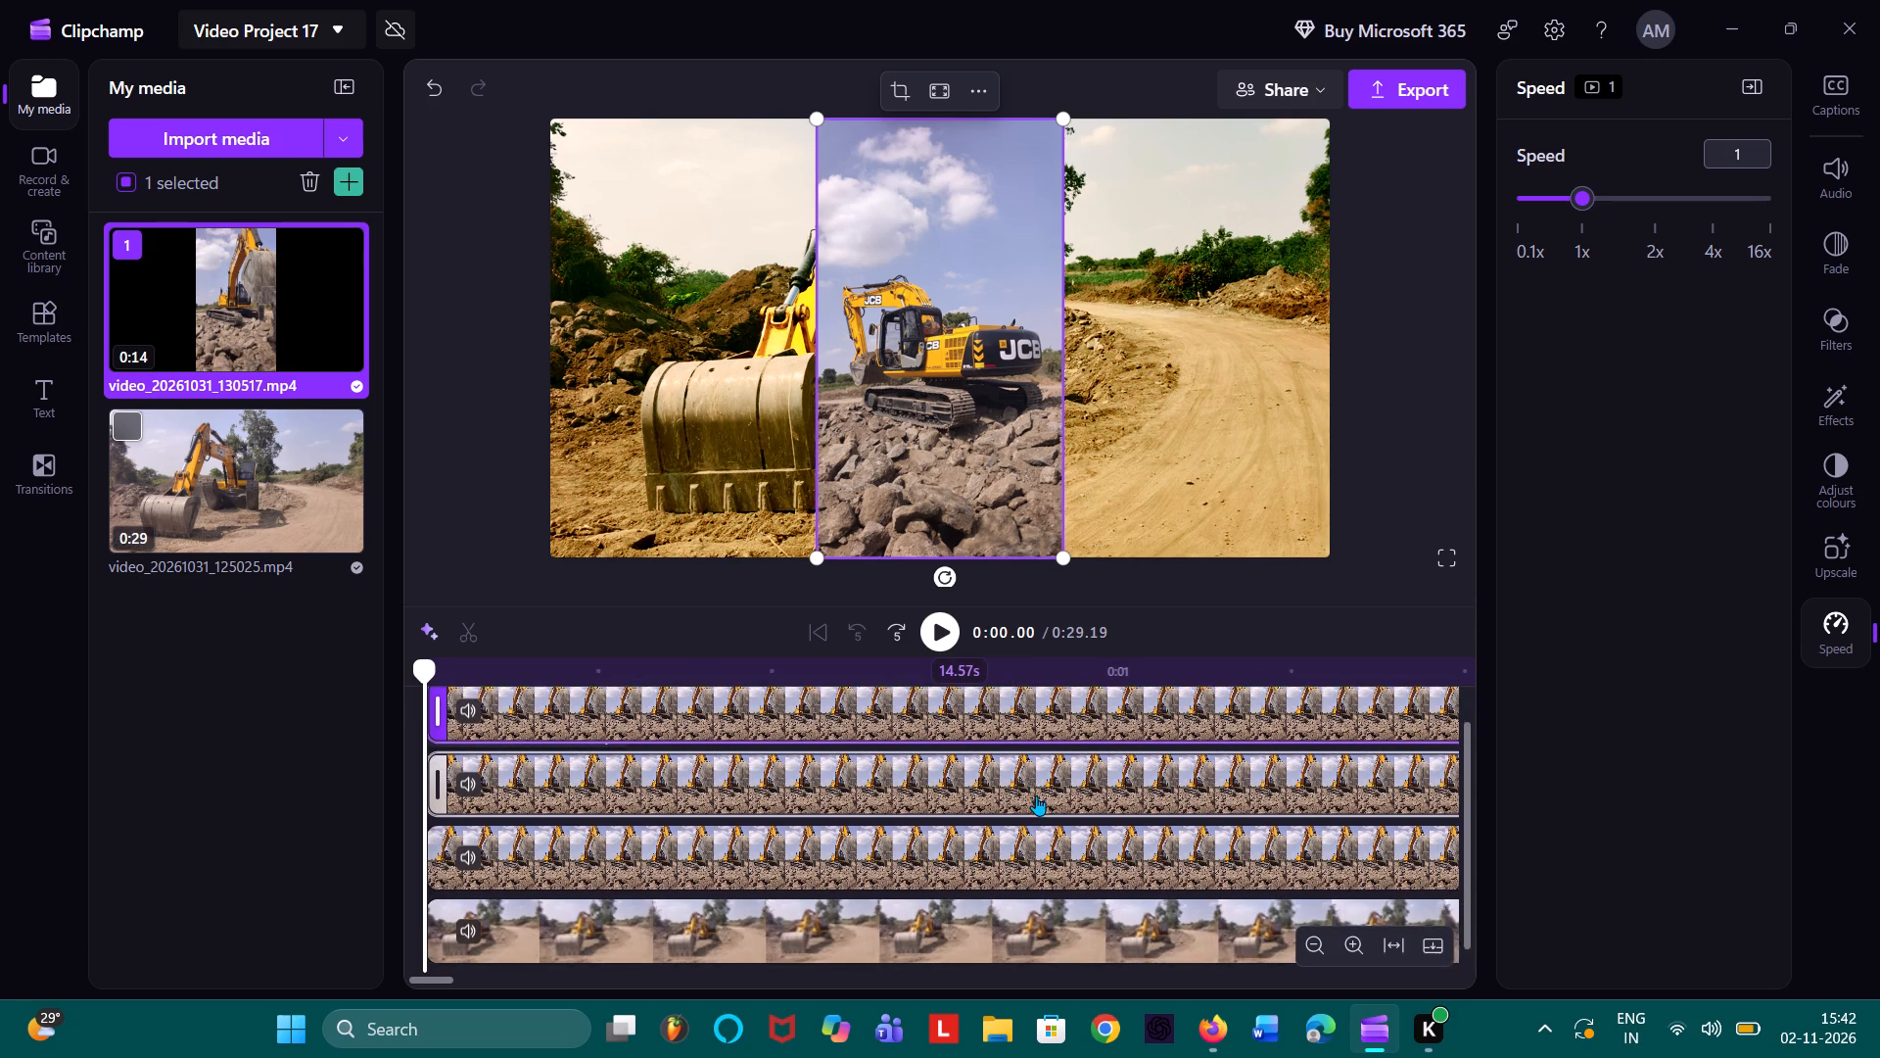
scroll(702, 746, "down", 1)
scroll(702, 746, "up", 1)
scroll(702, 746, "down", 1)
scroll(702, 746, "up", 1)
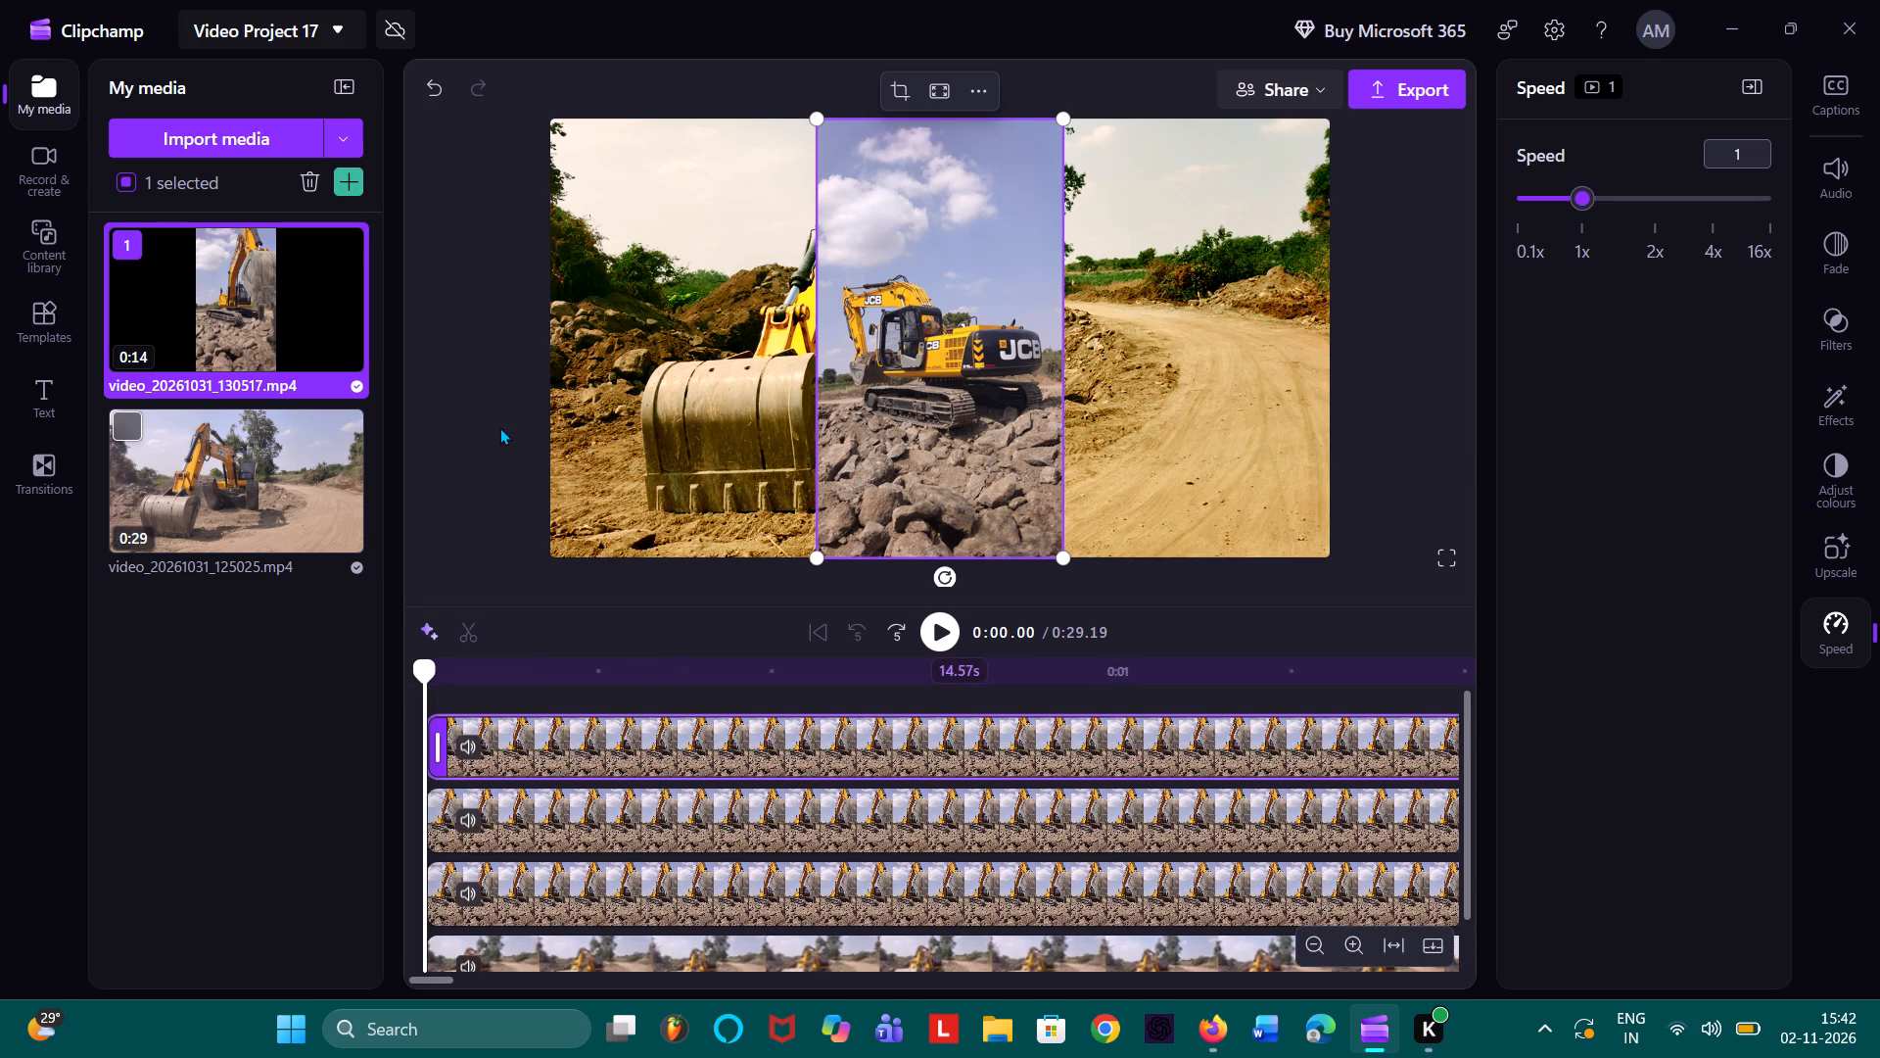
Turn on OneDrive backup for the project's media files.
left_click(96, 15)
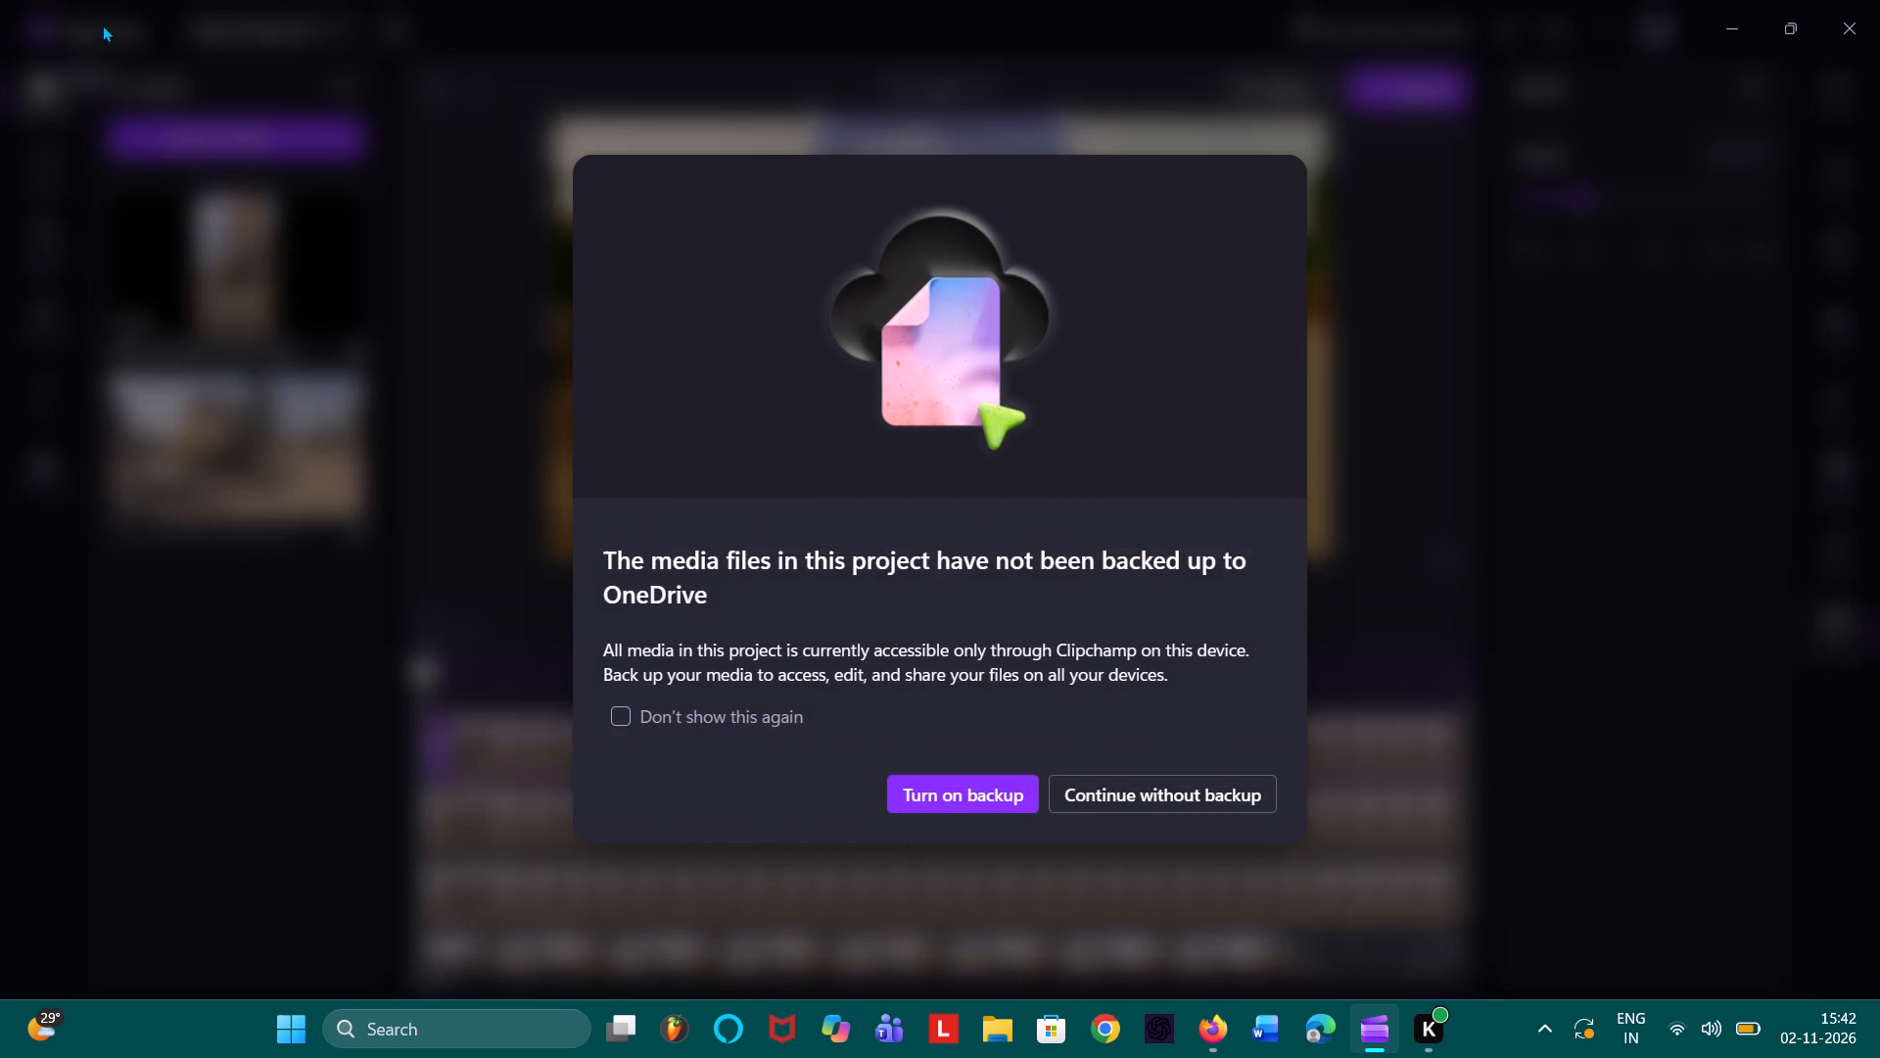
left_click(922, 805)
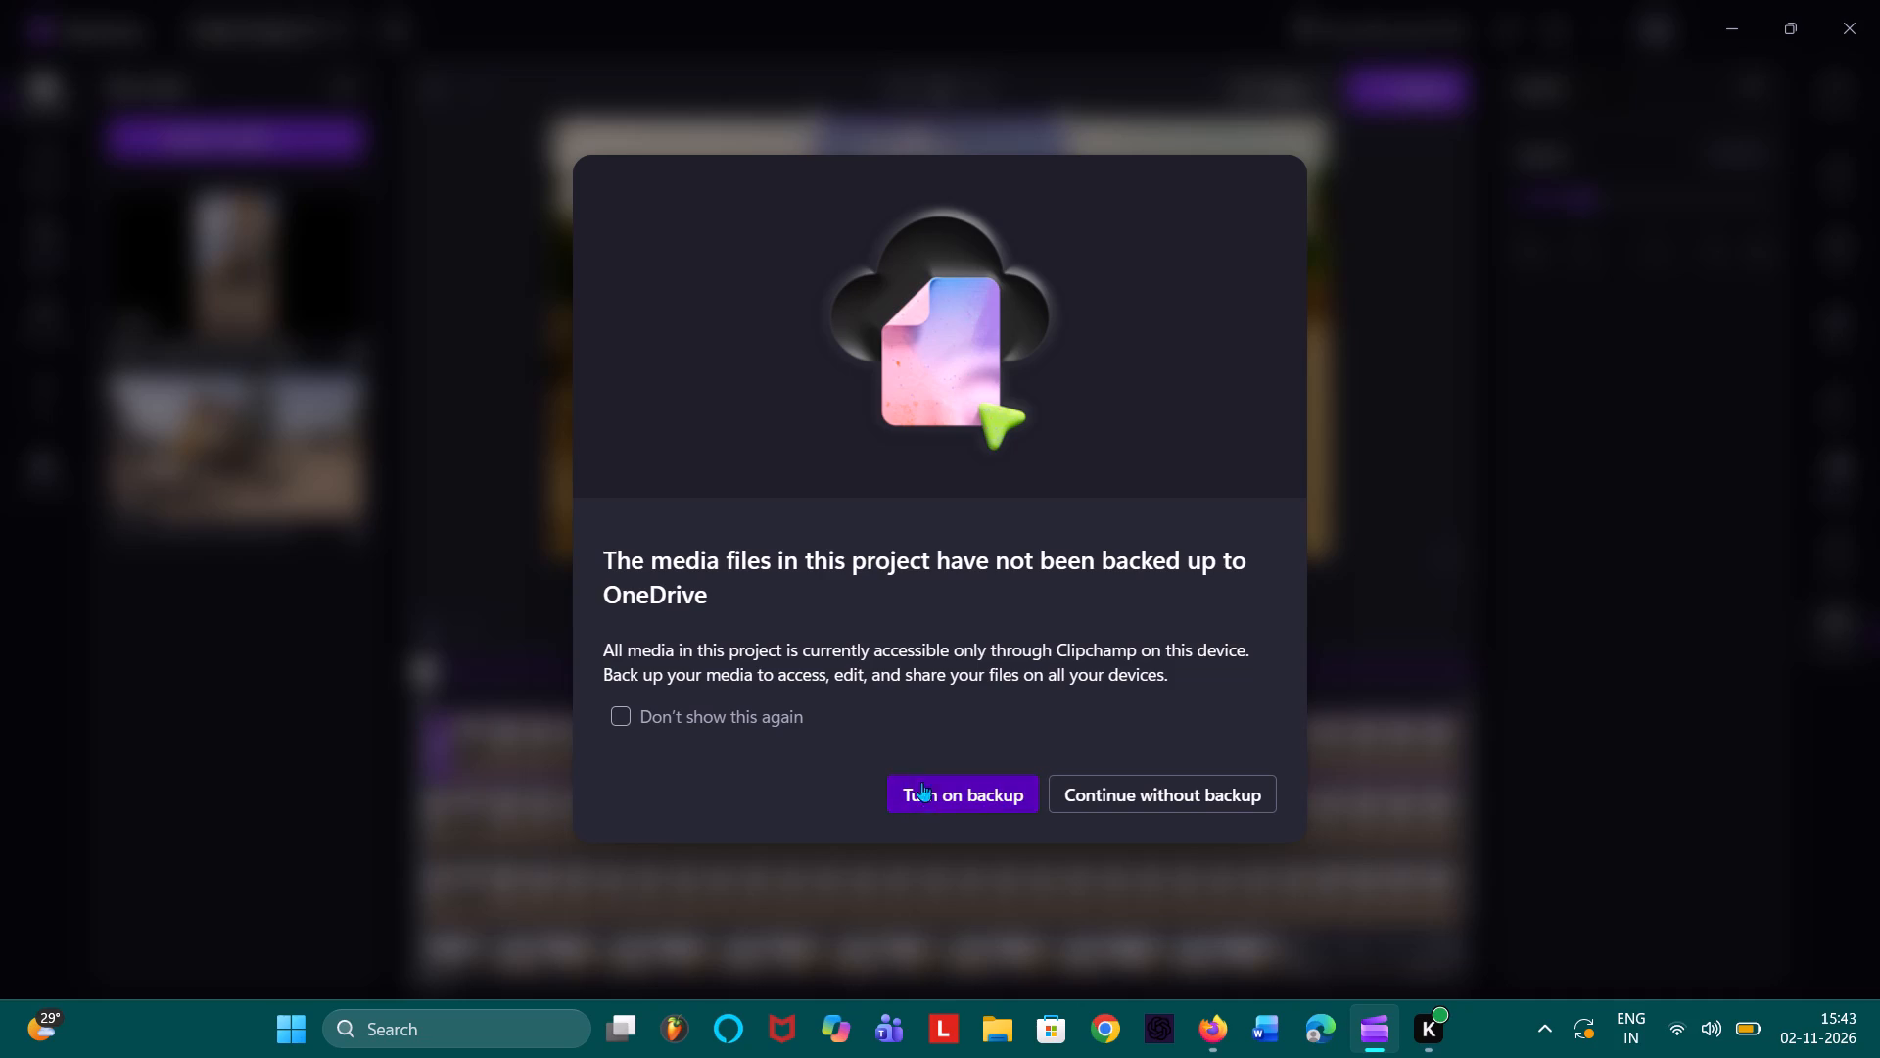
left_click(164, 666)
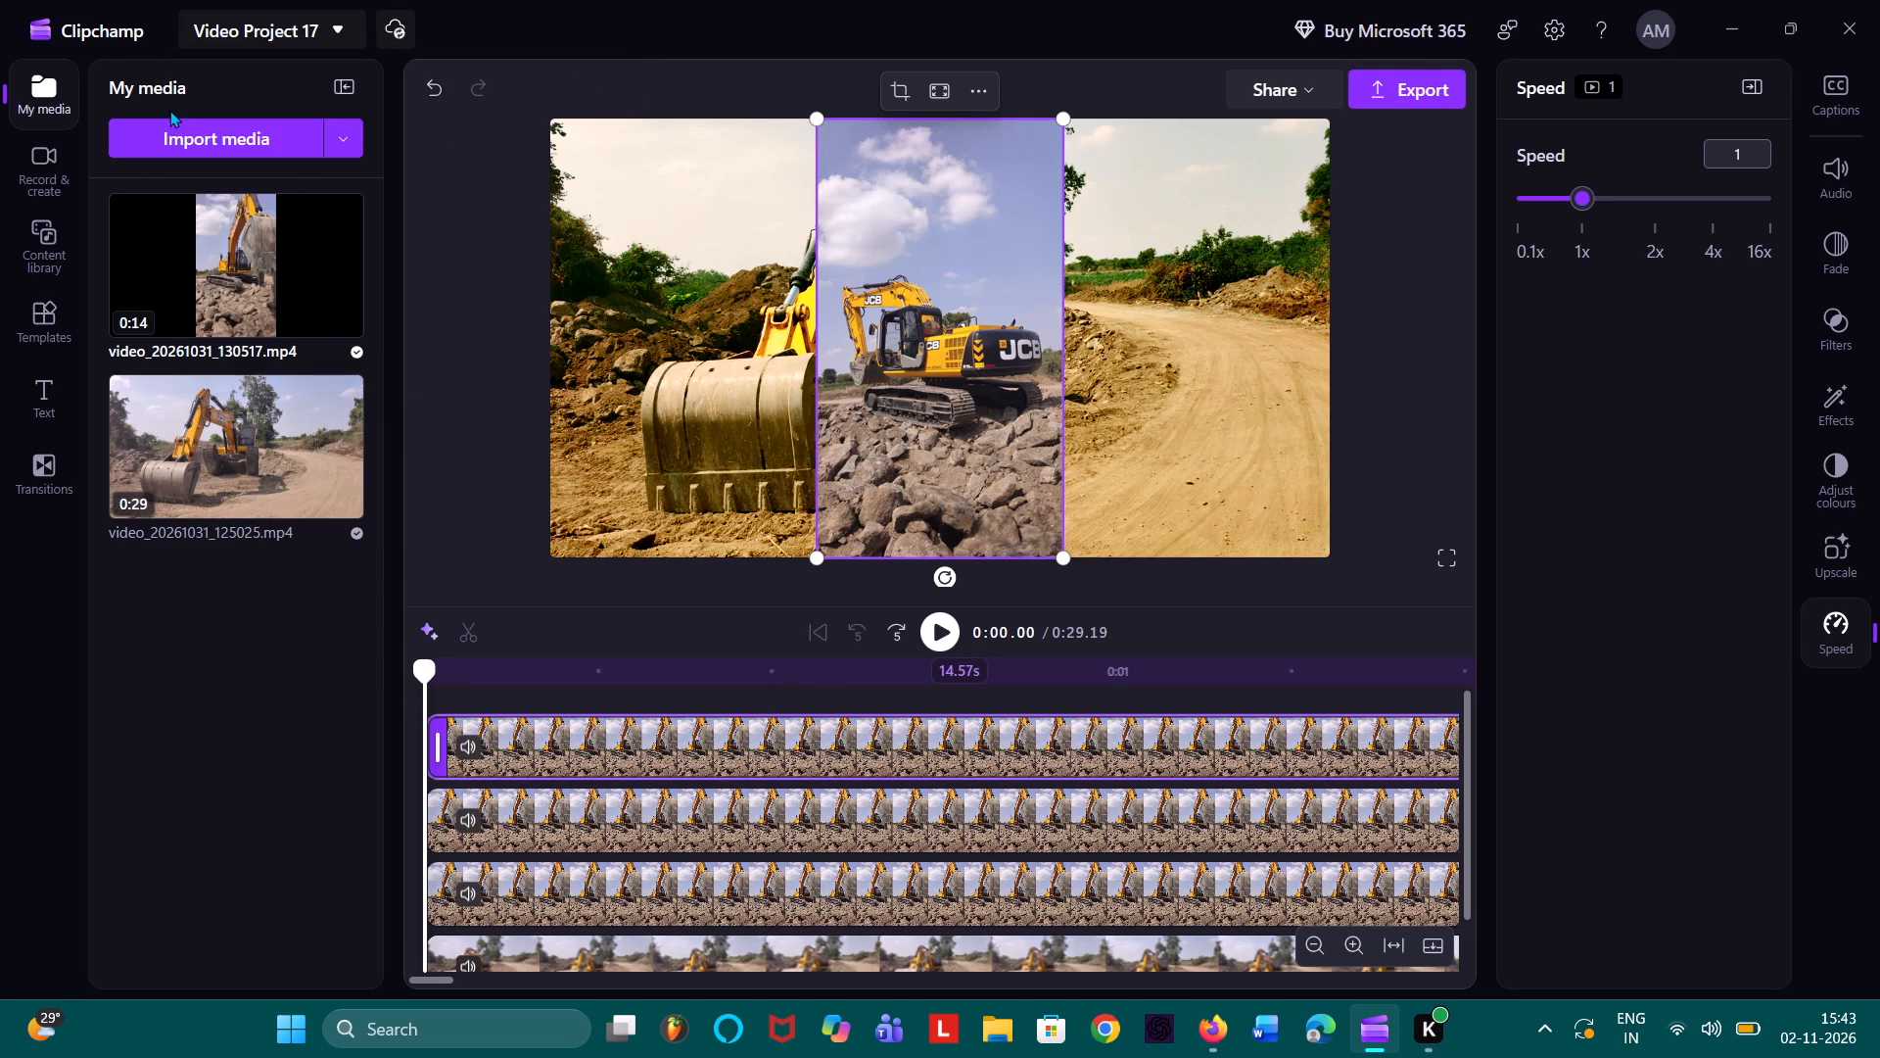
Leave the editor for the home page and reopen Video Project 17 from the saved videos.
left_click(95, 22)
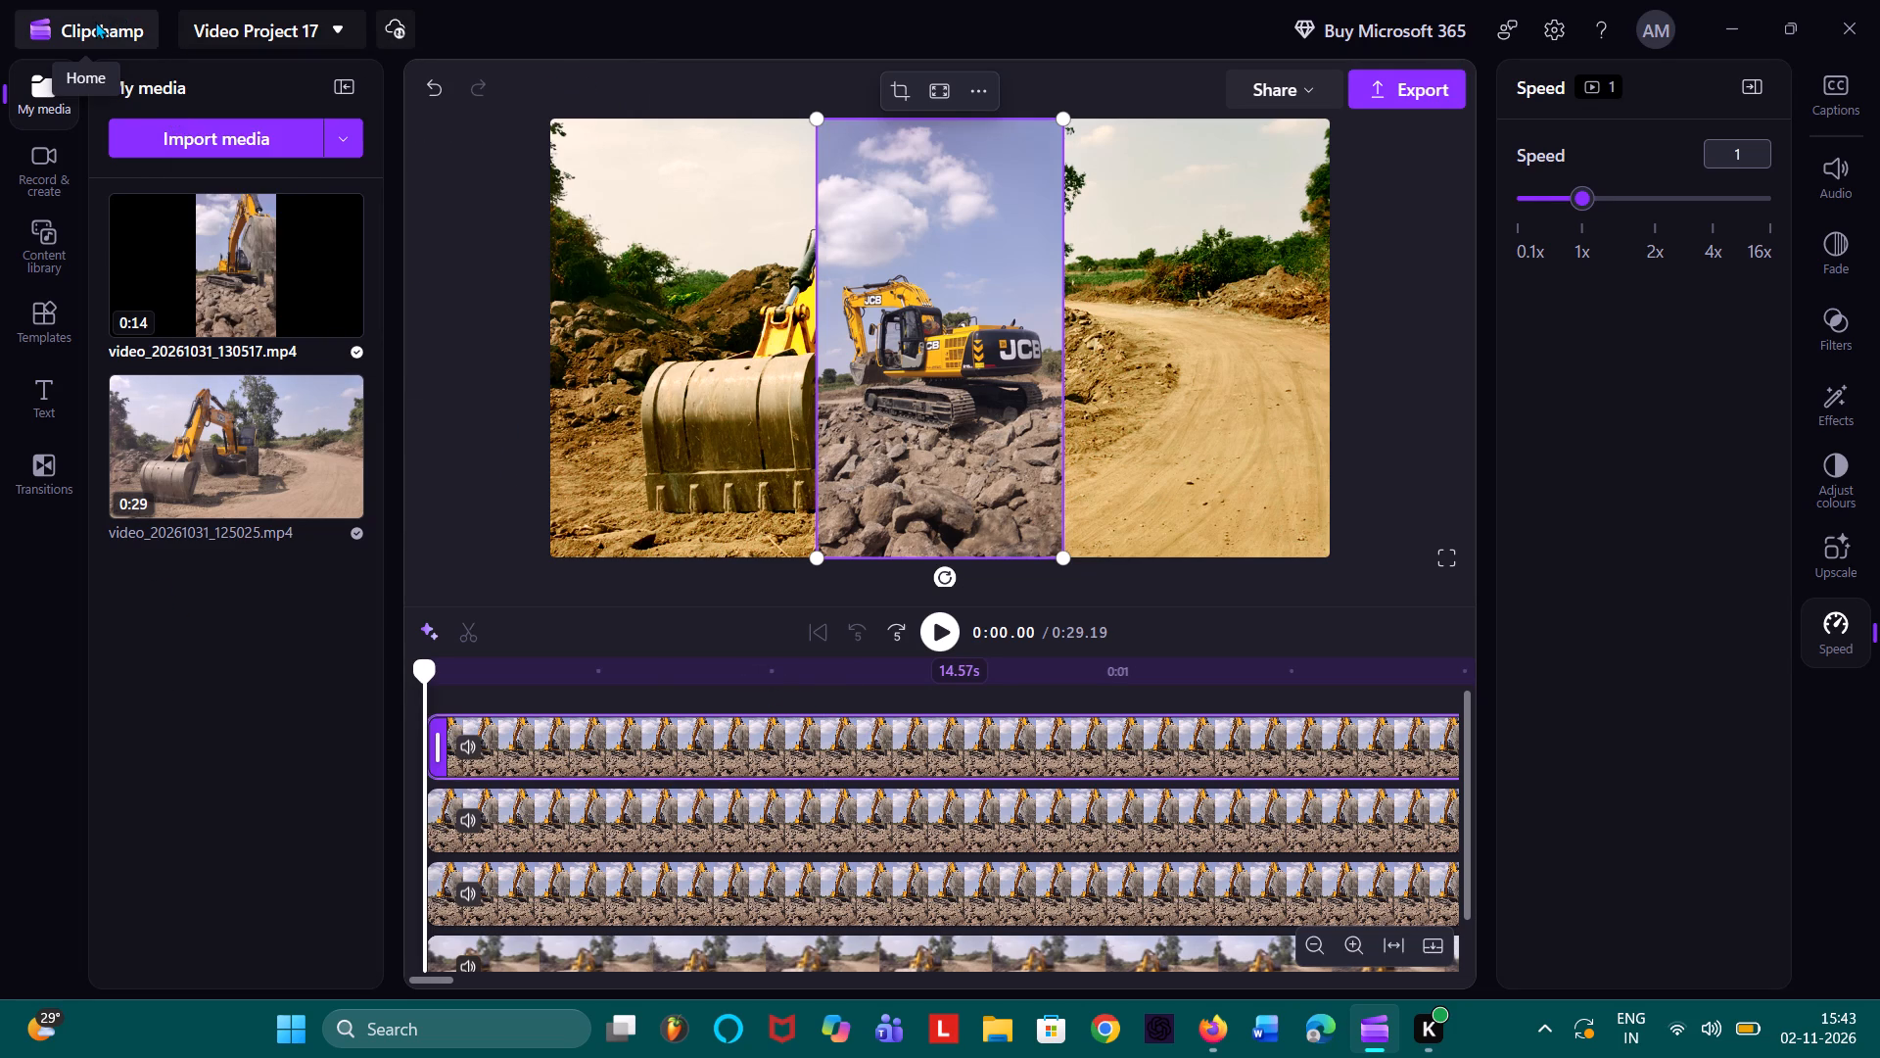
left_click(1201, 751)
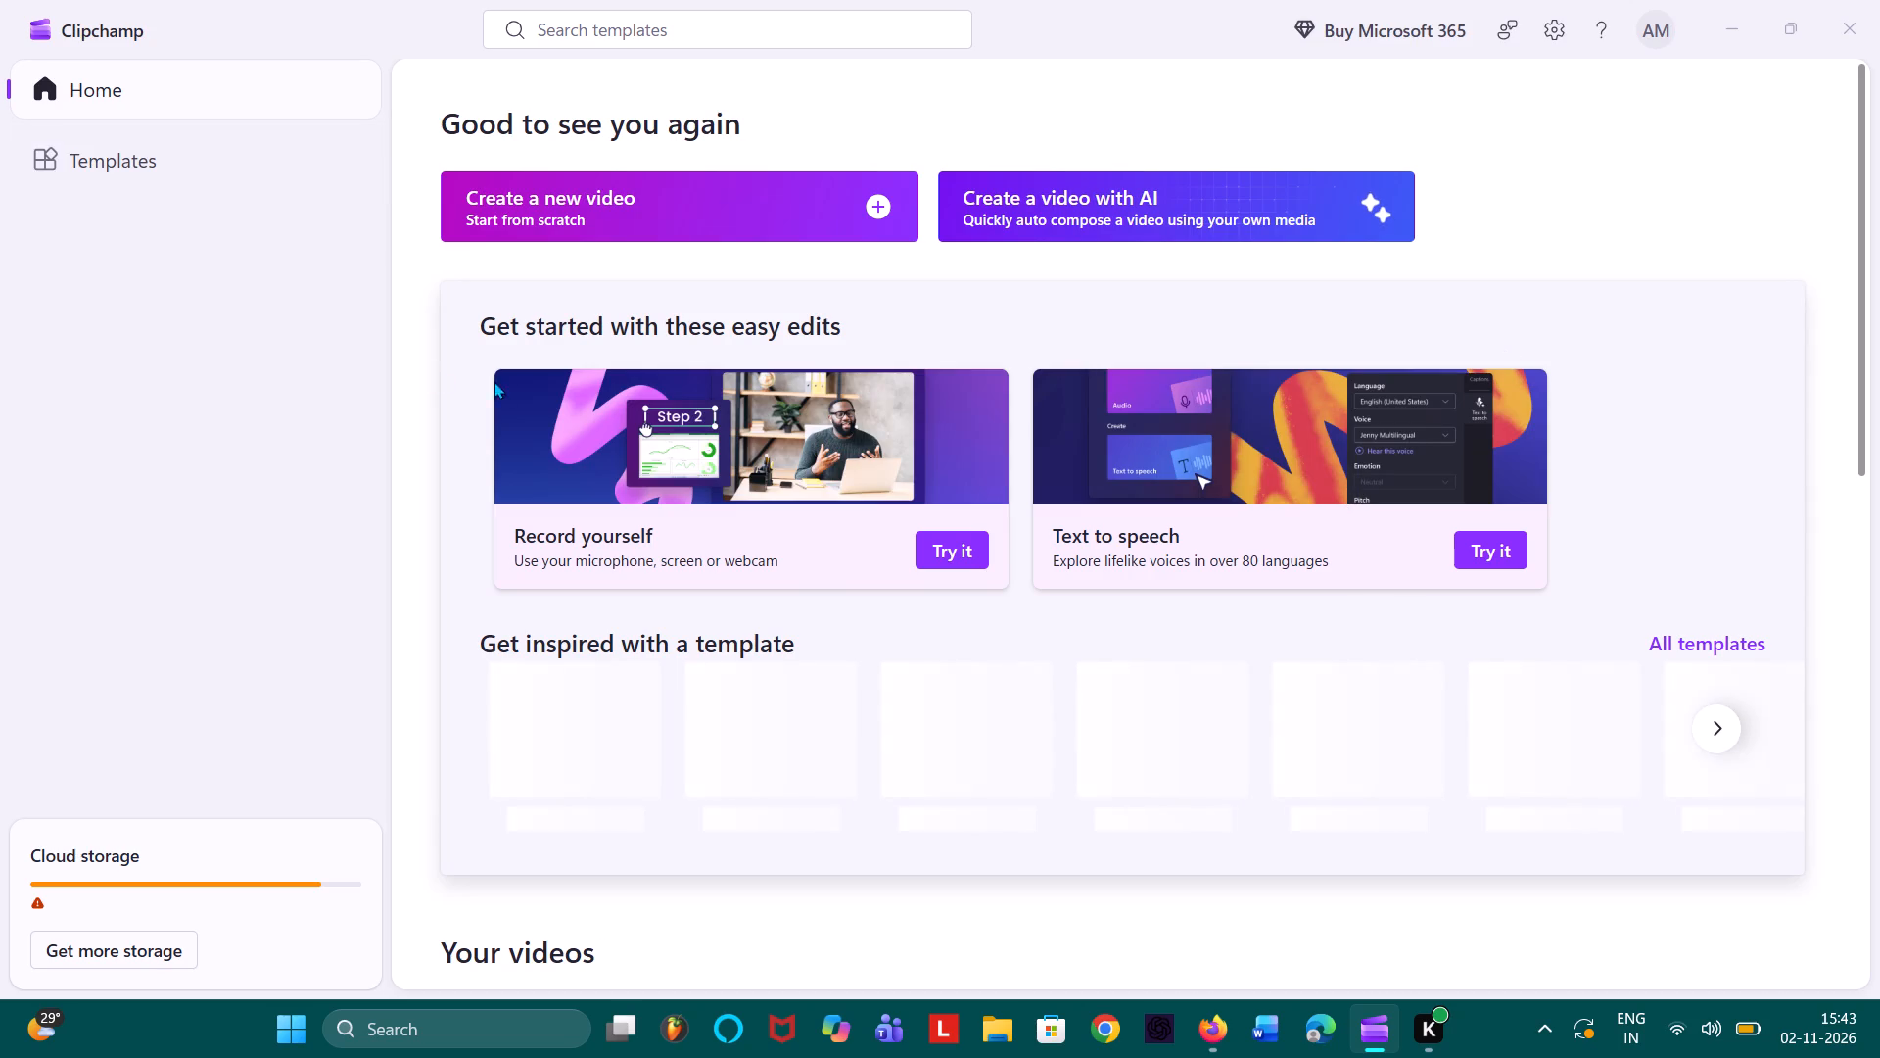
scroll(312, 344, "down", 2)
scroll(758, 529, "up", 1)
scroll(817, 543, "down", 3)
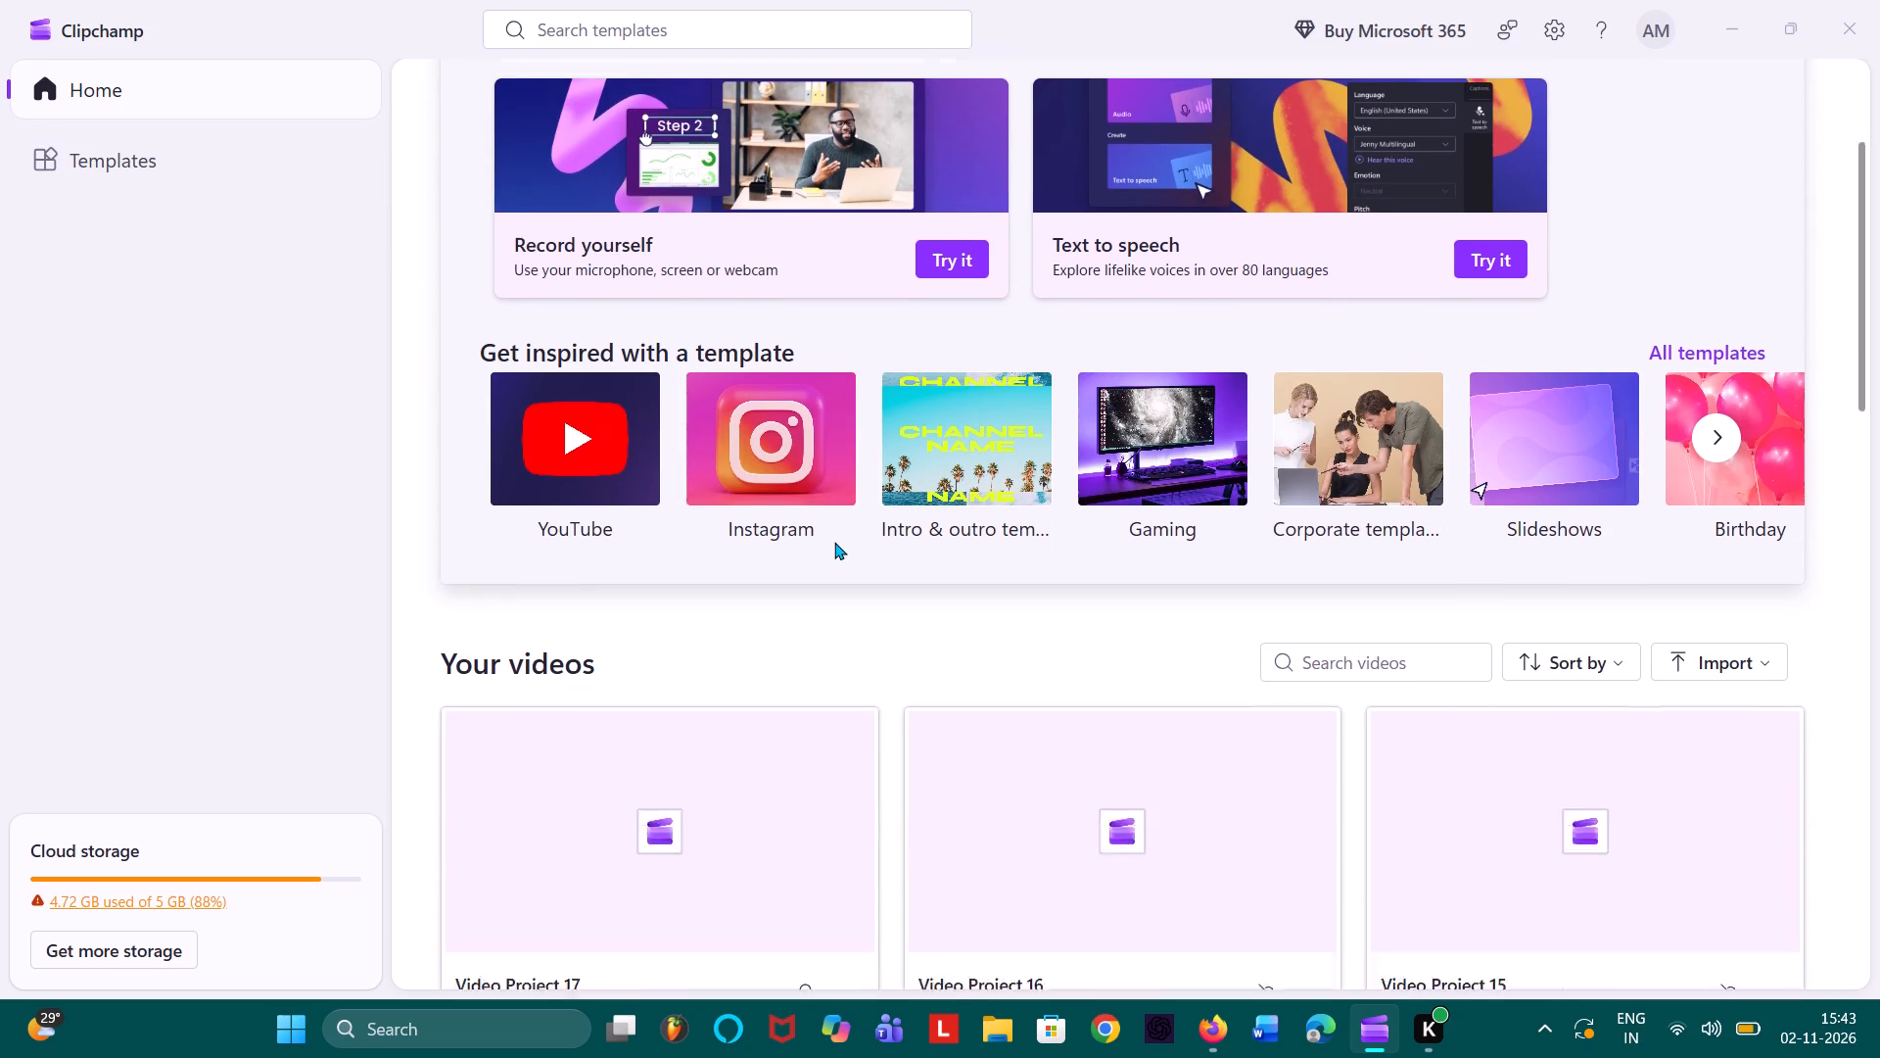
scroll(834, 542, "down", 2)
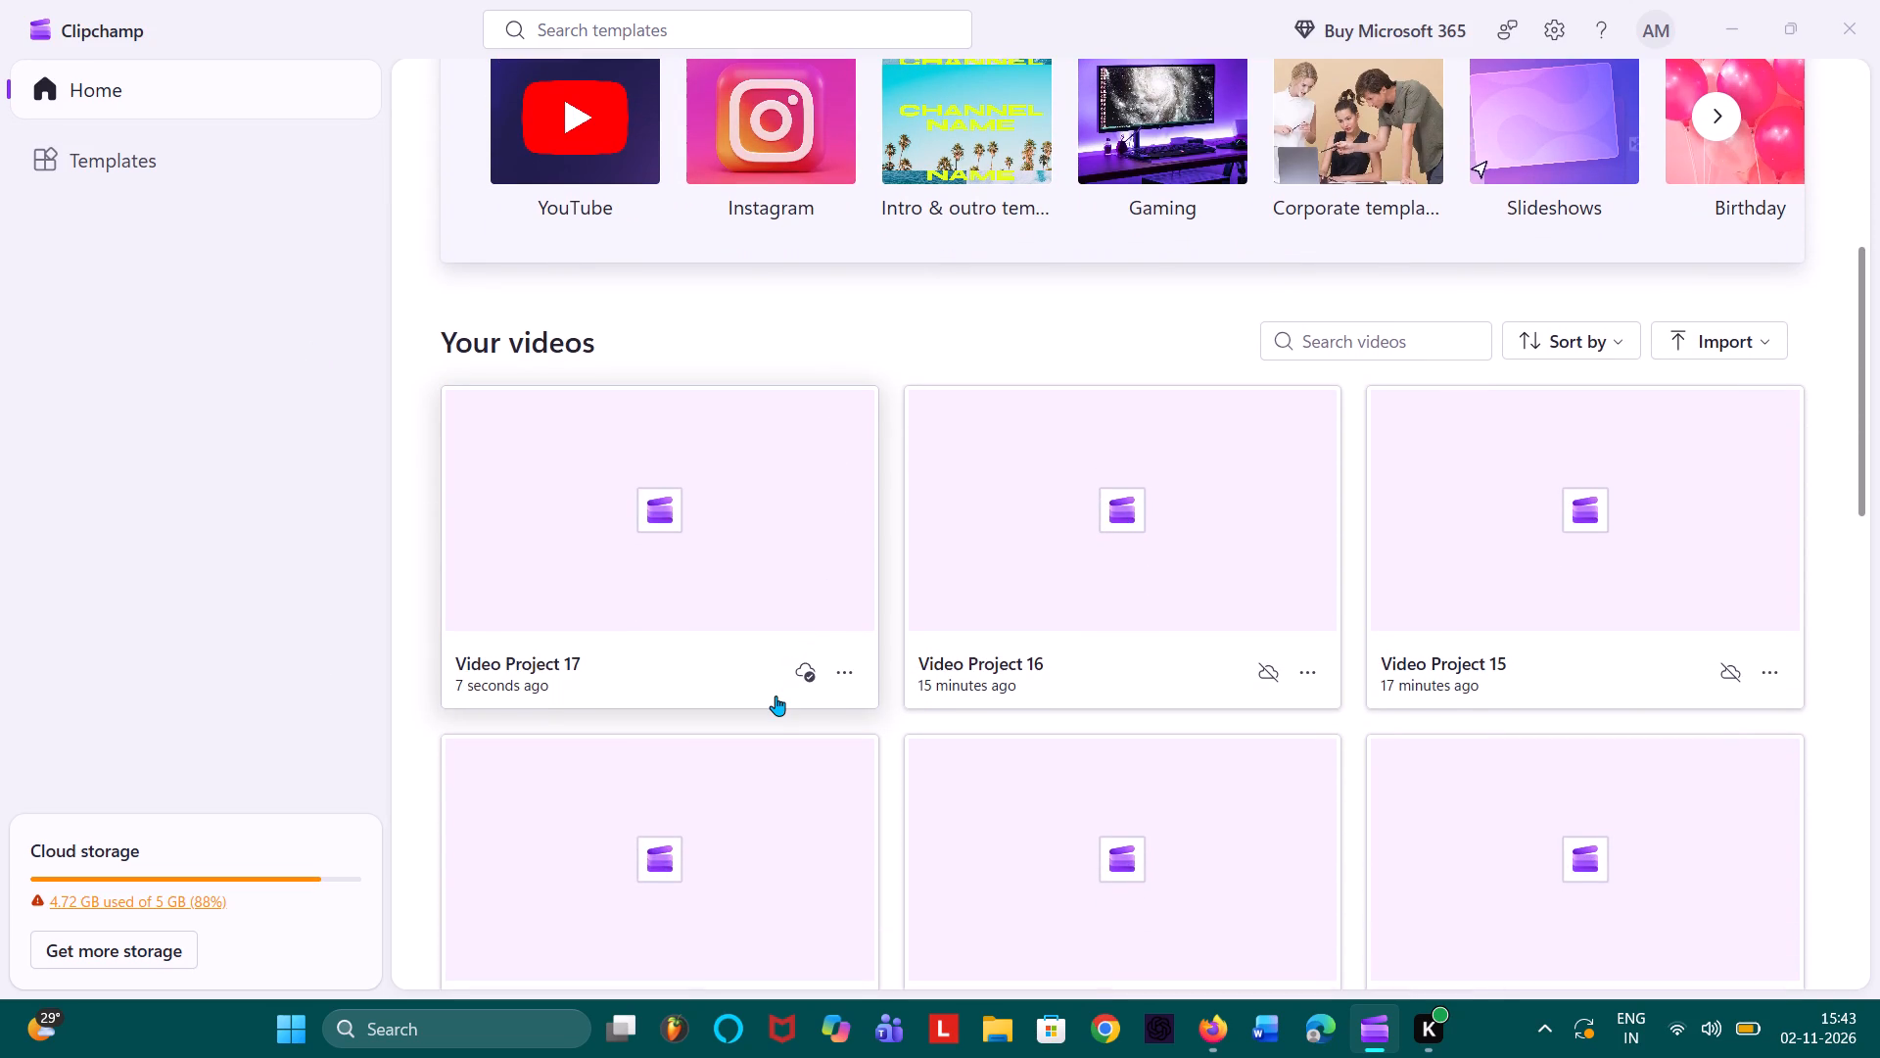
scroll(861, 649, "down", 1)
scroll(861, 649, "up", 2)
scroll(869, 659, "down", 1)
scroll(869, 659, "up", 2)
scroll(869, 659, "down", 2)
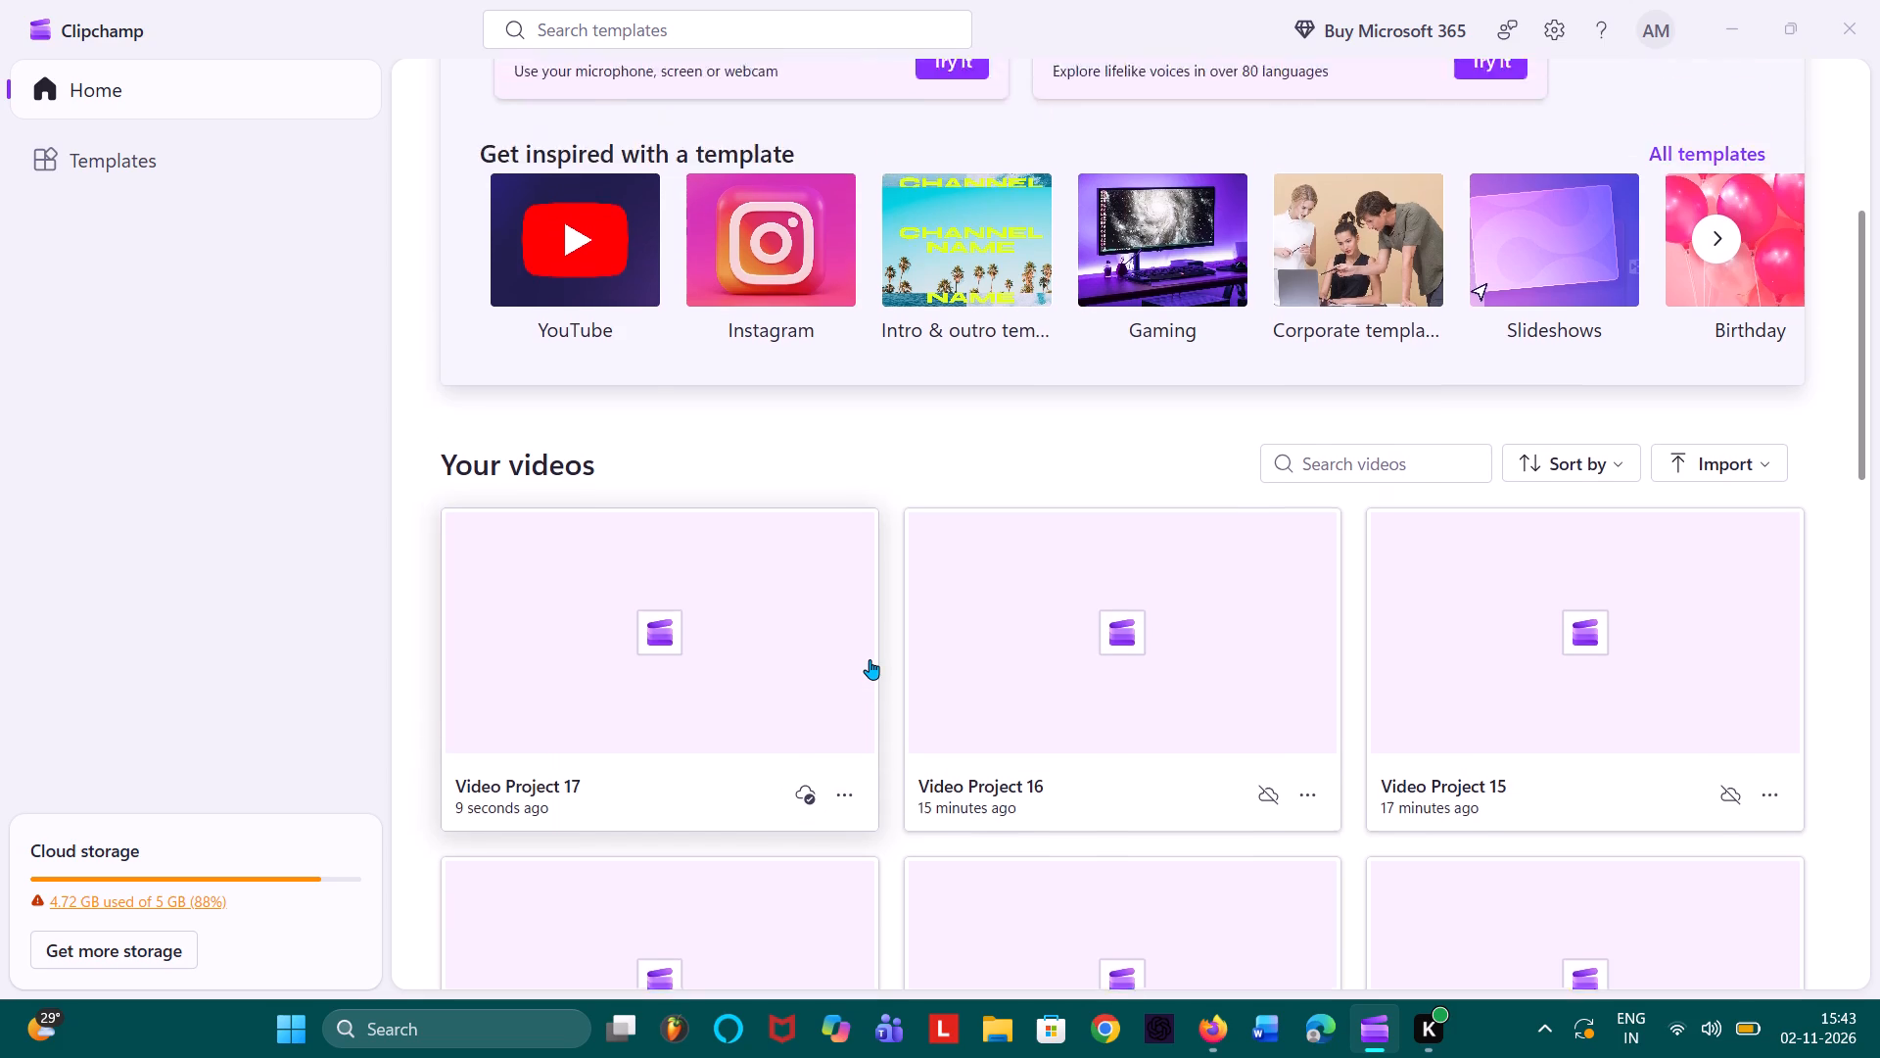
scroll(869, 659, "up", 2)
scroll(869, 659, "down", 2)
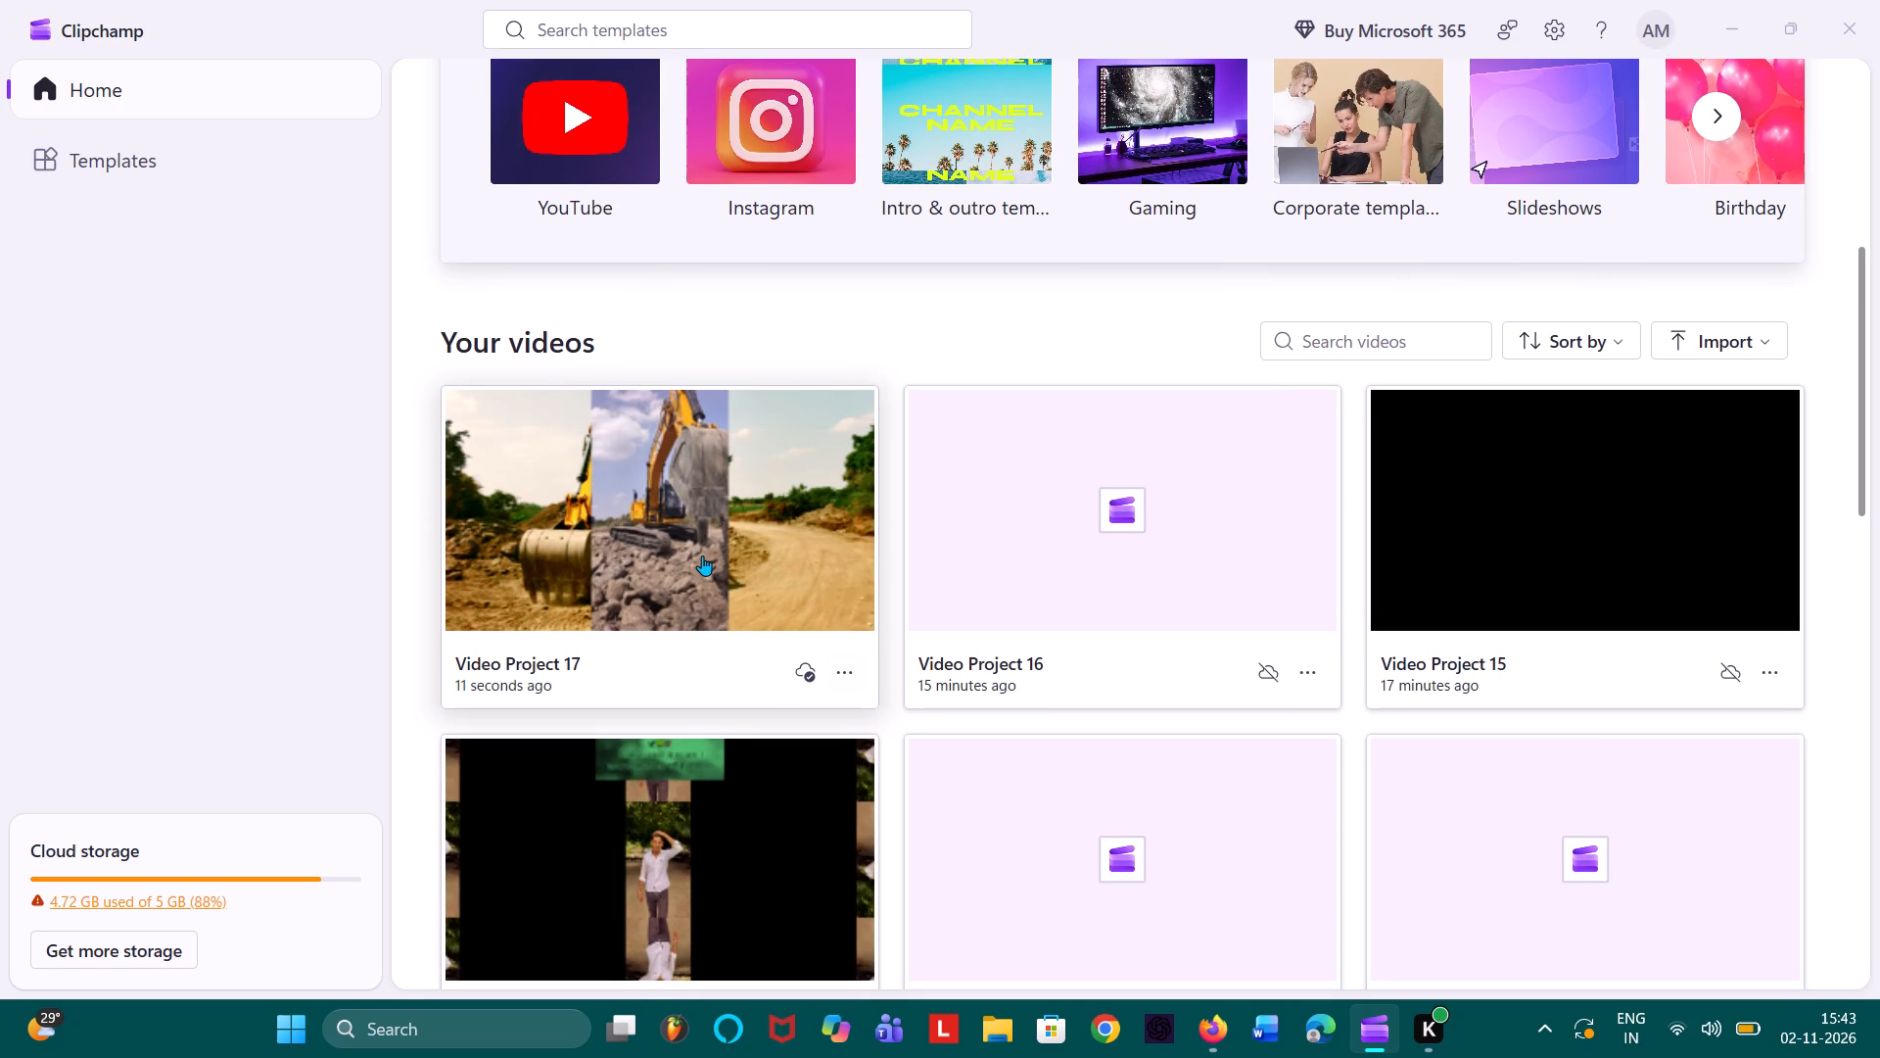
left_click(702, 555)
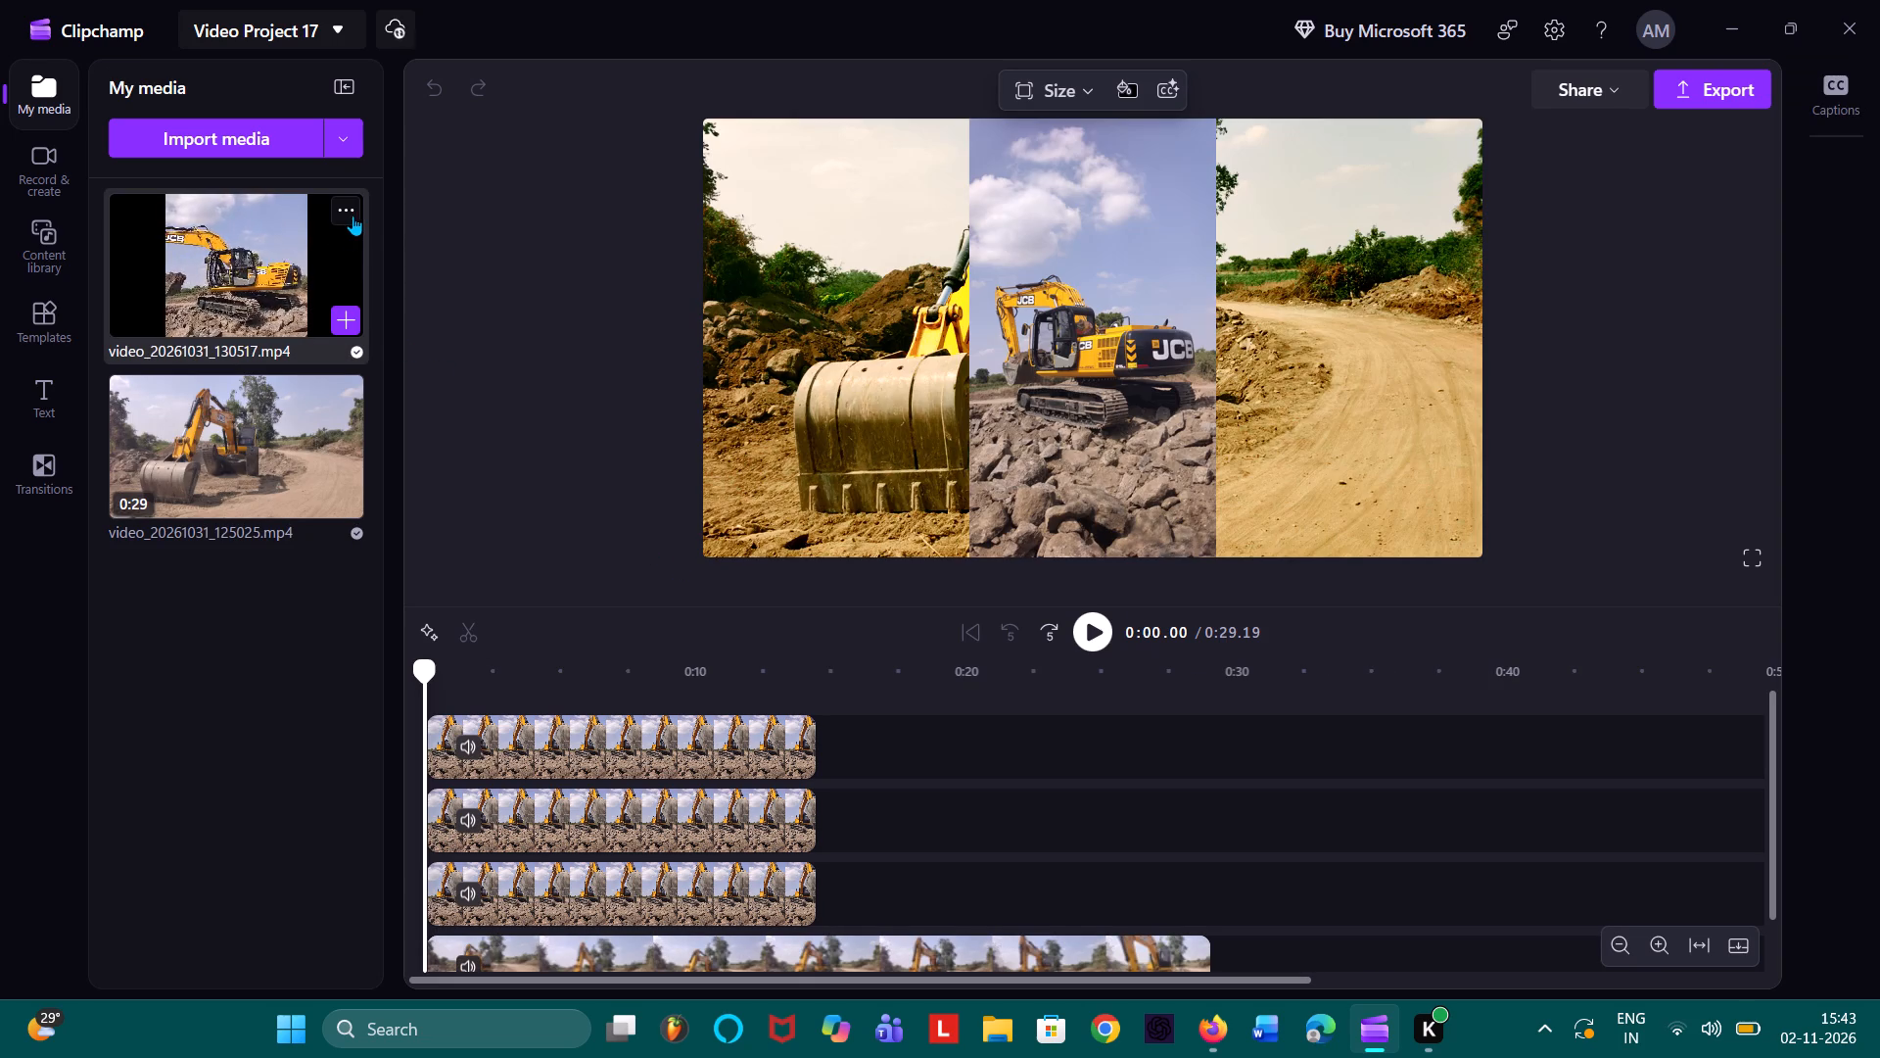
Delete video_20261031_130517.mp4 from the project media together with all its copies on the timeline.
left_click(356, 199)
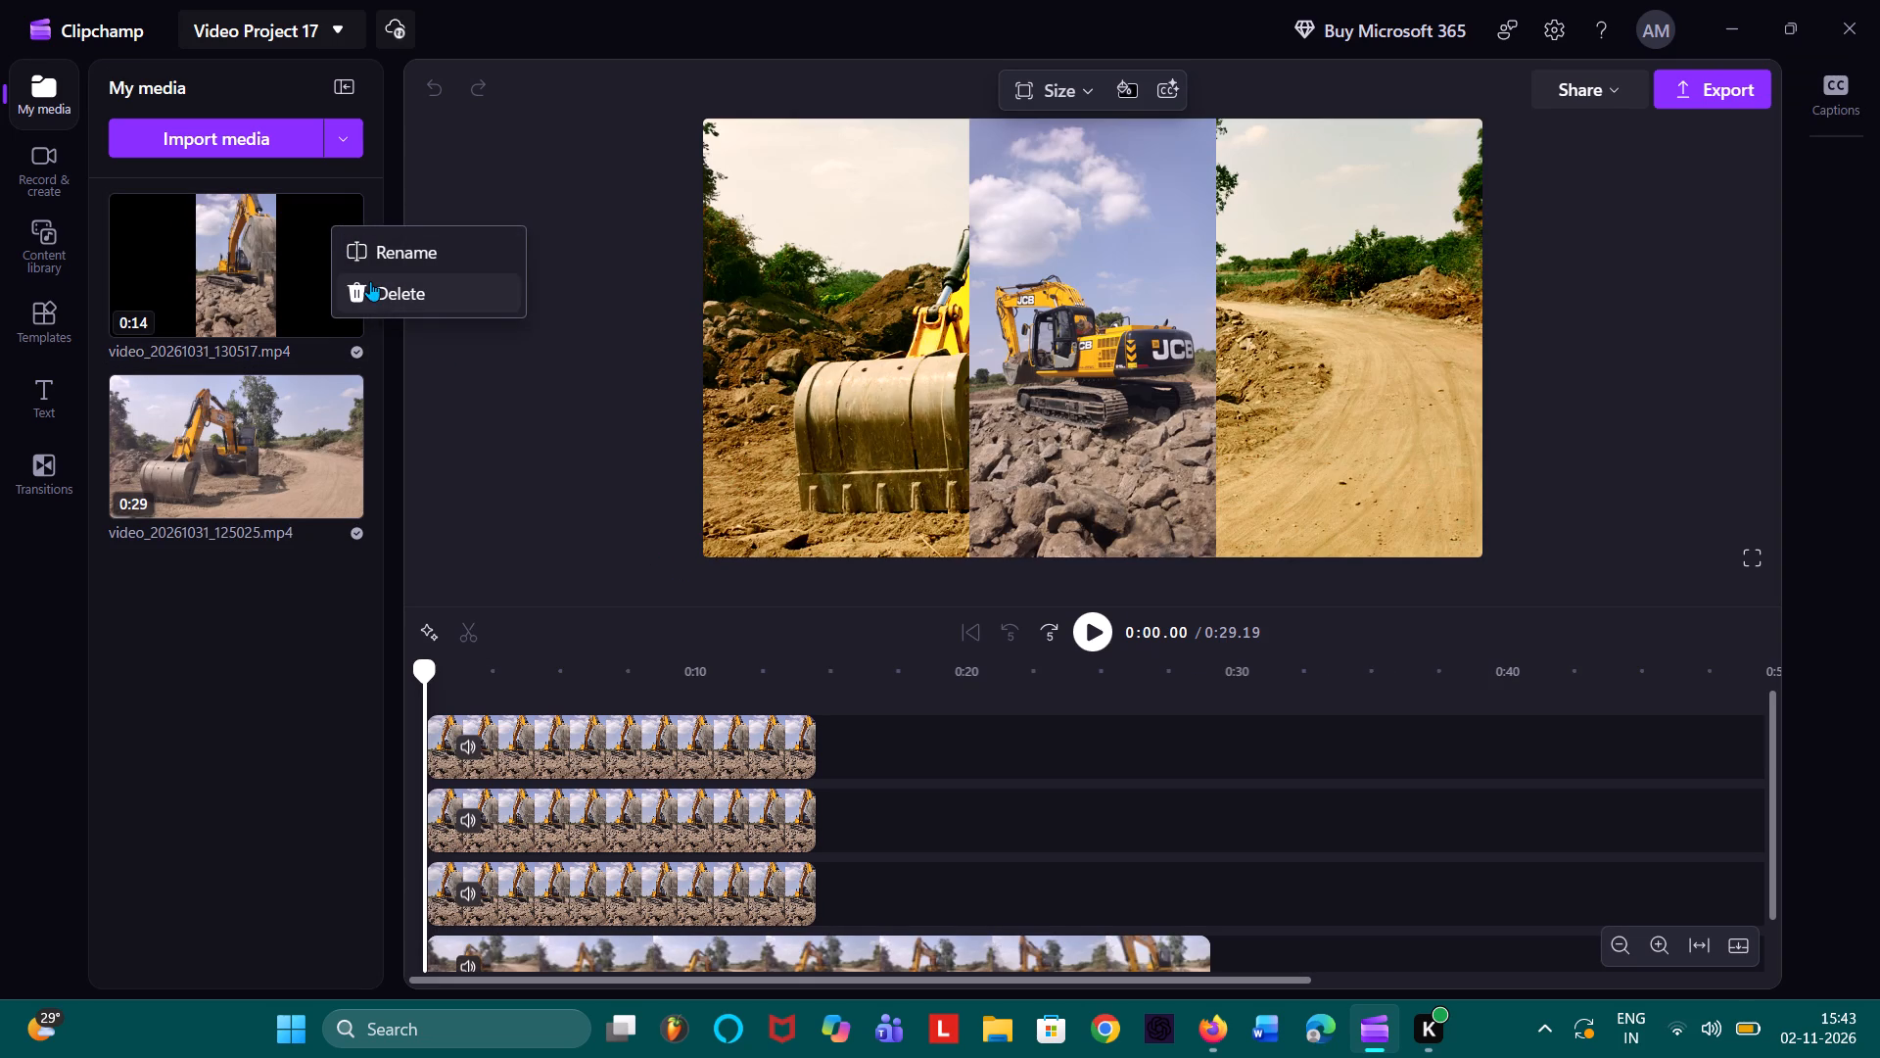
left_click(373, 286)
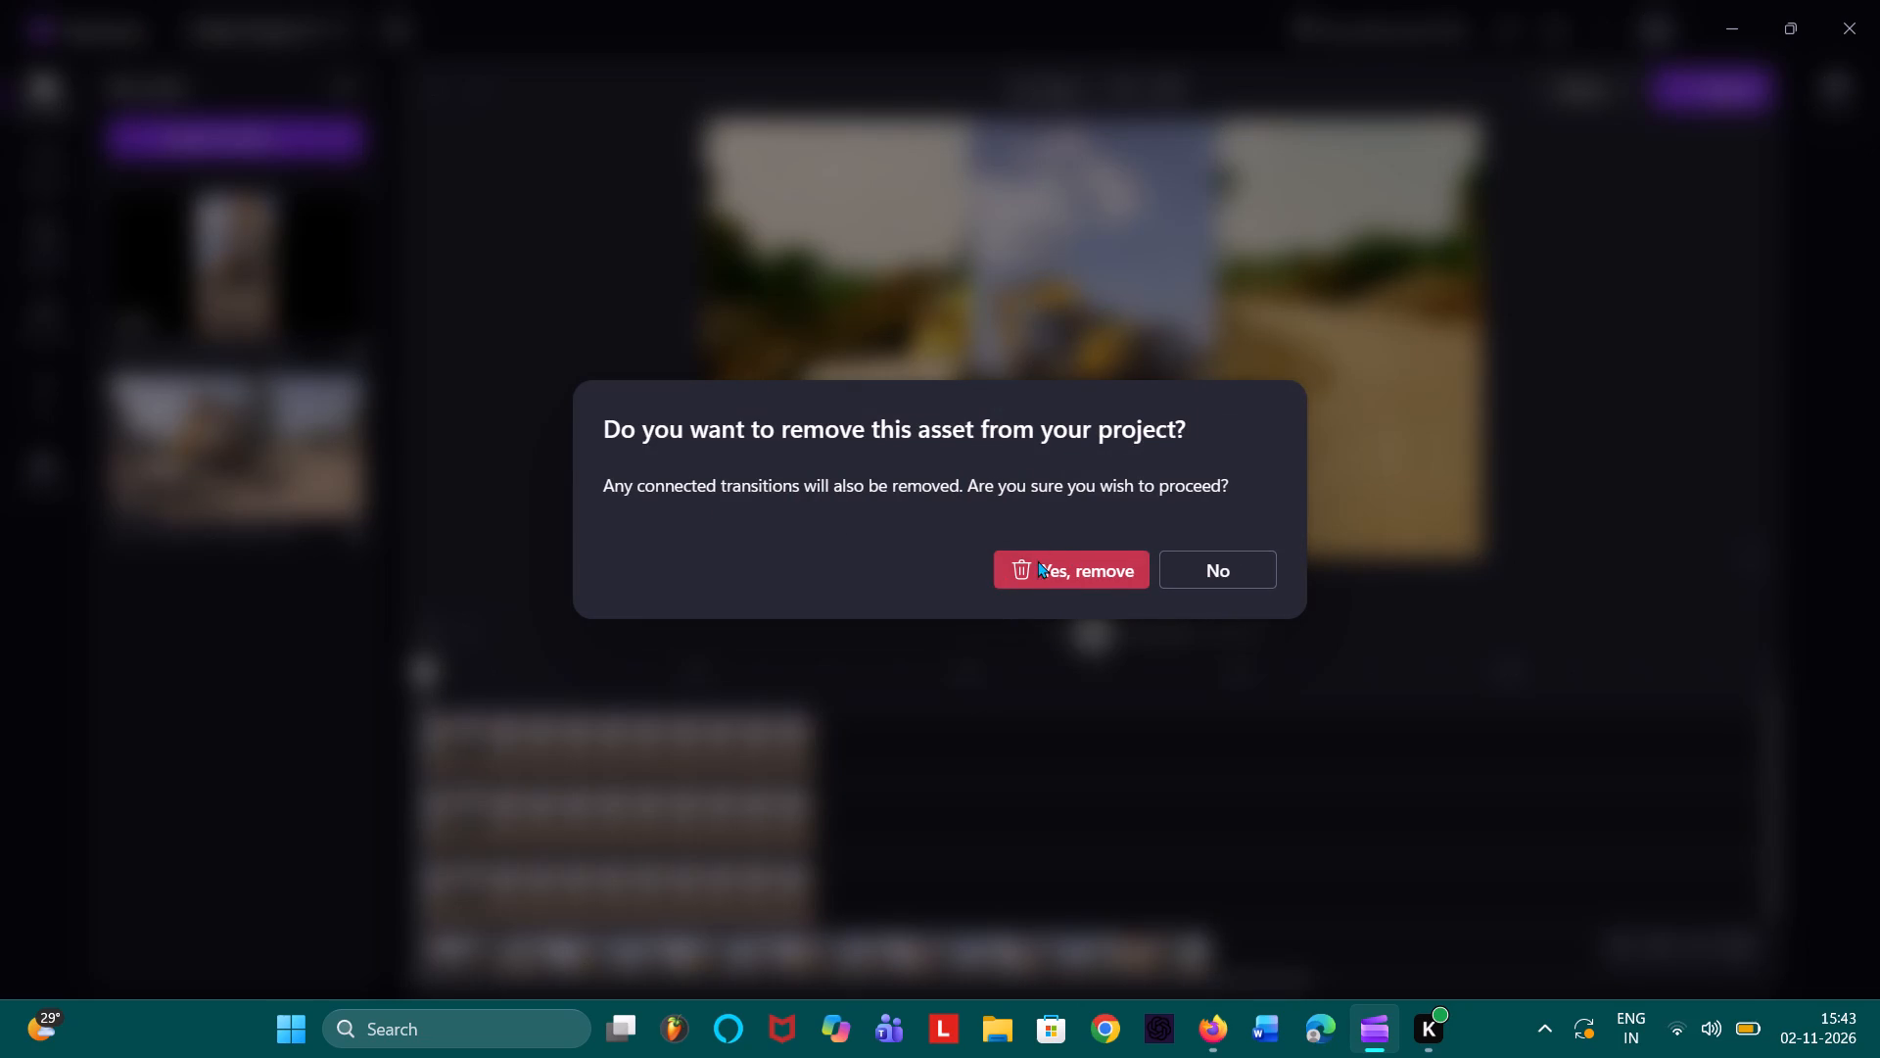
left_click(1037, 562)
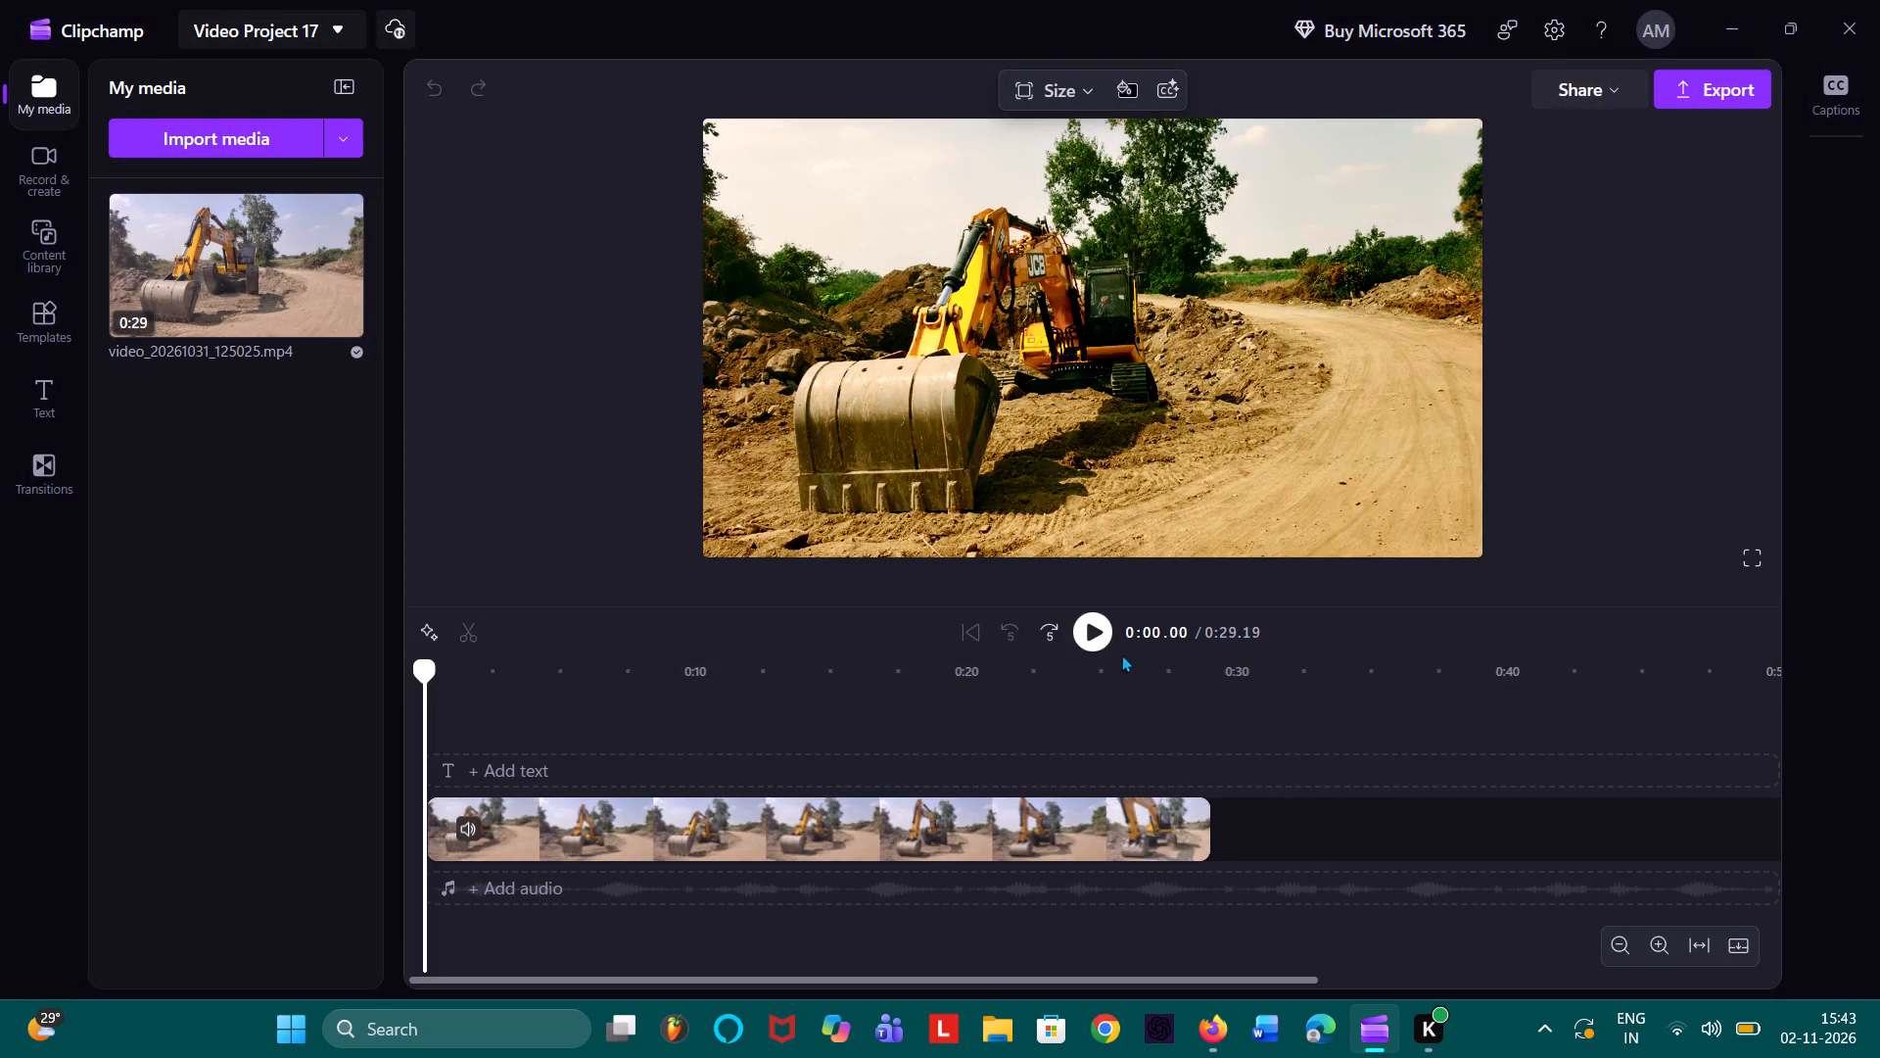
Play the remaining excavator clip from the start of the timeline.
left_click(1087, 640)
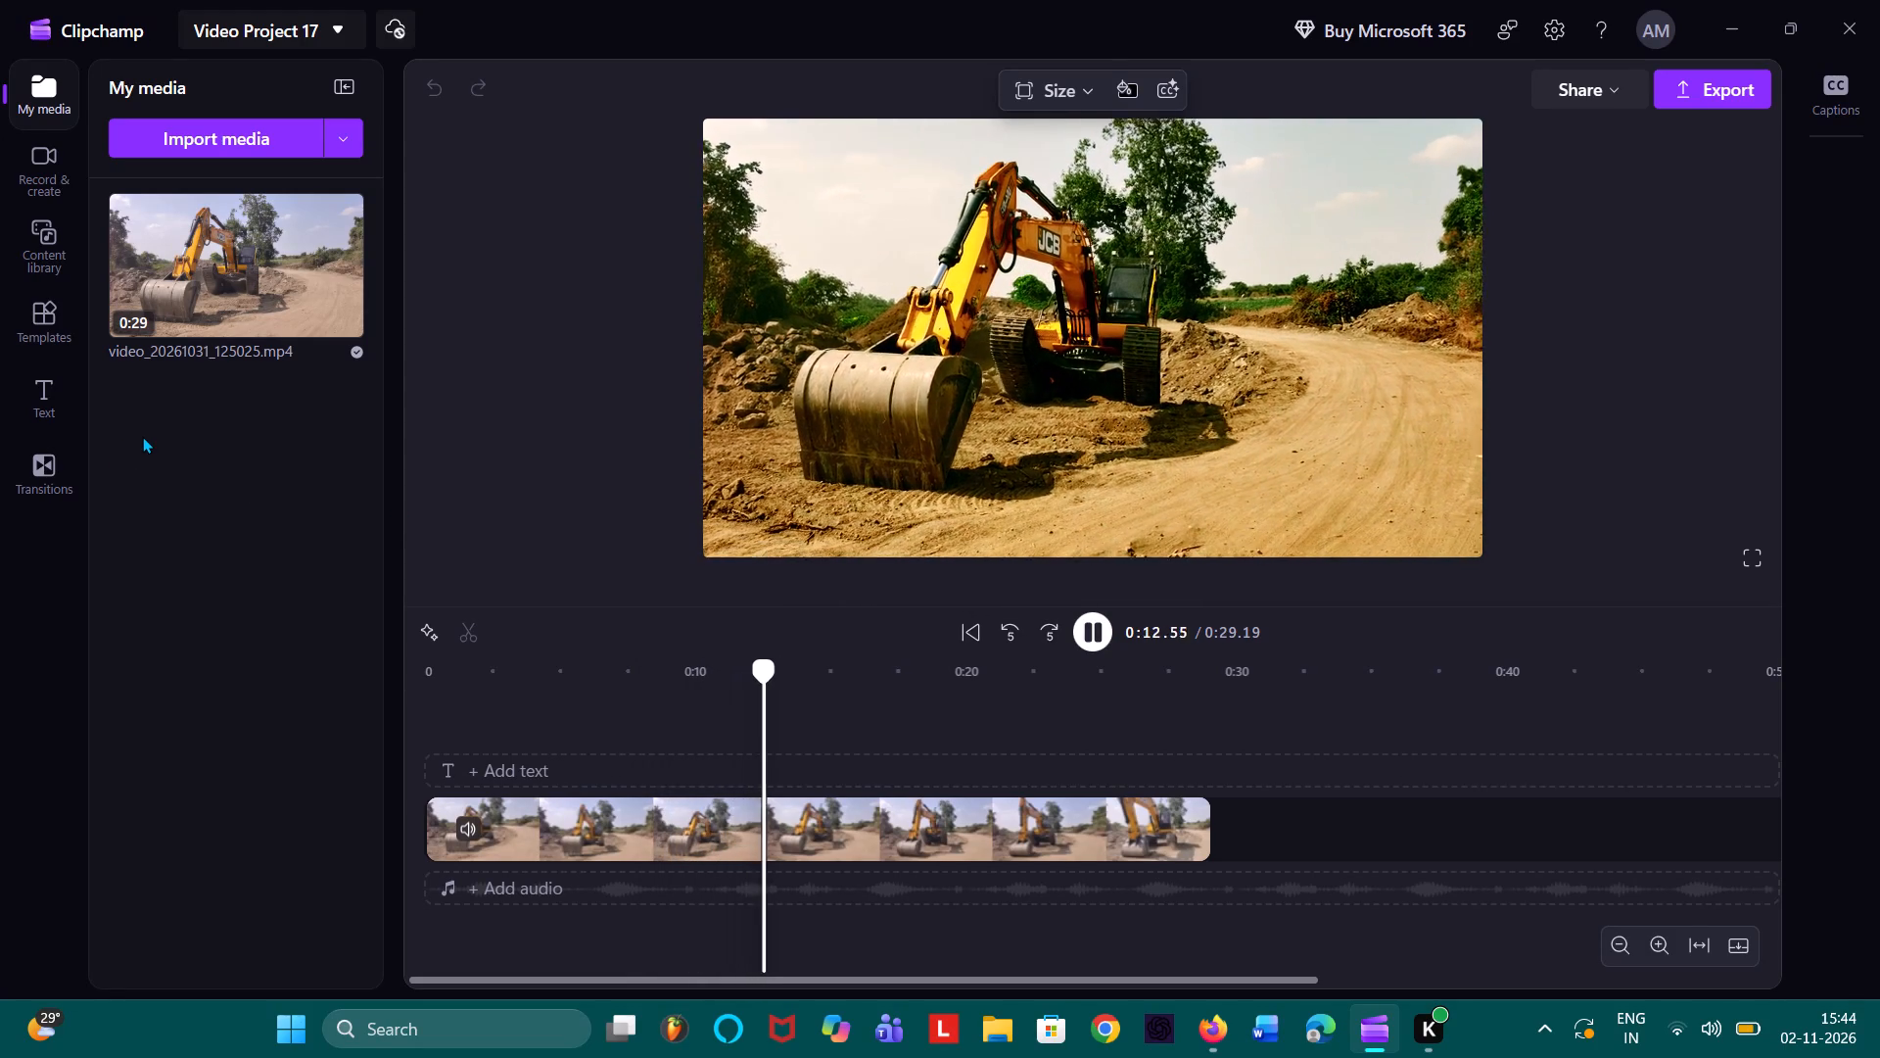
Import video_20261031_130517 from the Downloads folder and add it to the timeline directly after the first excavator clip.
left_click(298, 129)
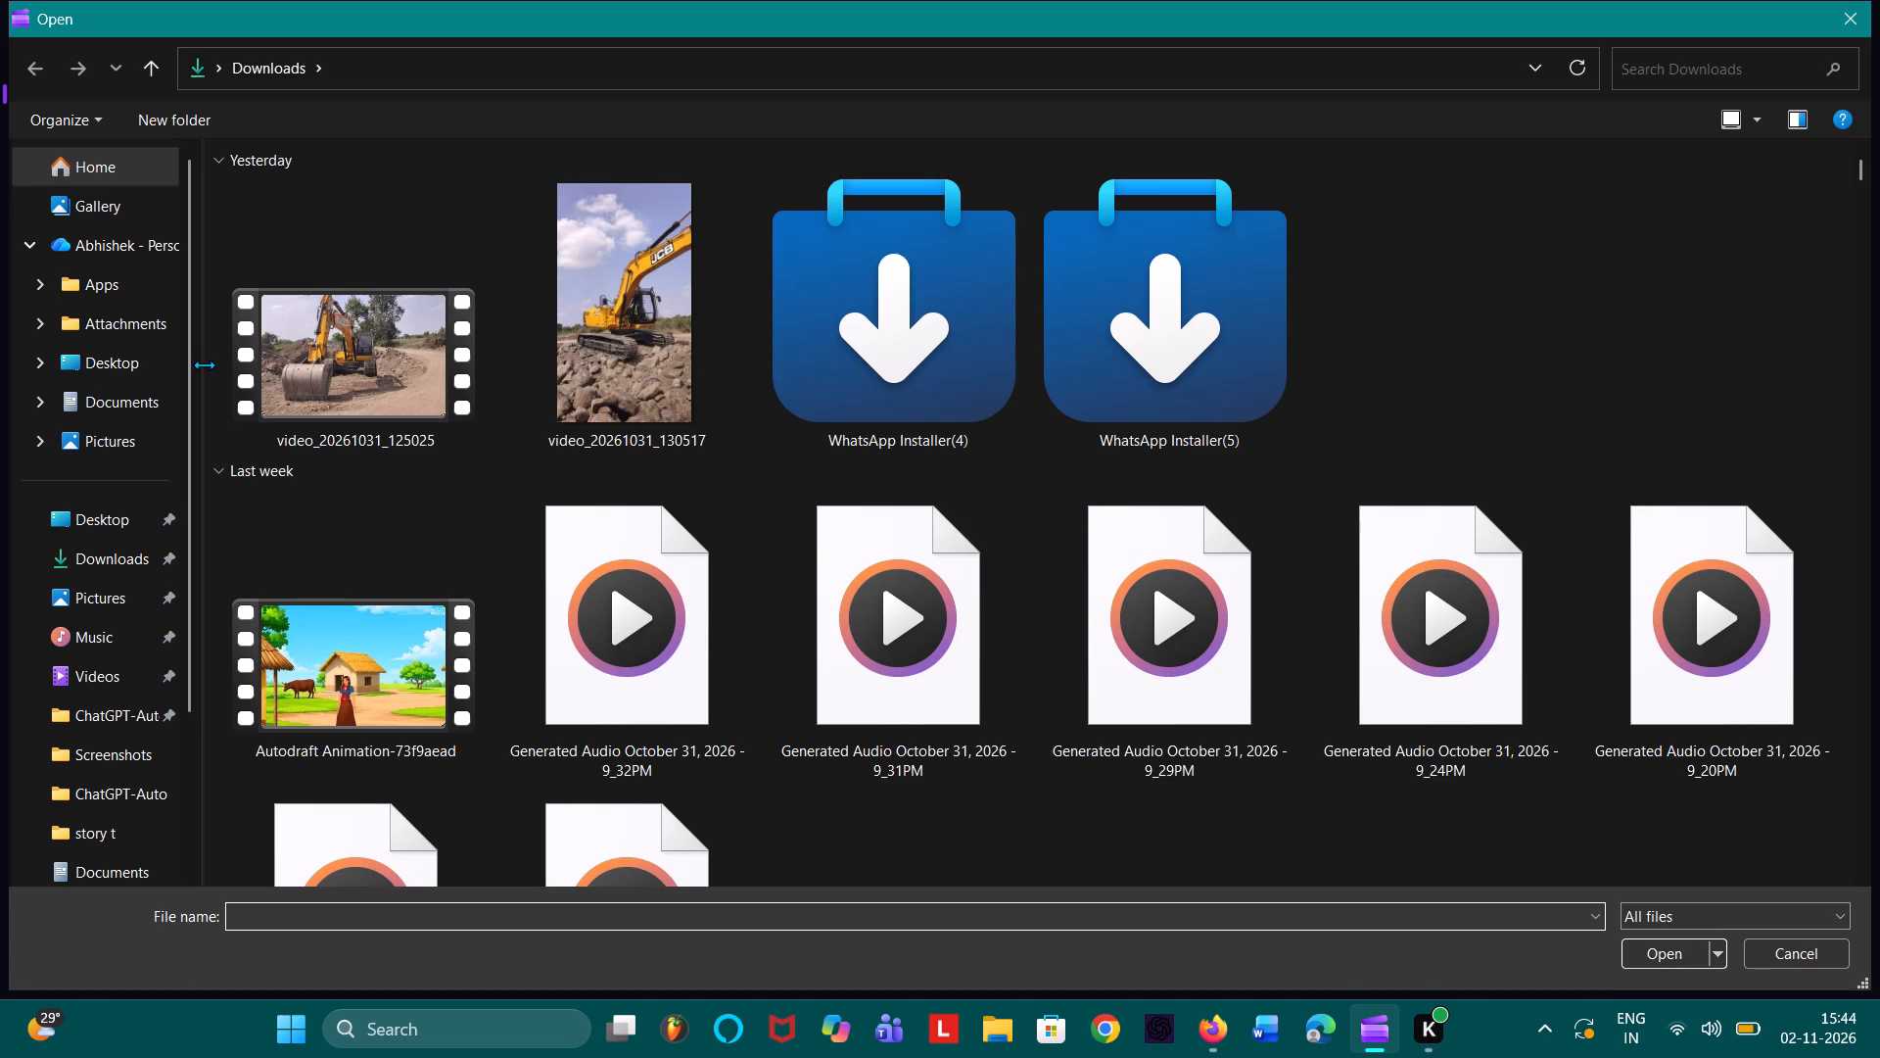
left_click(540, 324)
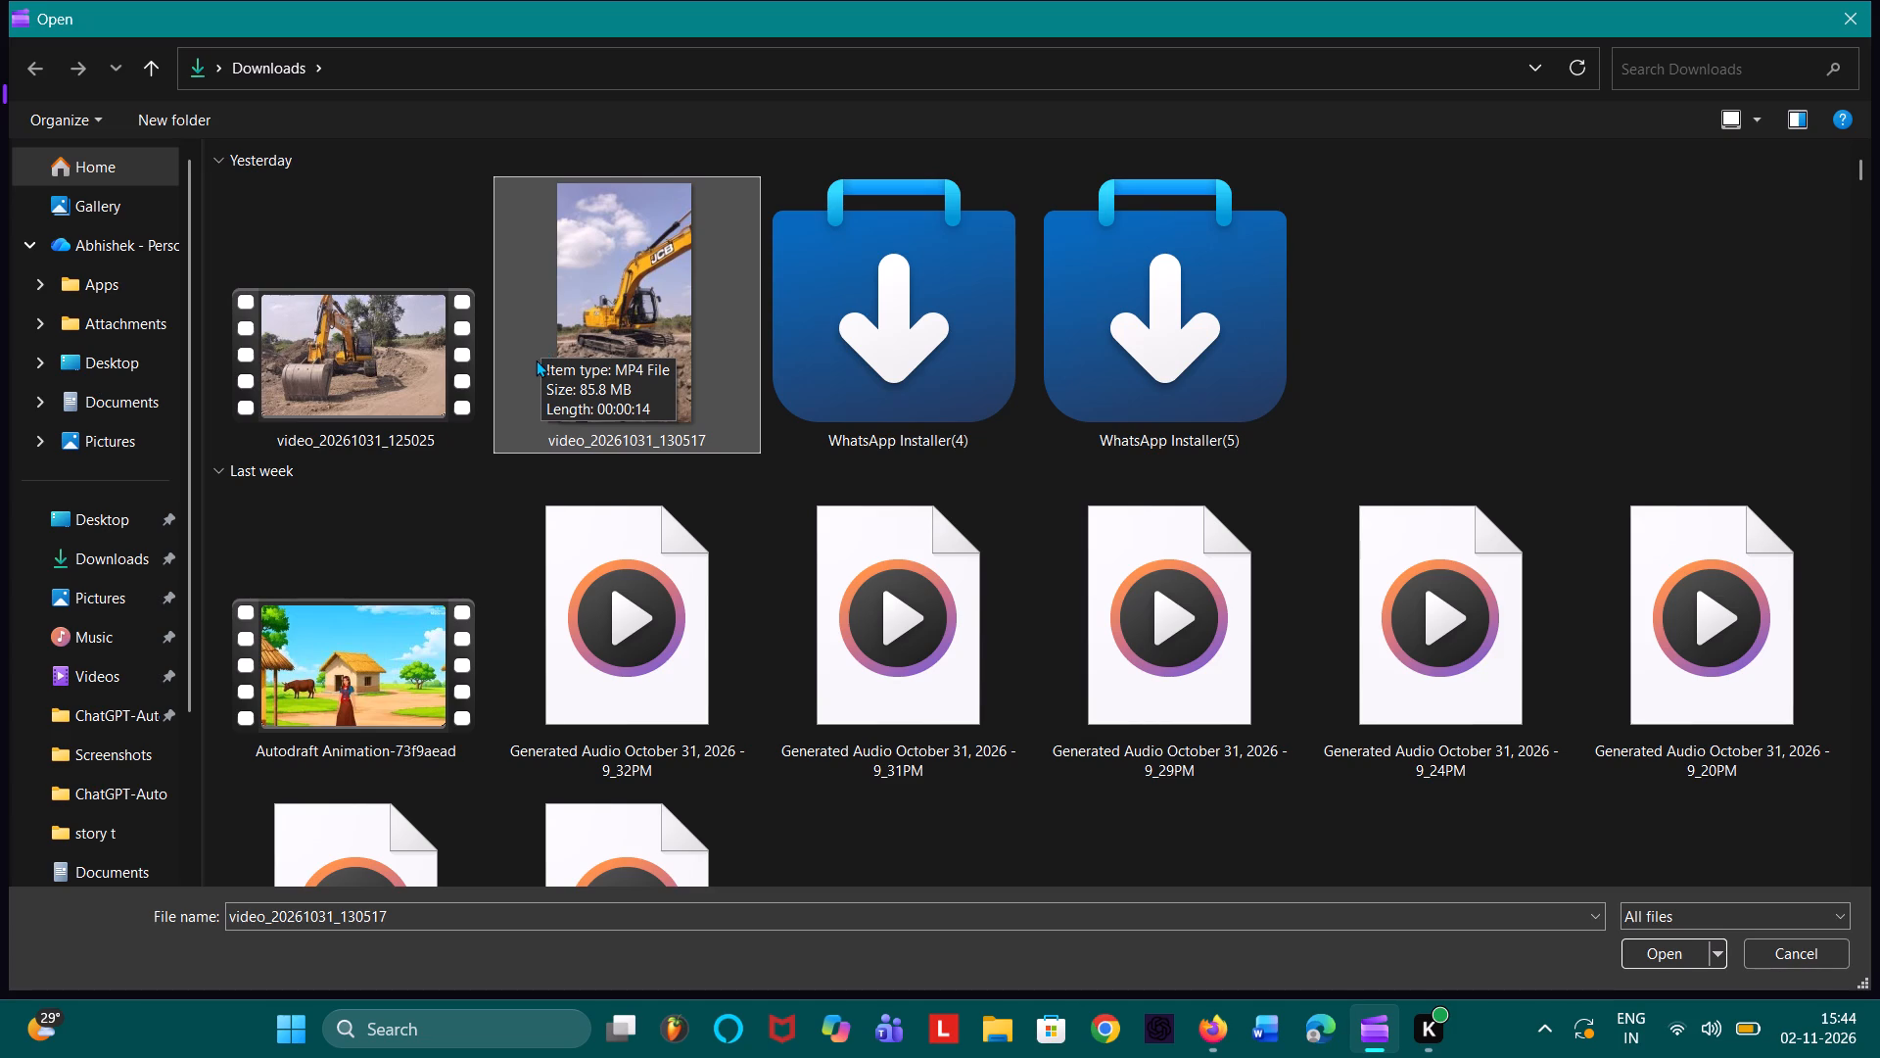
double_click(671, 302)
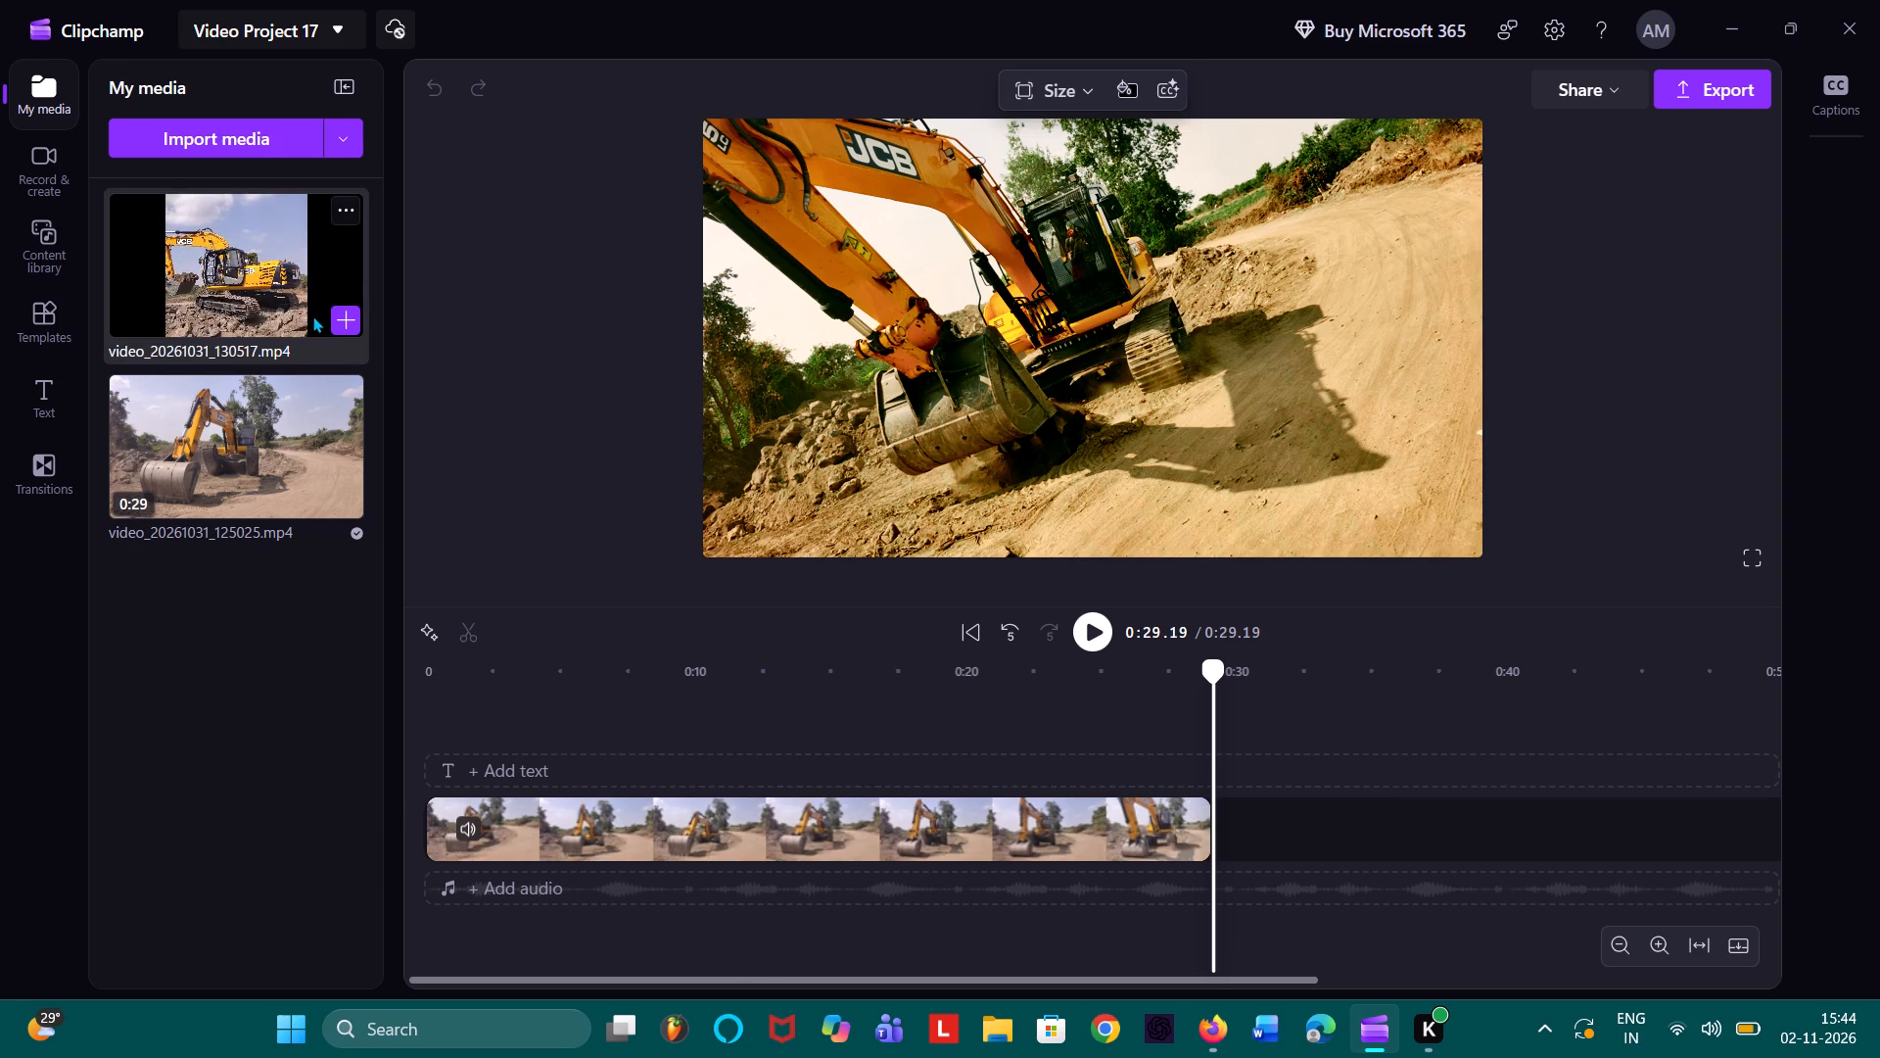
left_click(344, 313)
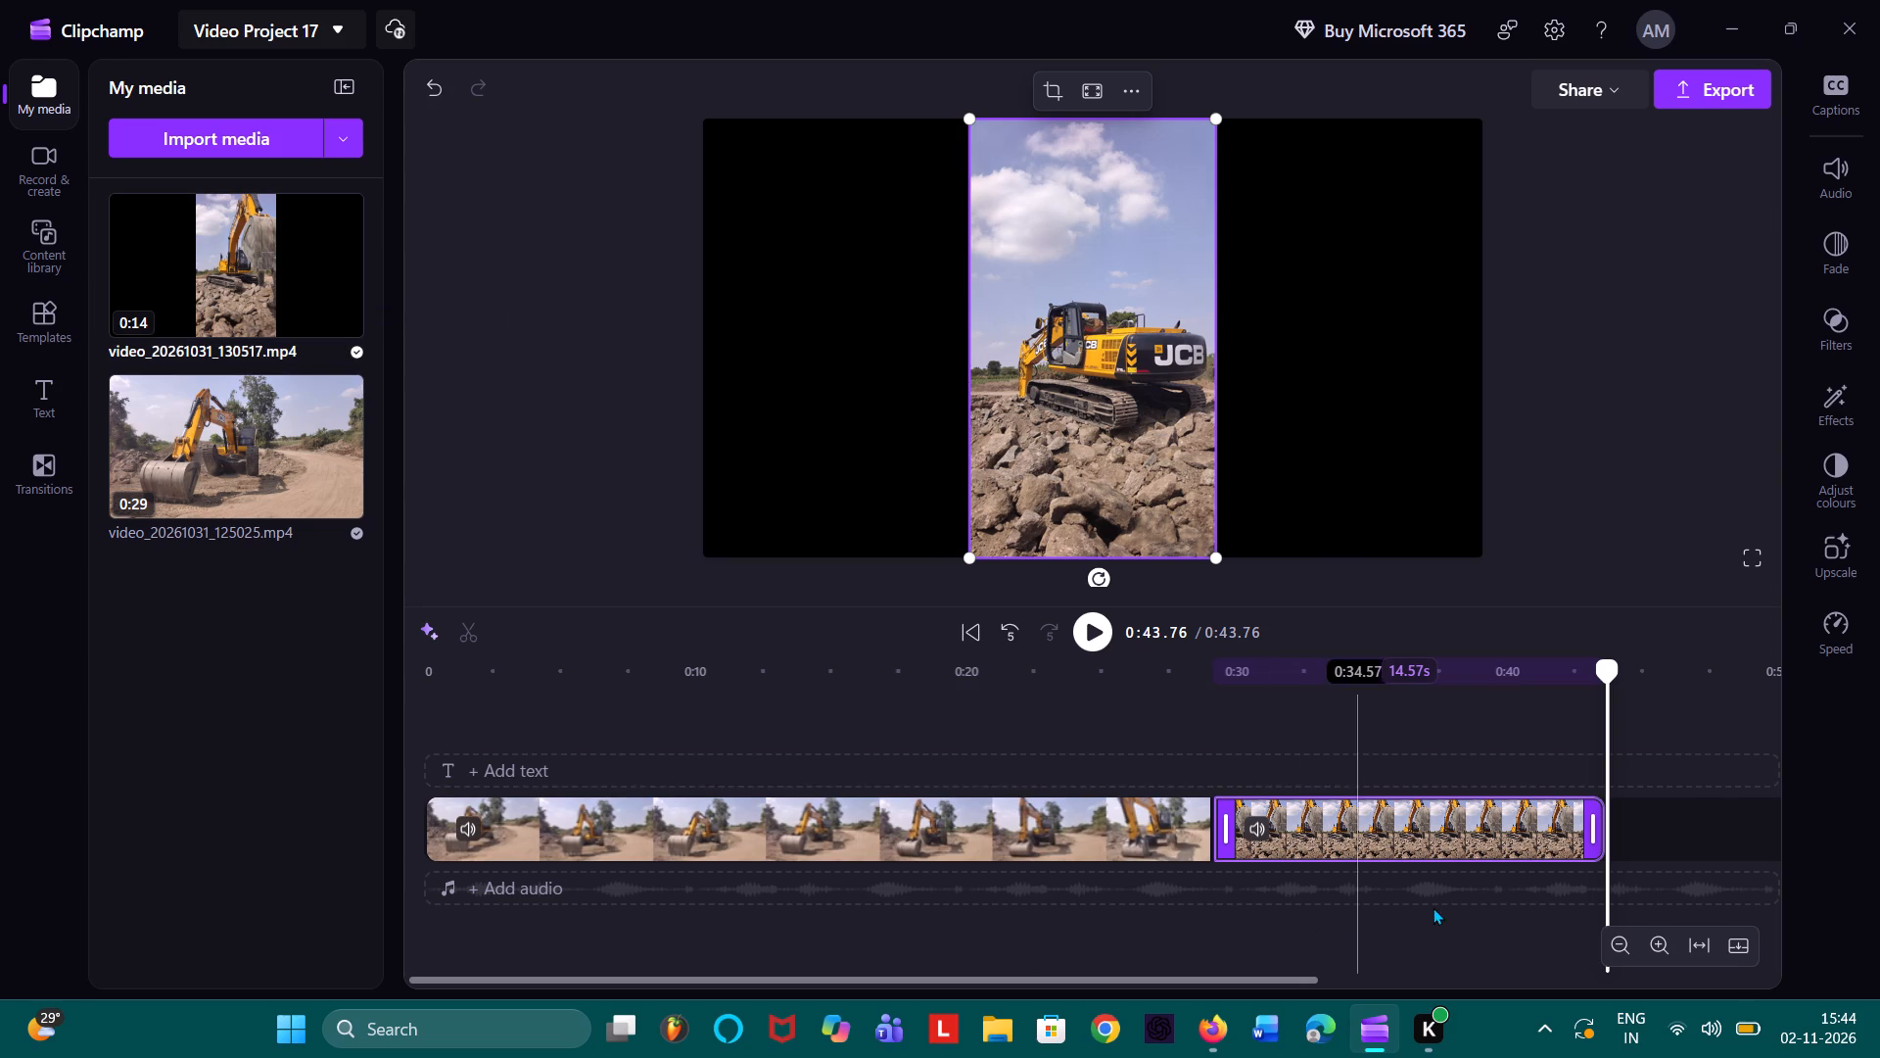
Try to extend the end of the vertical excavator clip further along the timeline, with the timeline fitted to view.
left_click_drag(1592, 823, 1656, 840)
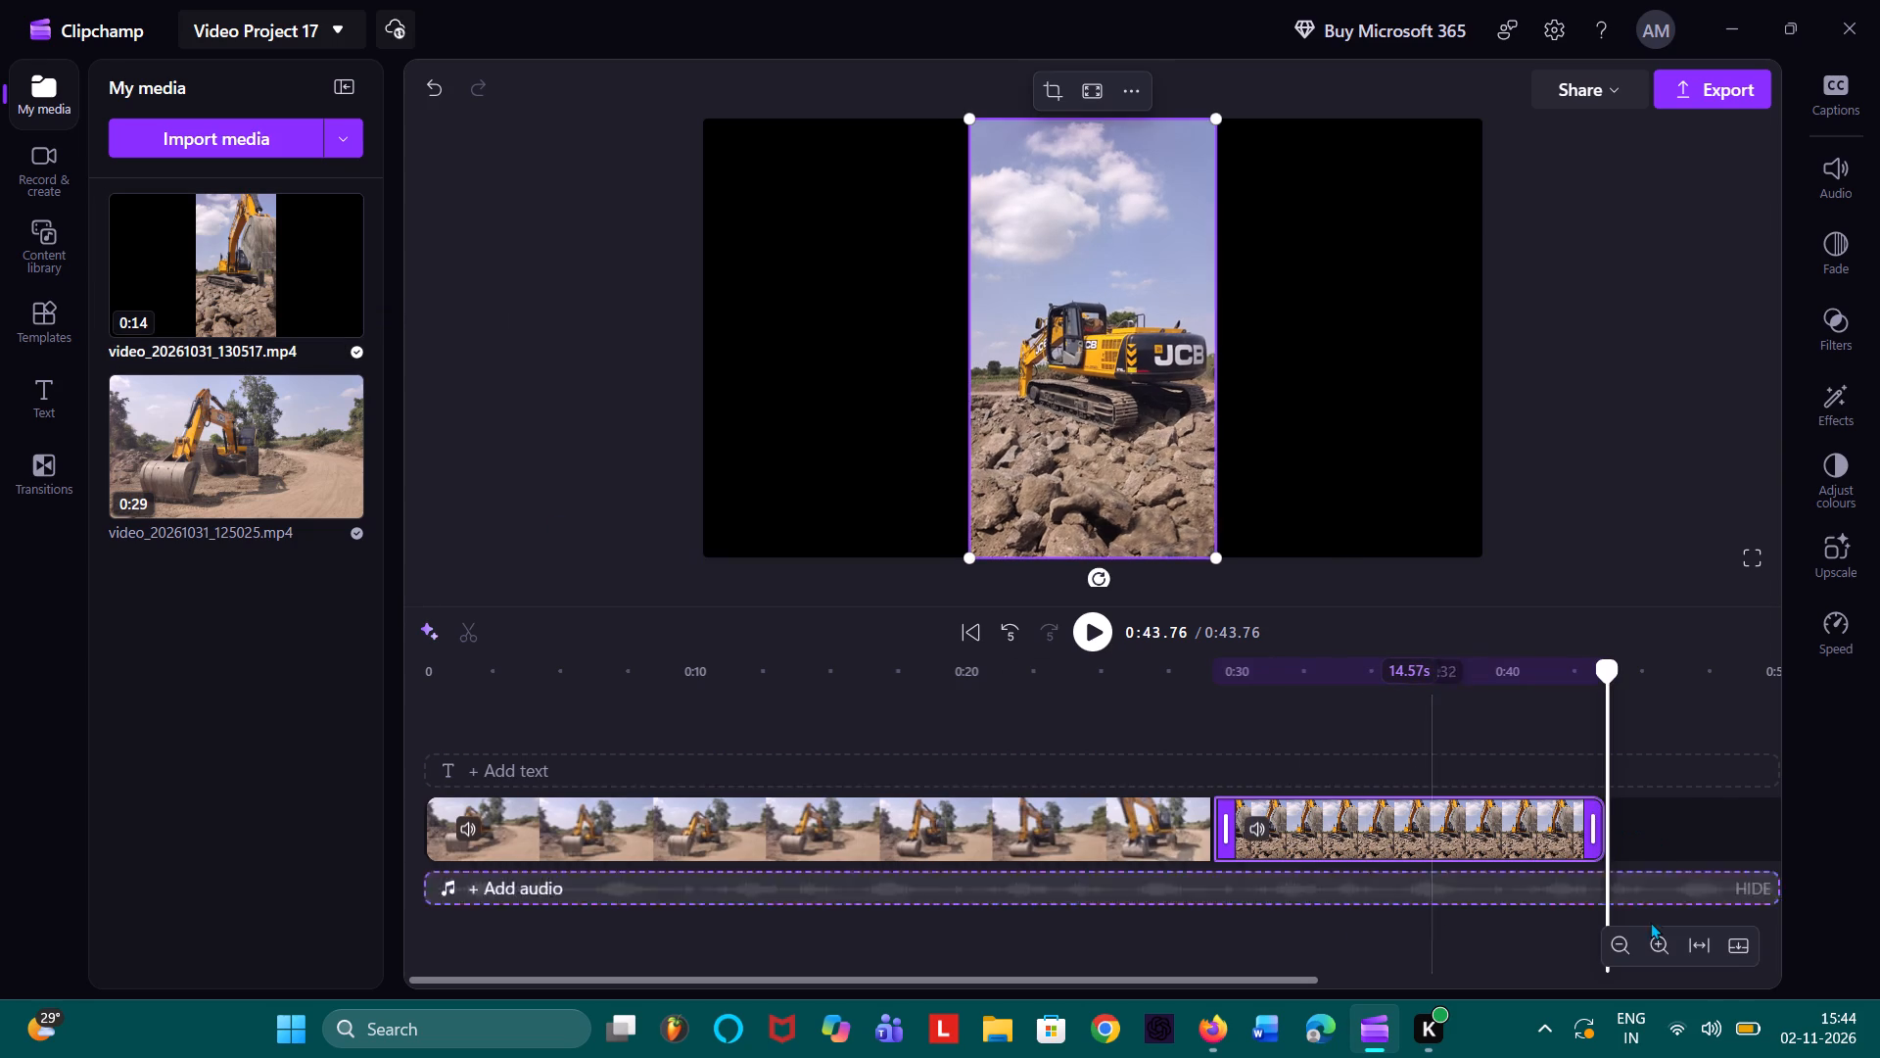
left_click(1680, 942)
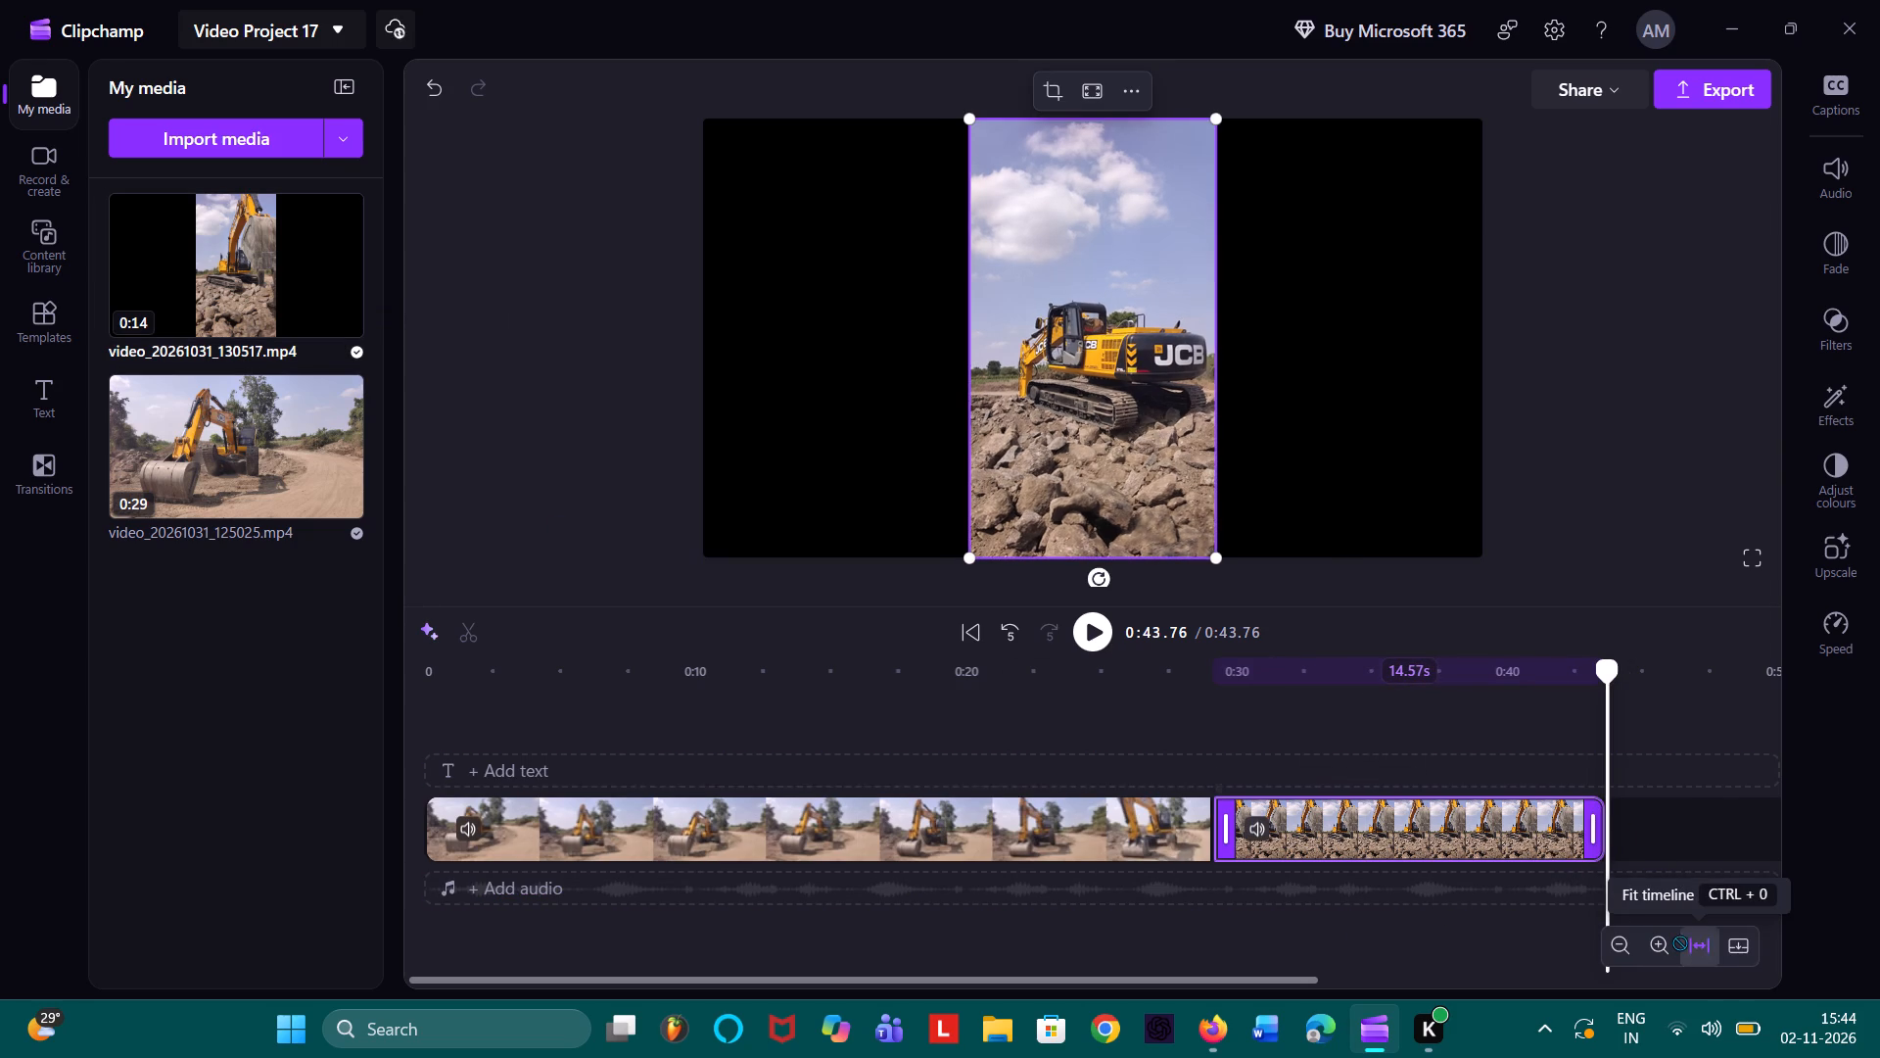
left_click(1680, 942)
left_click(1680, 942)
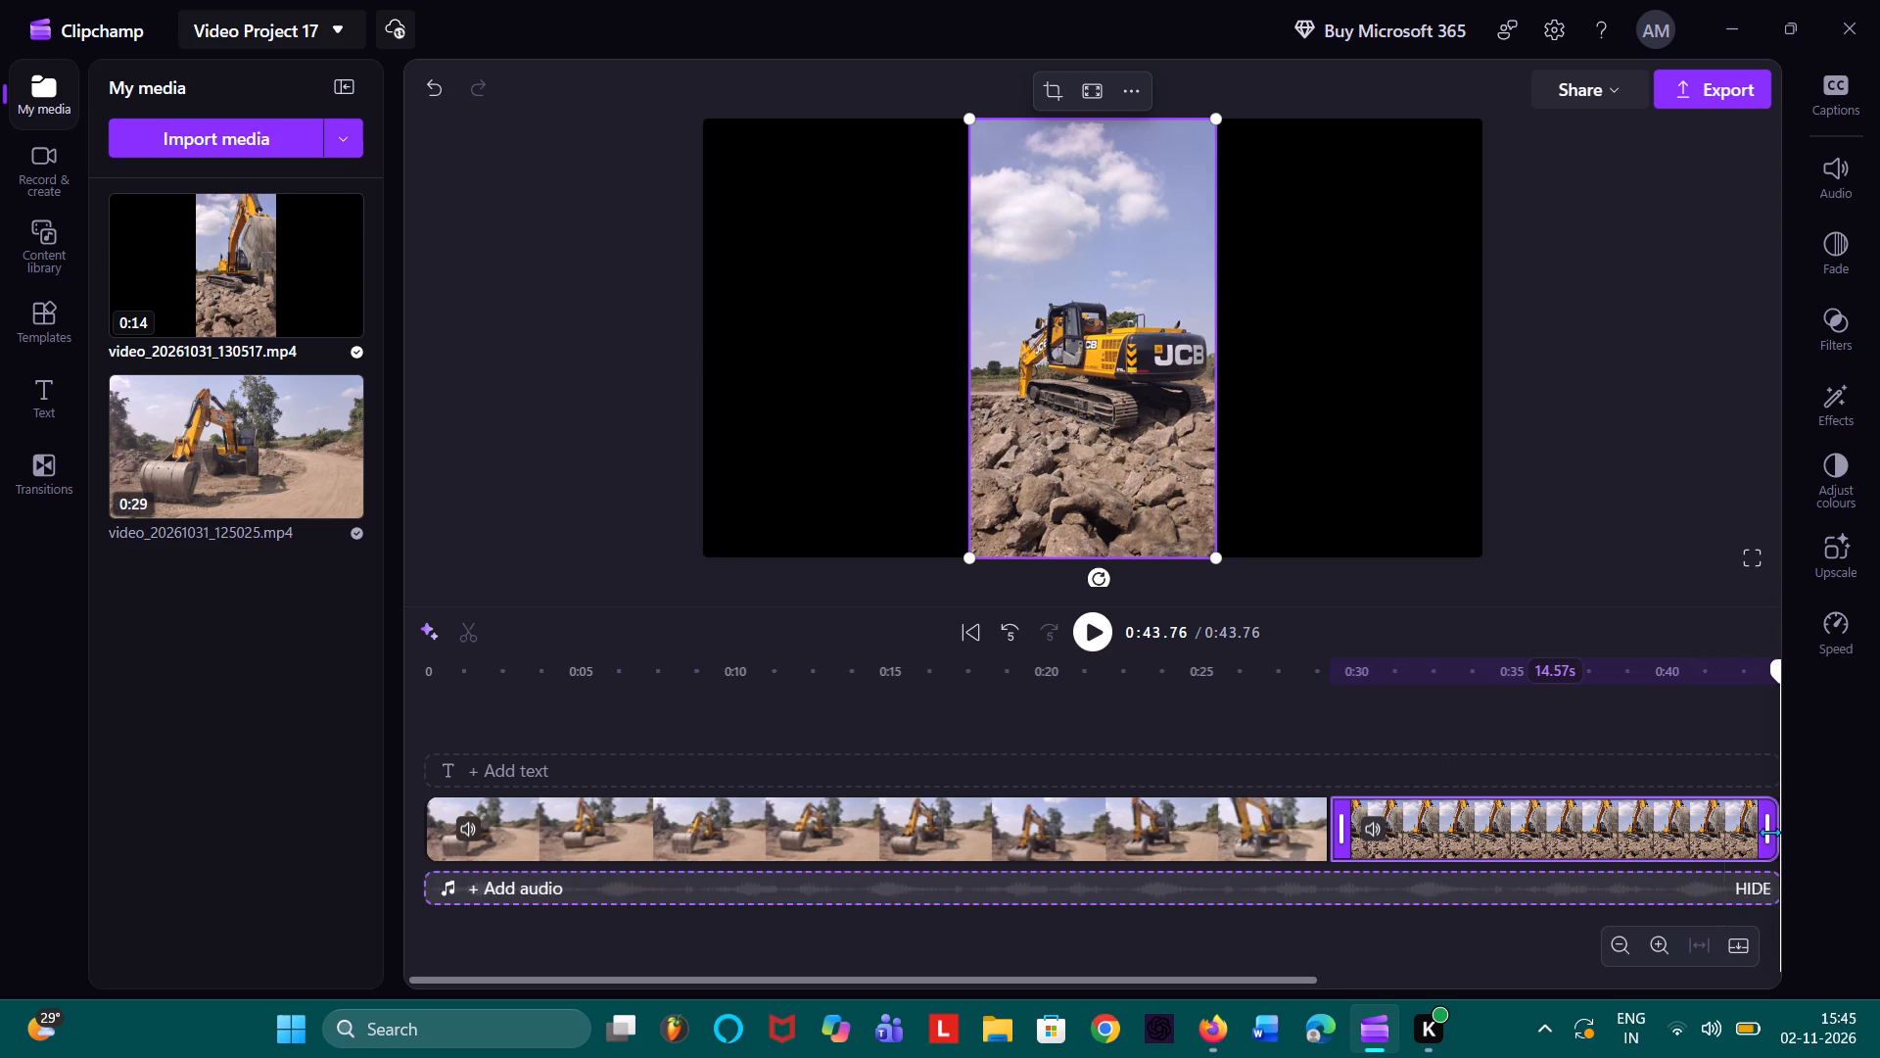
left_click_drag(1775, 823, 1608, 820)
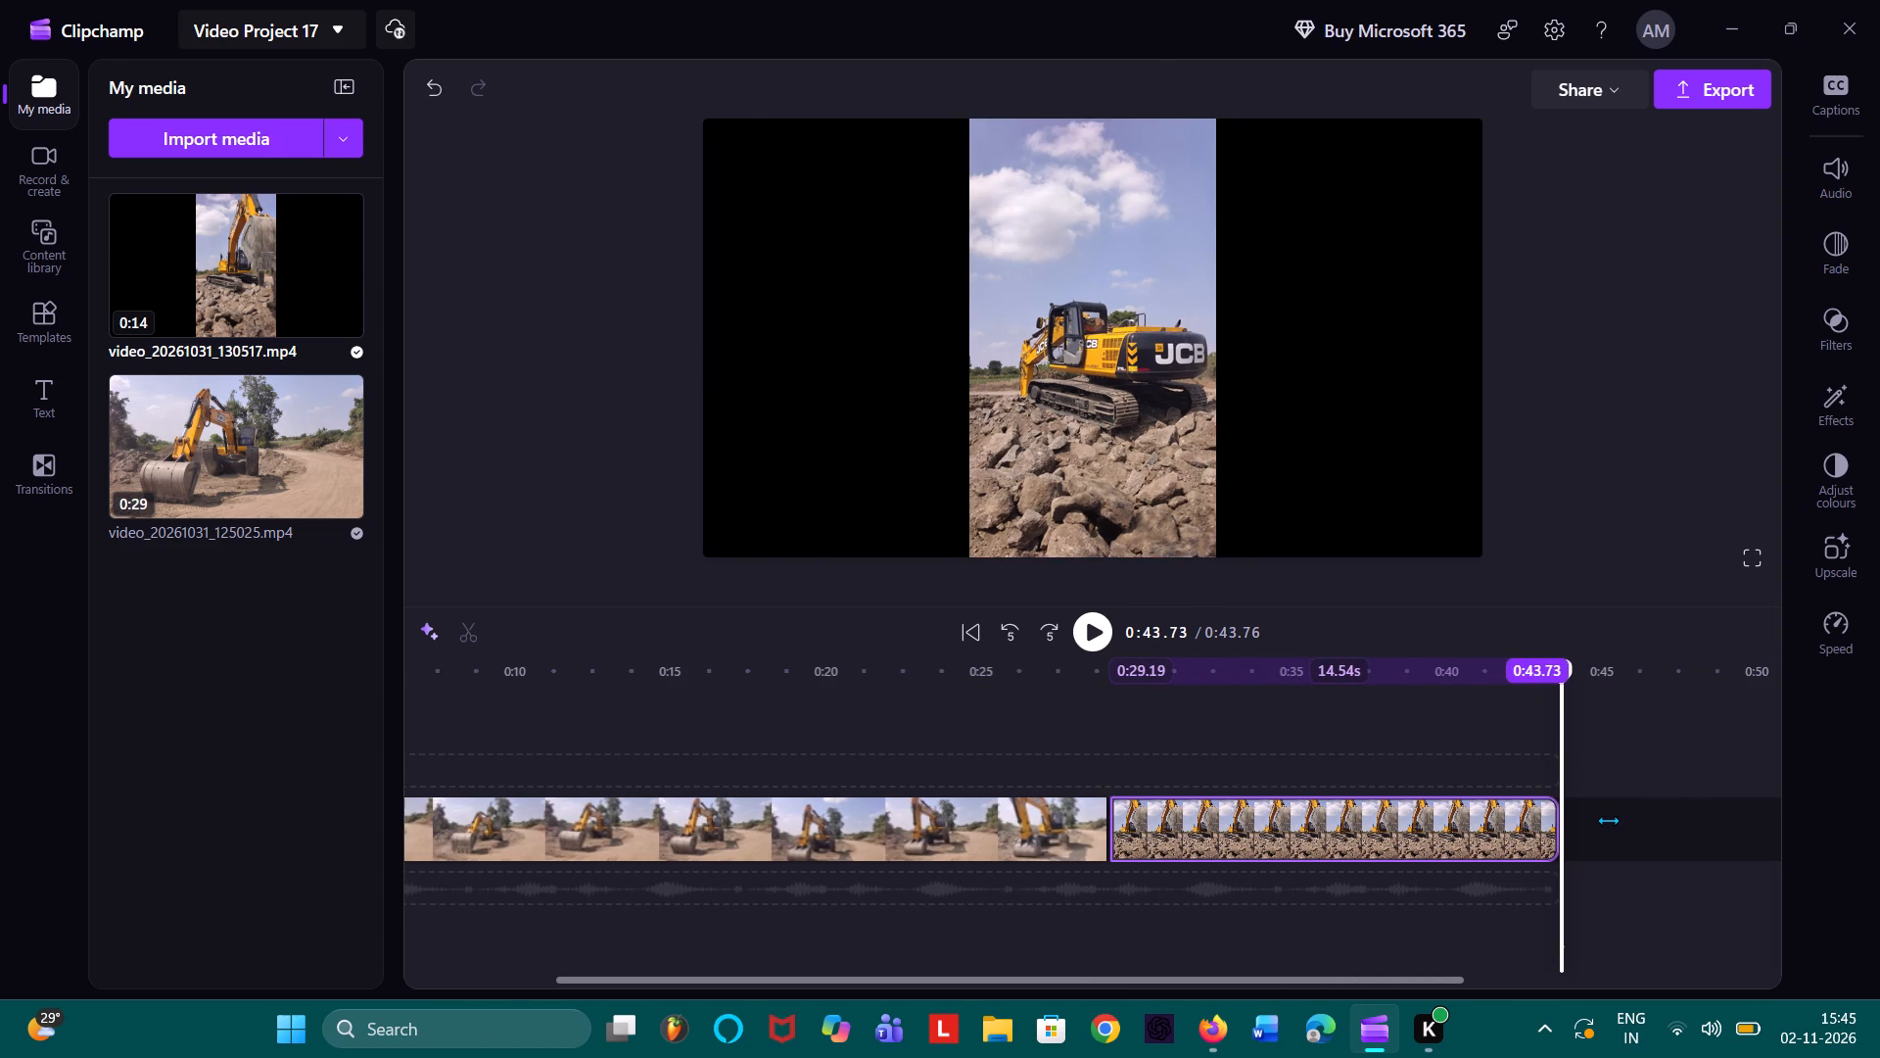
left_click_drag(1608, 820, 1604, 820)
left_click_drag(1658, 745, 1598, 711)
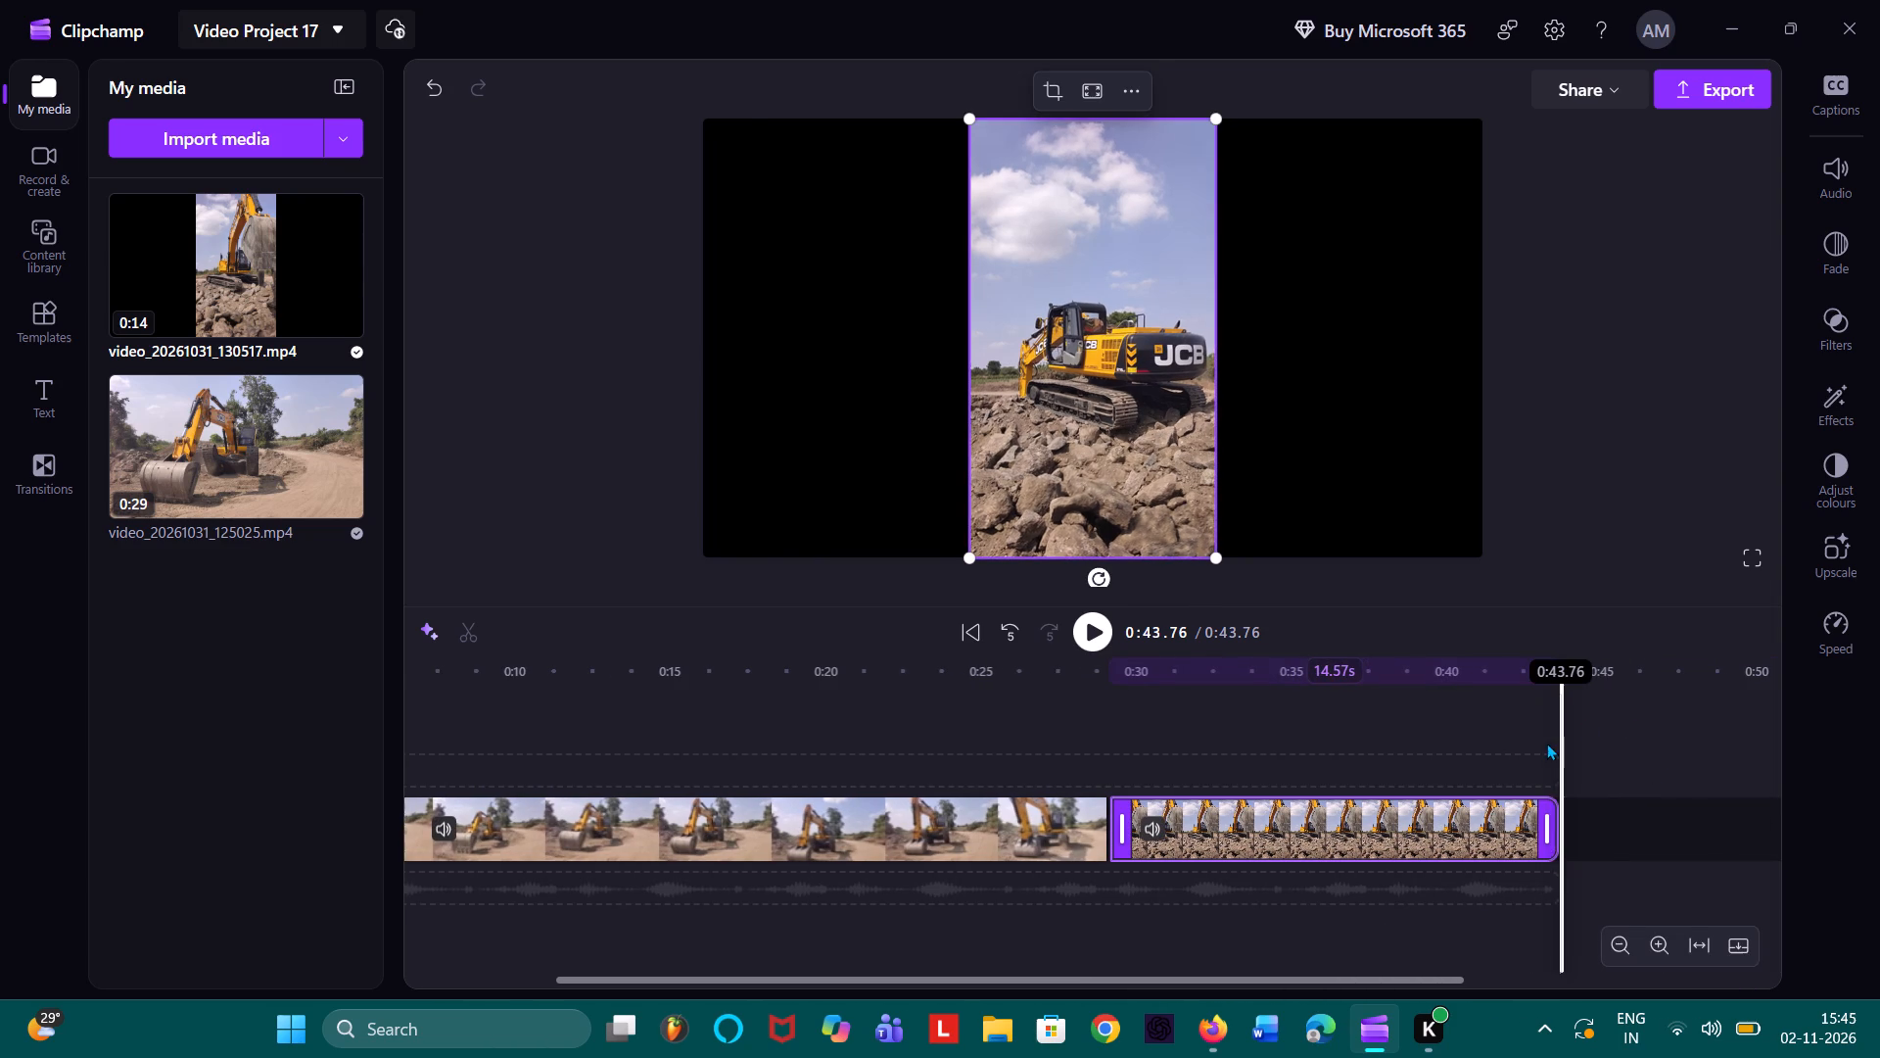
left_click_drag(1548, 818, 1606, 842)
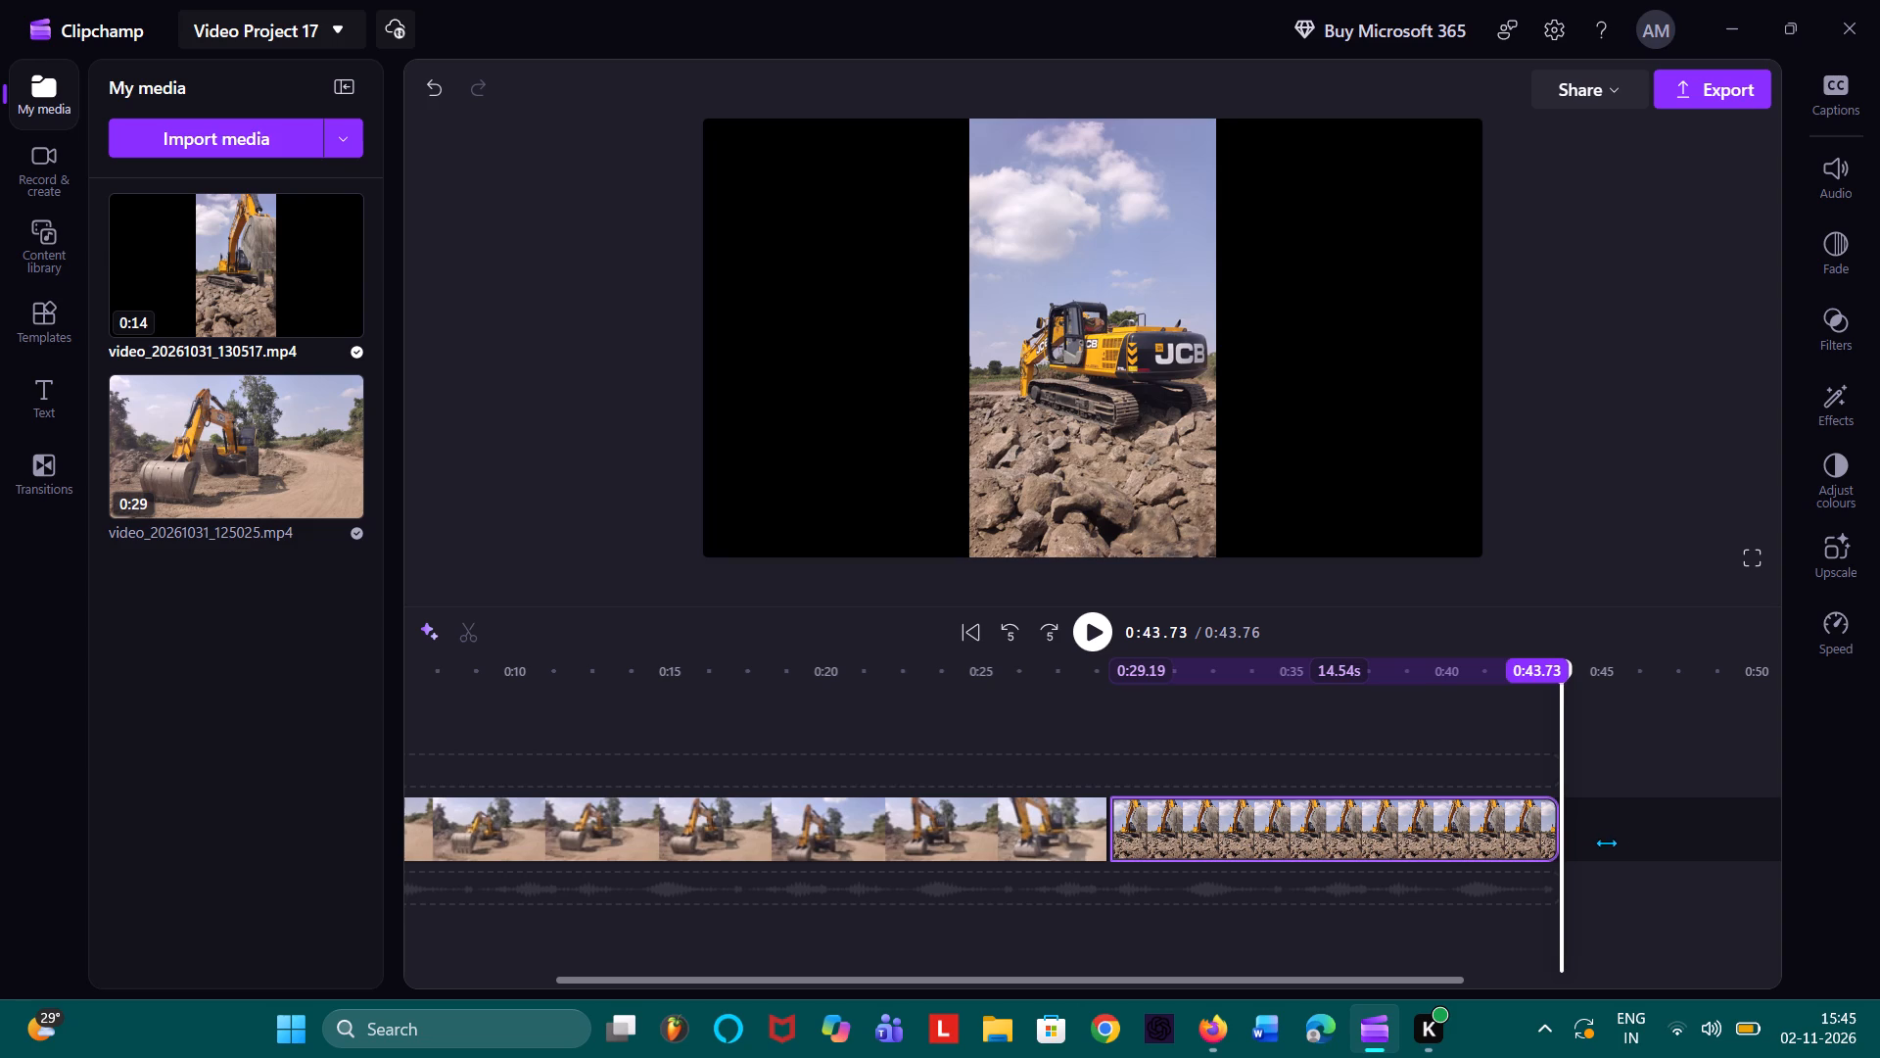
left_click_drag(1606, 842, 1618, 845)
Scrub back through the vertical excavator clip and place the playhead at 0:36.79.
left_click_drag(1561, 698, 1592, 701)
left_click_drag(1557, 666, 1597, 682)
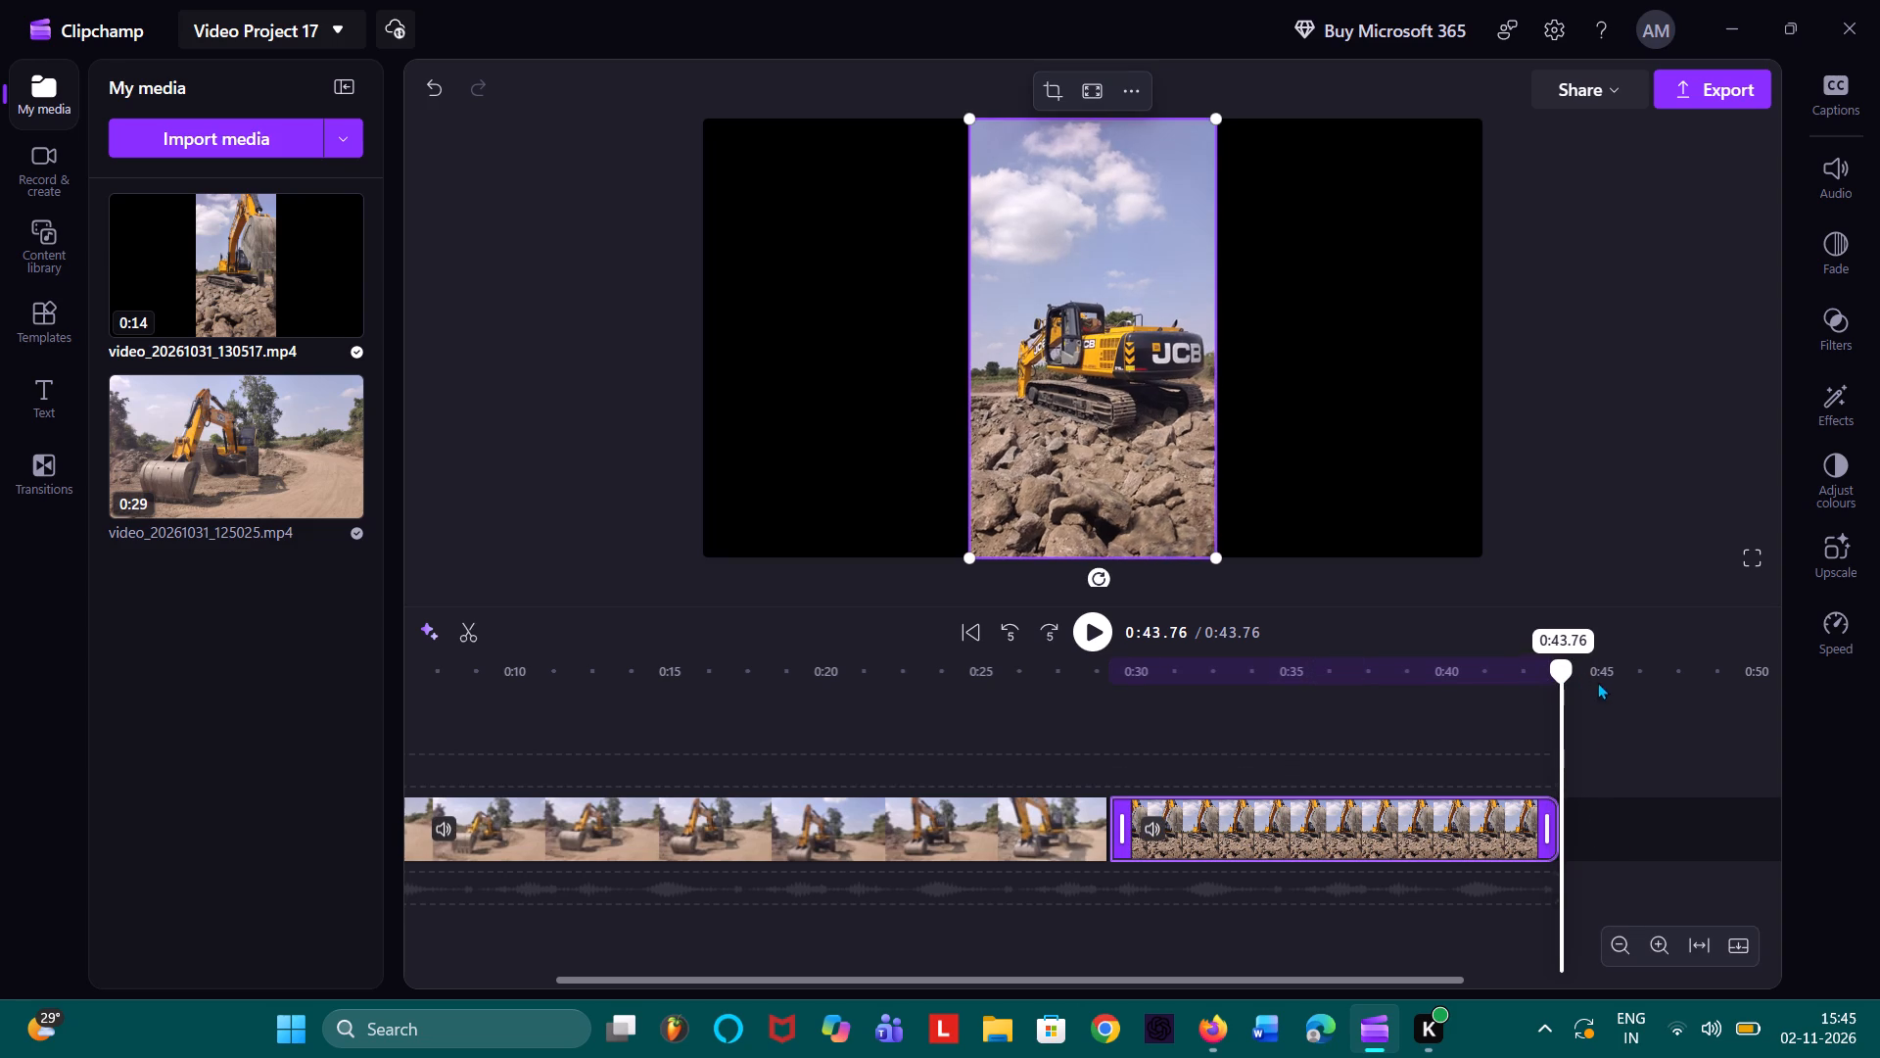
left_click_drag(1597, 682, 1446, 694)
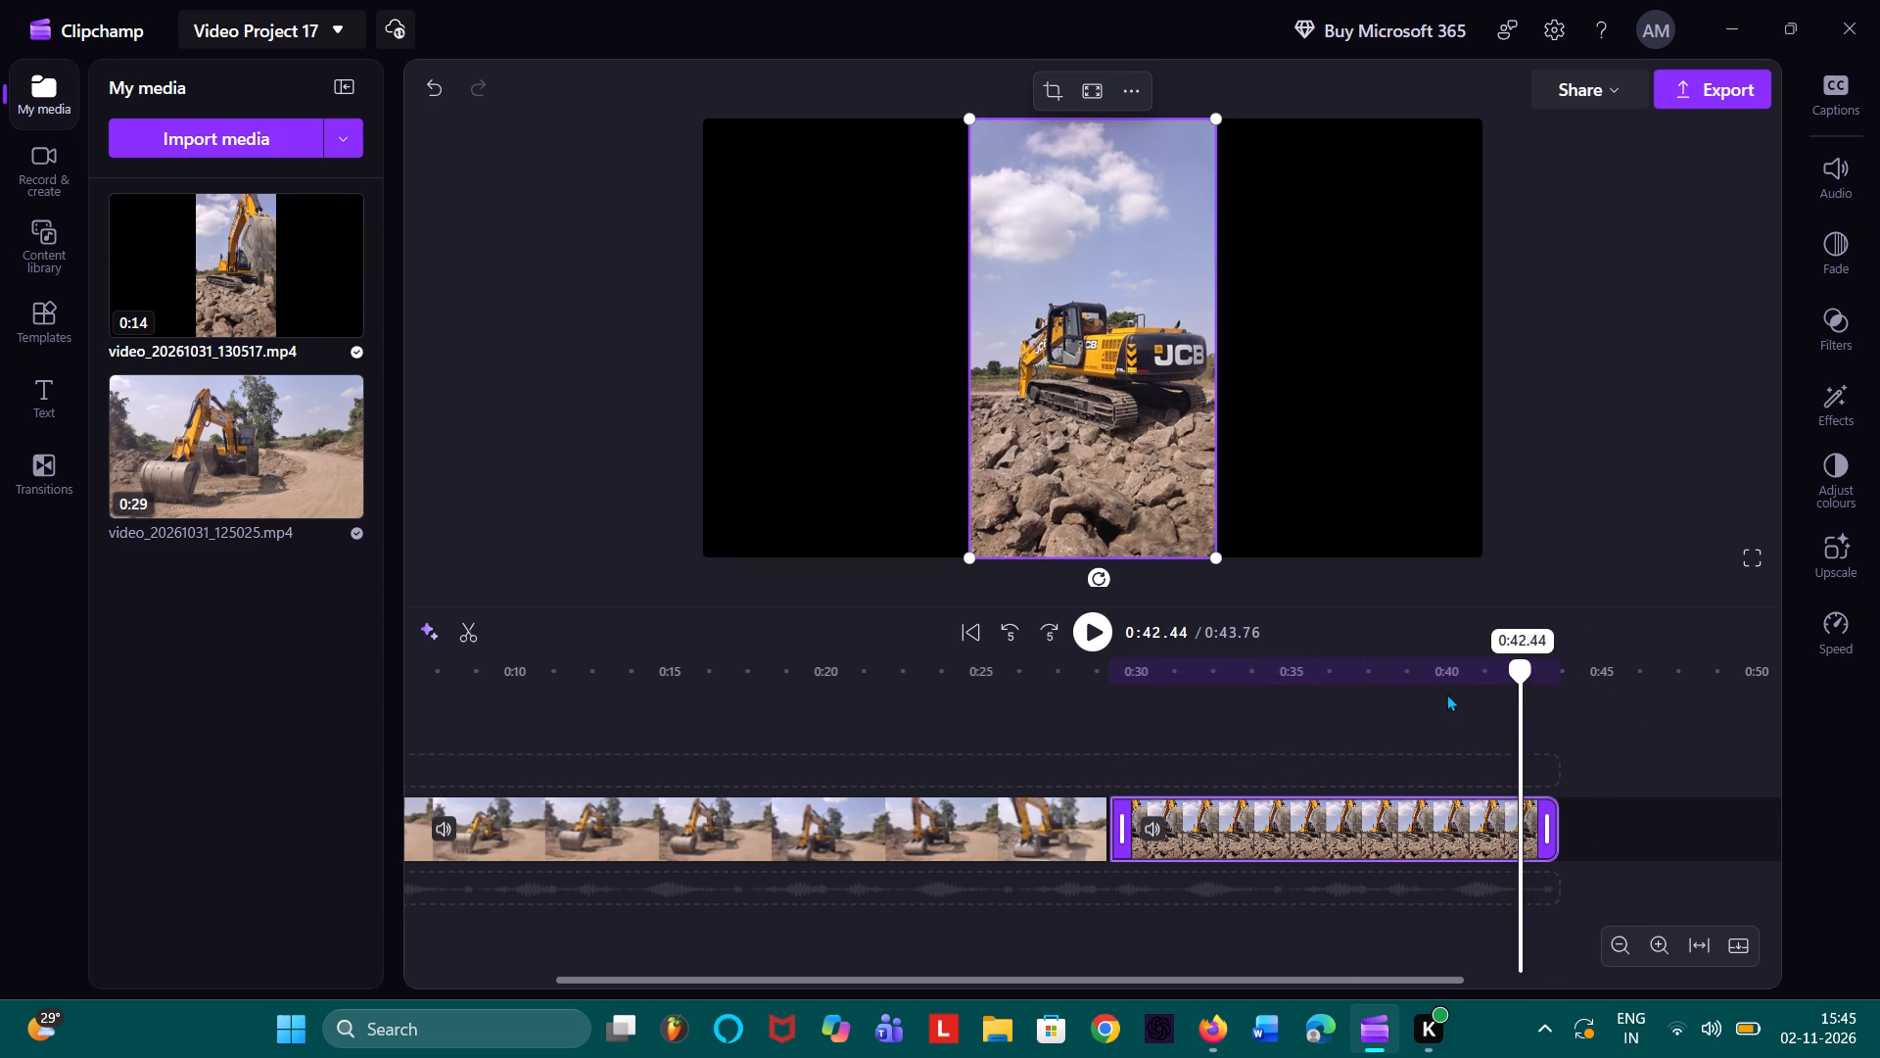
left_click_drag(1446, 694, 1344, 695)
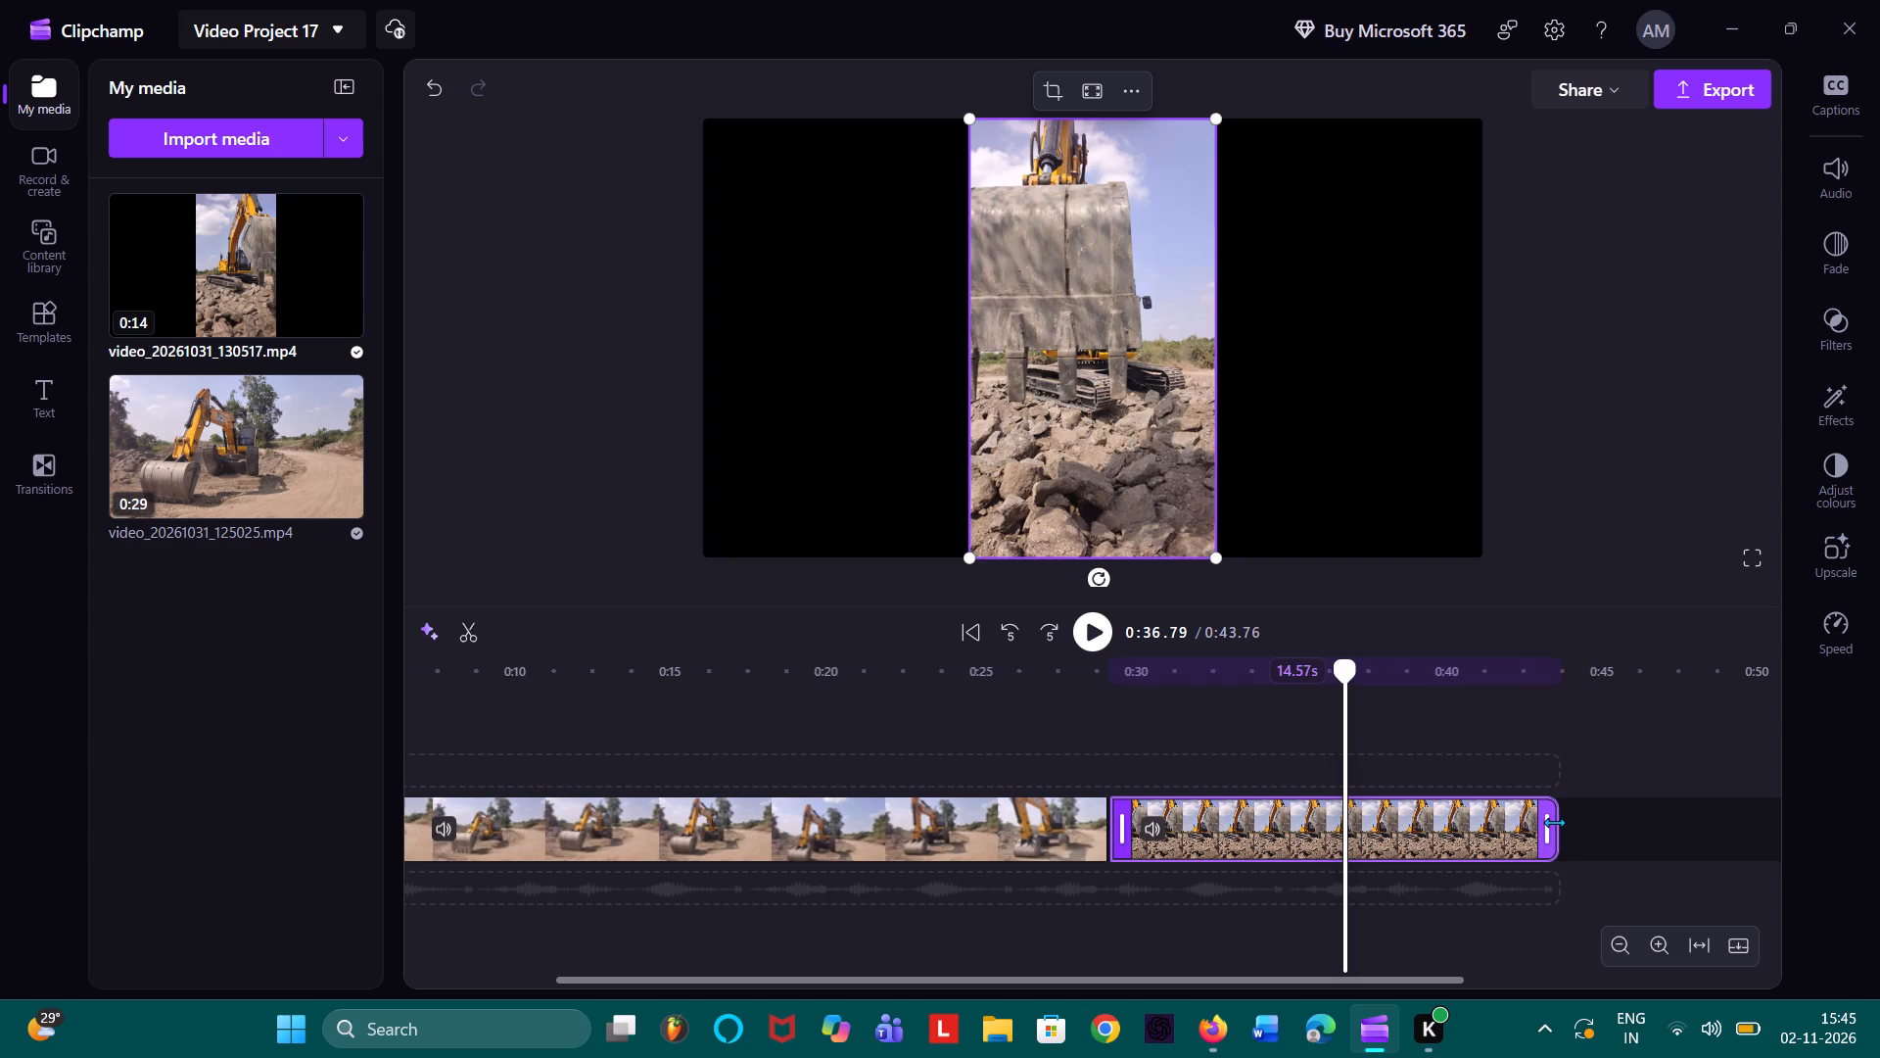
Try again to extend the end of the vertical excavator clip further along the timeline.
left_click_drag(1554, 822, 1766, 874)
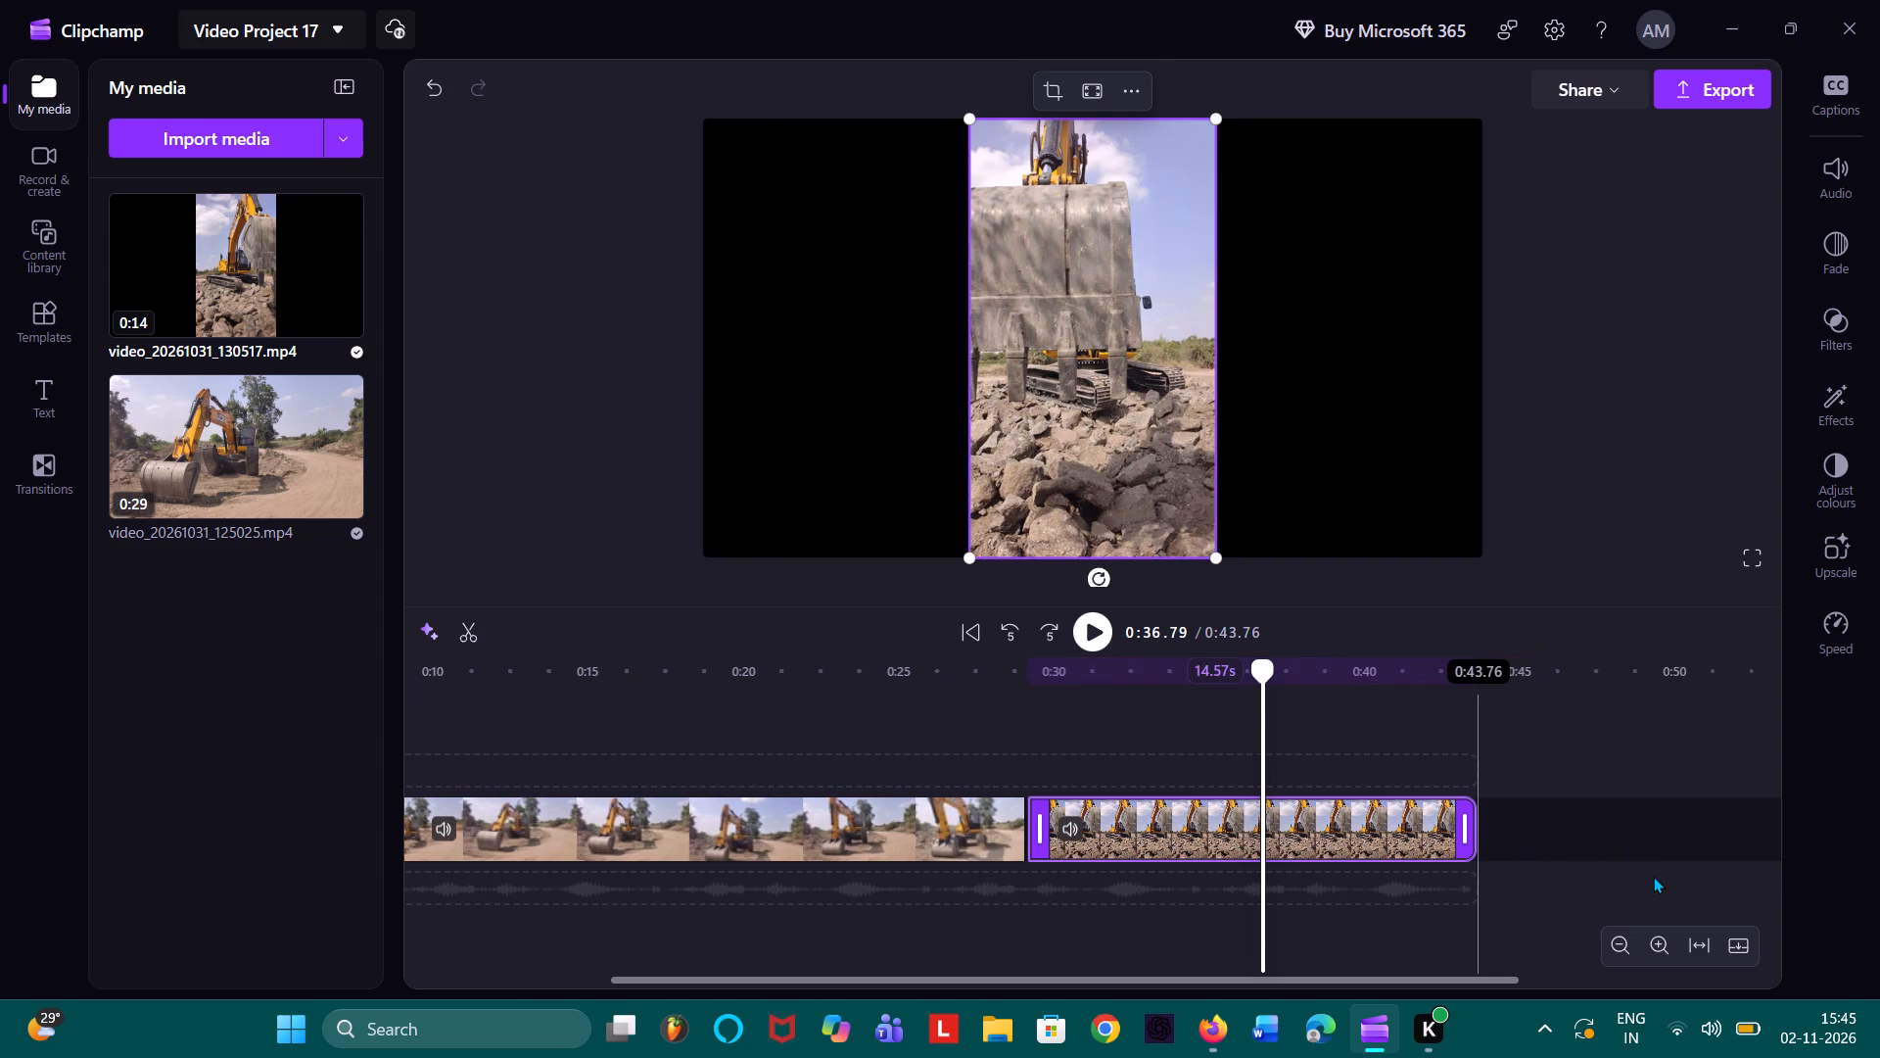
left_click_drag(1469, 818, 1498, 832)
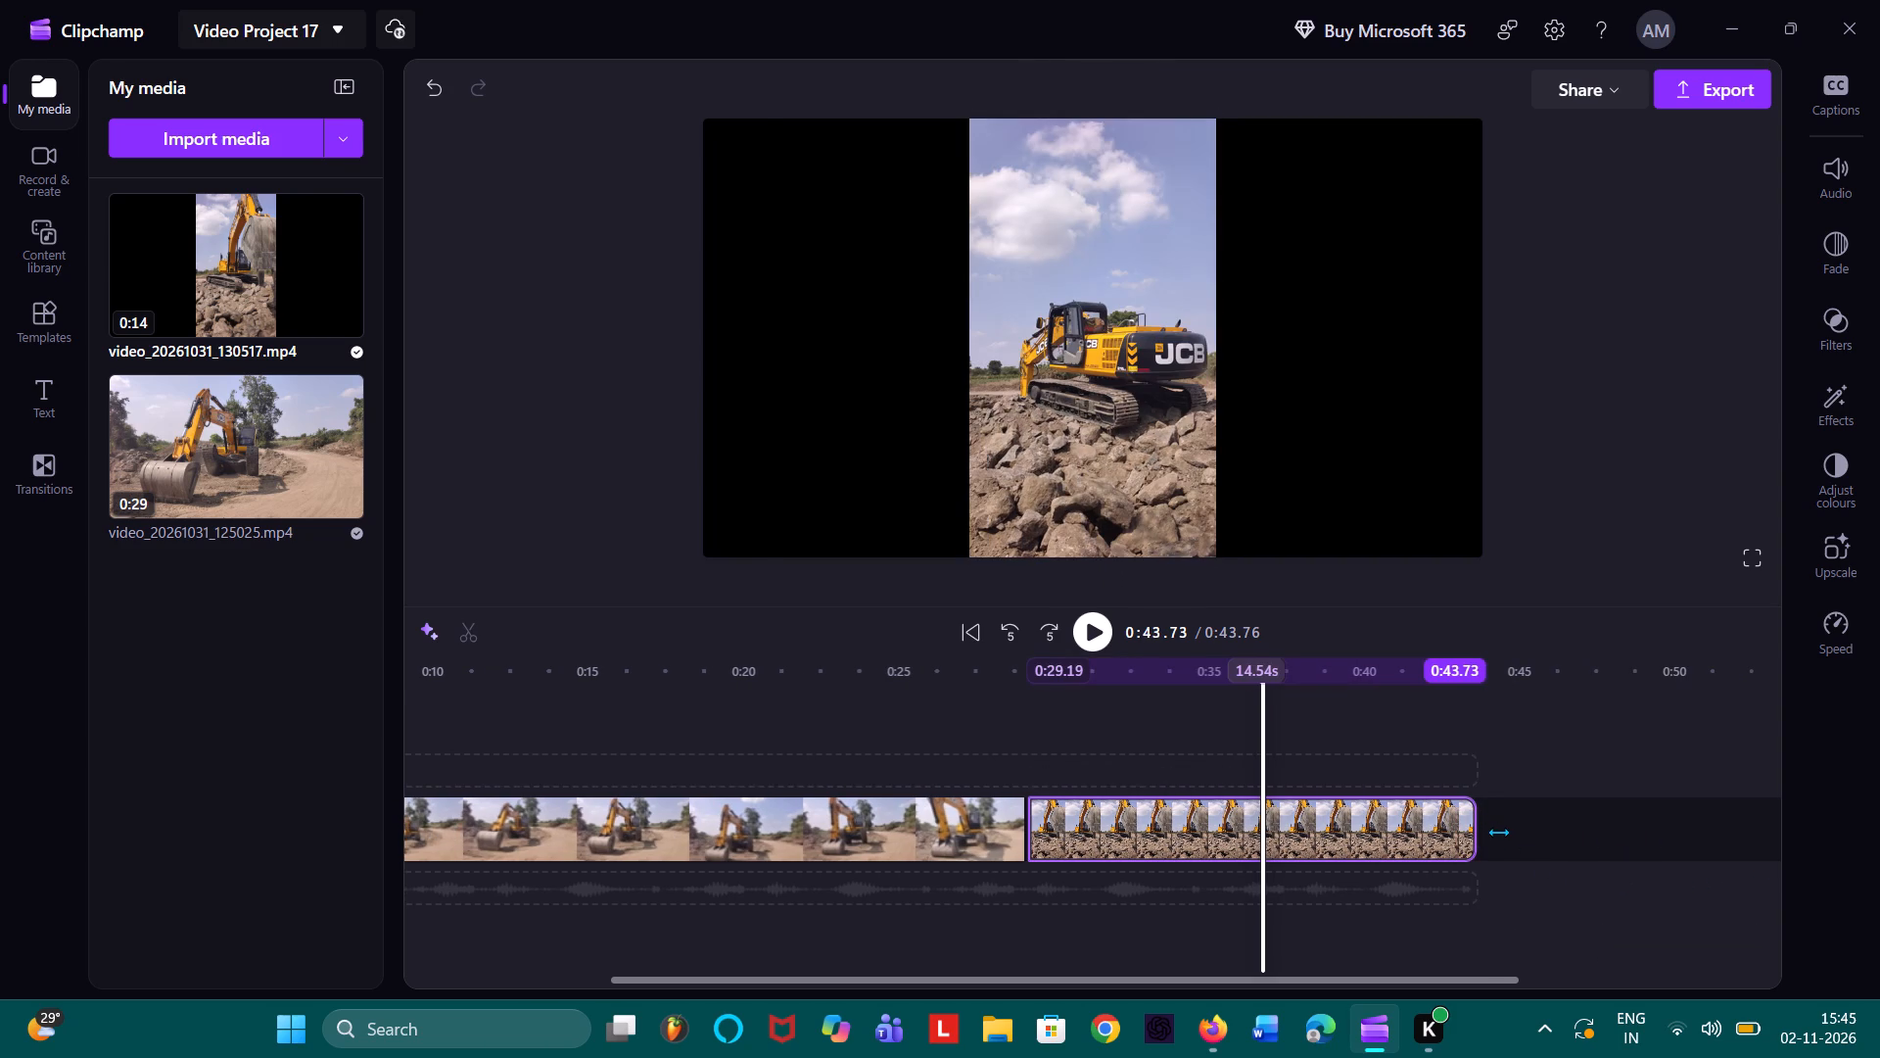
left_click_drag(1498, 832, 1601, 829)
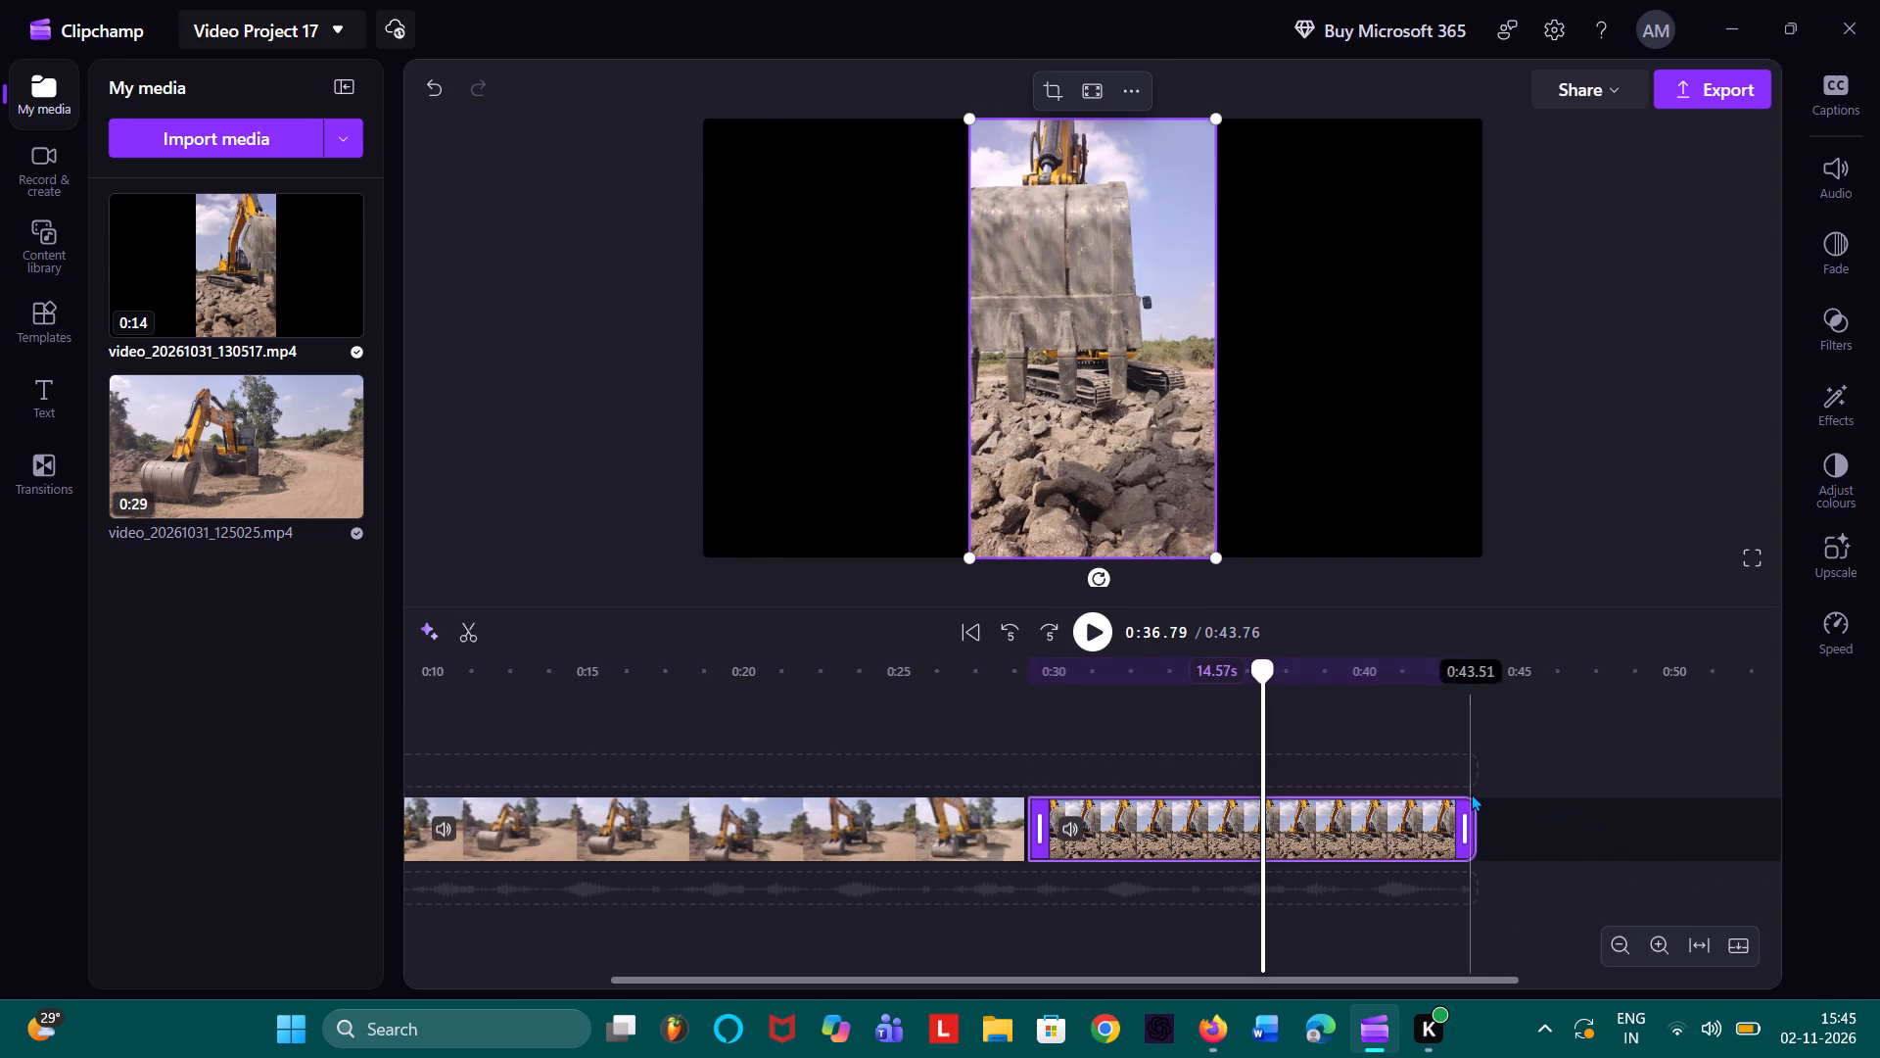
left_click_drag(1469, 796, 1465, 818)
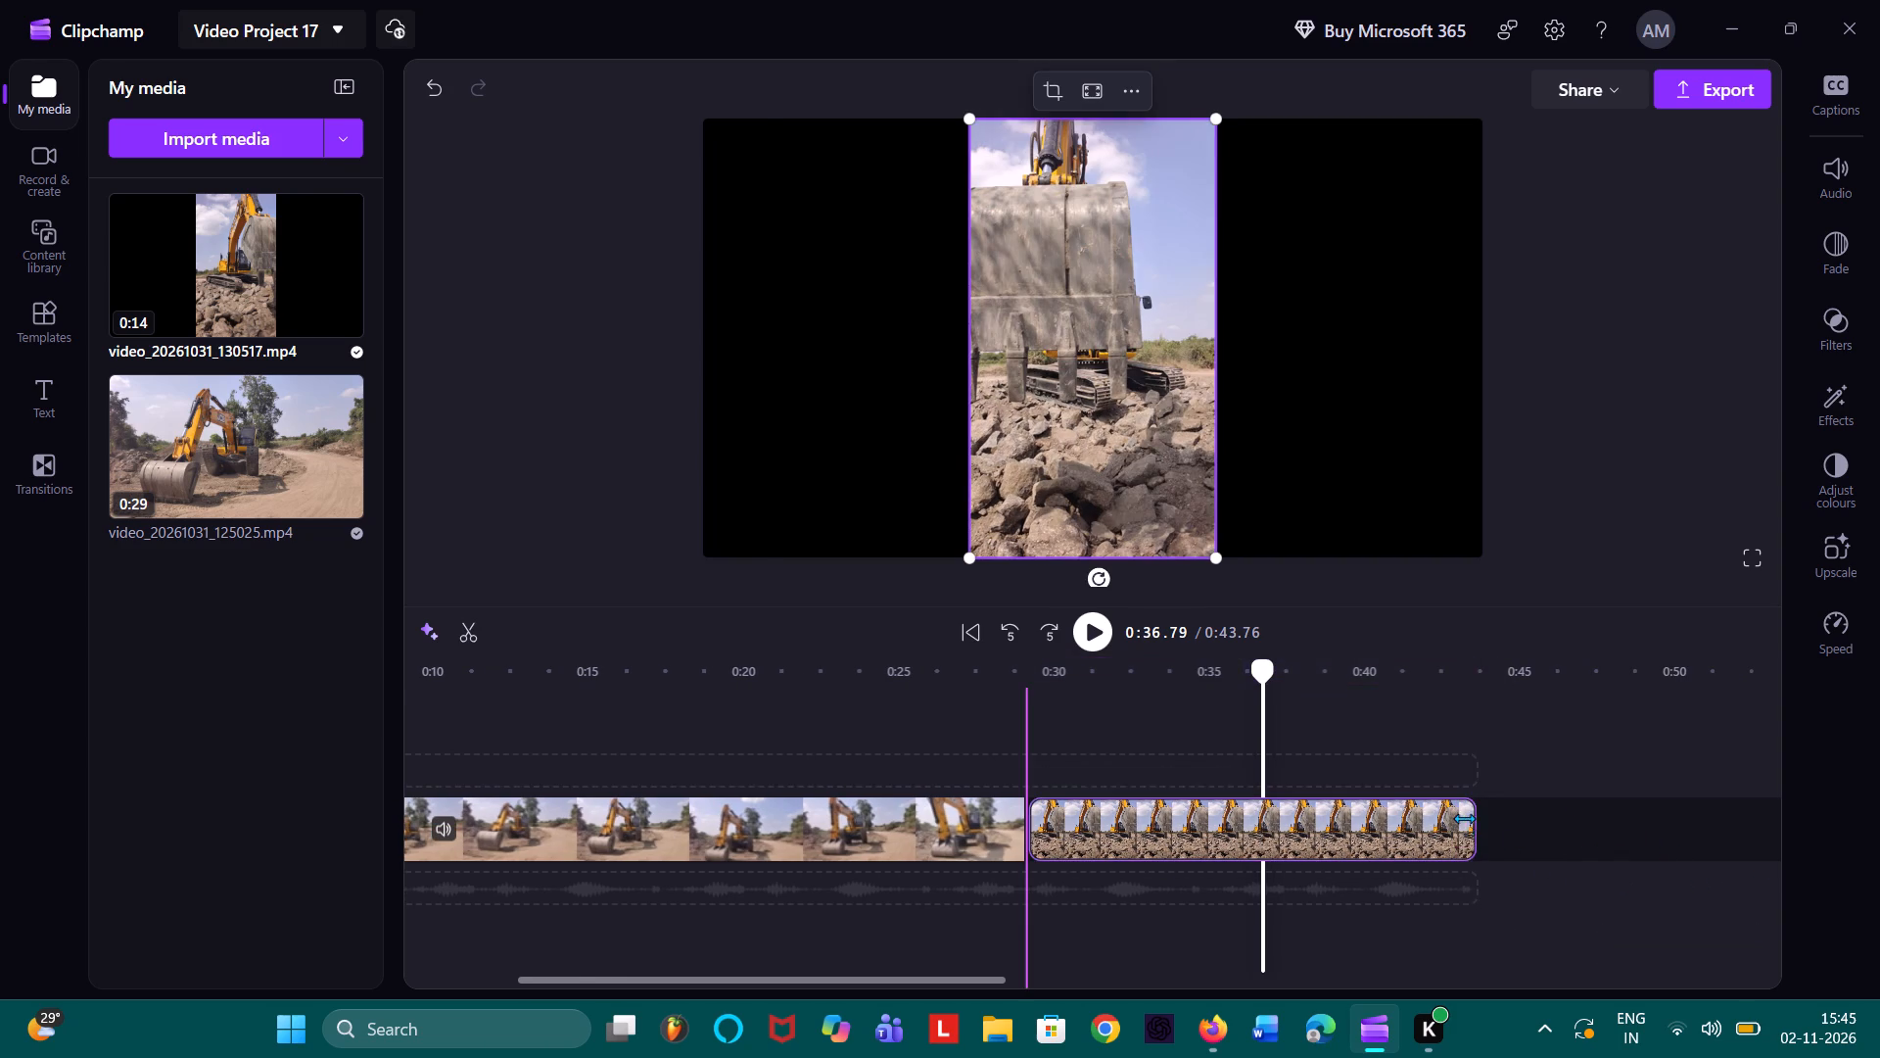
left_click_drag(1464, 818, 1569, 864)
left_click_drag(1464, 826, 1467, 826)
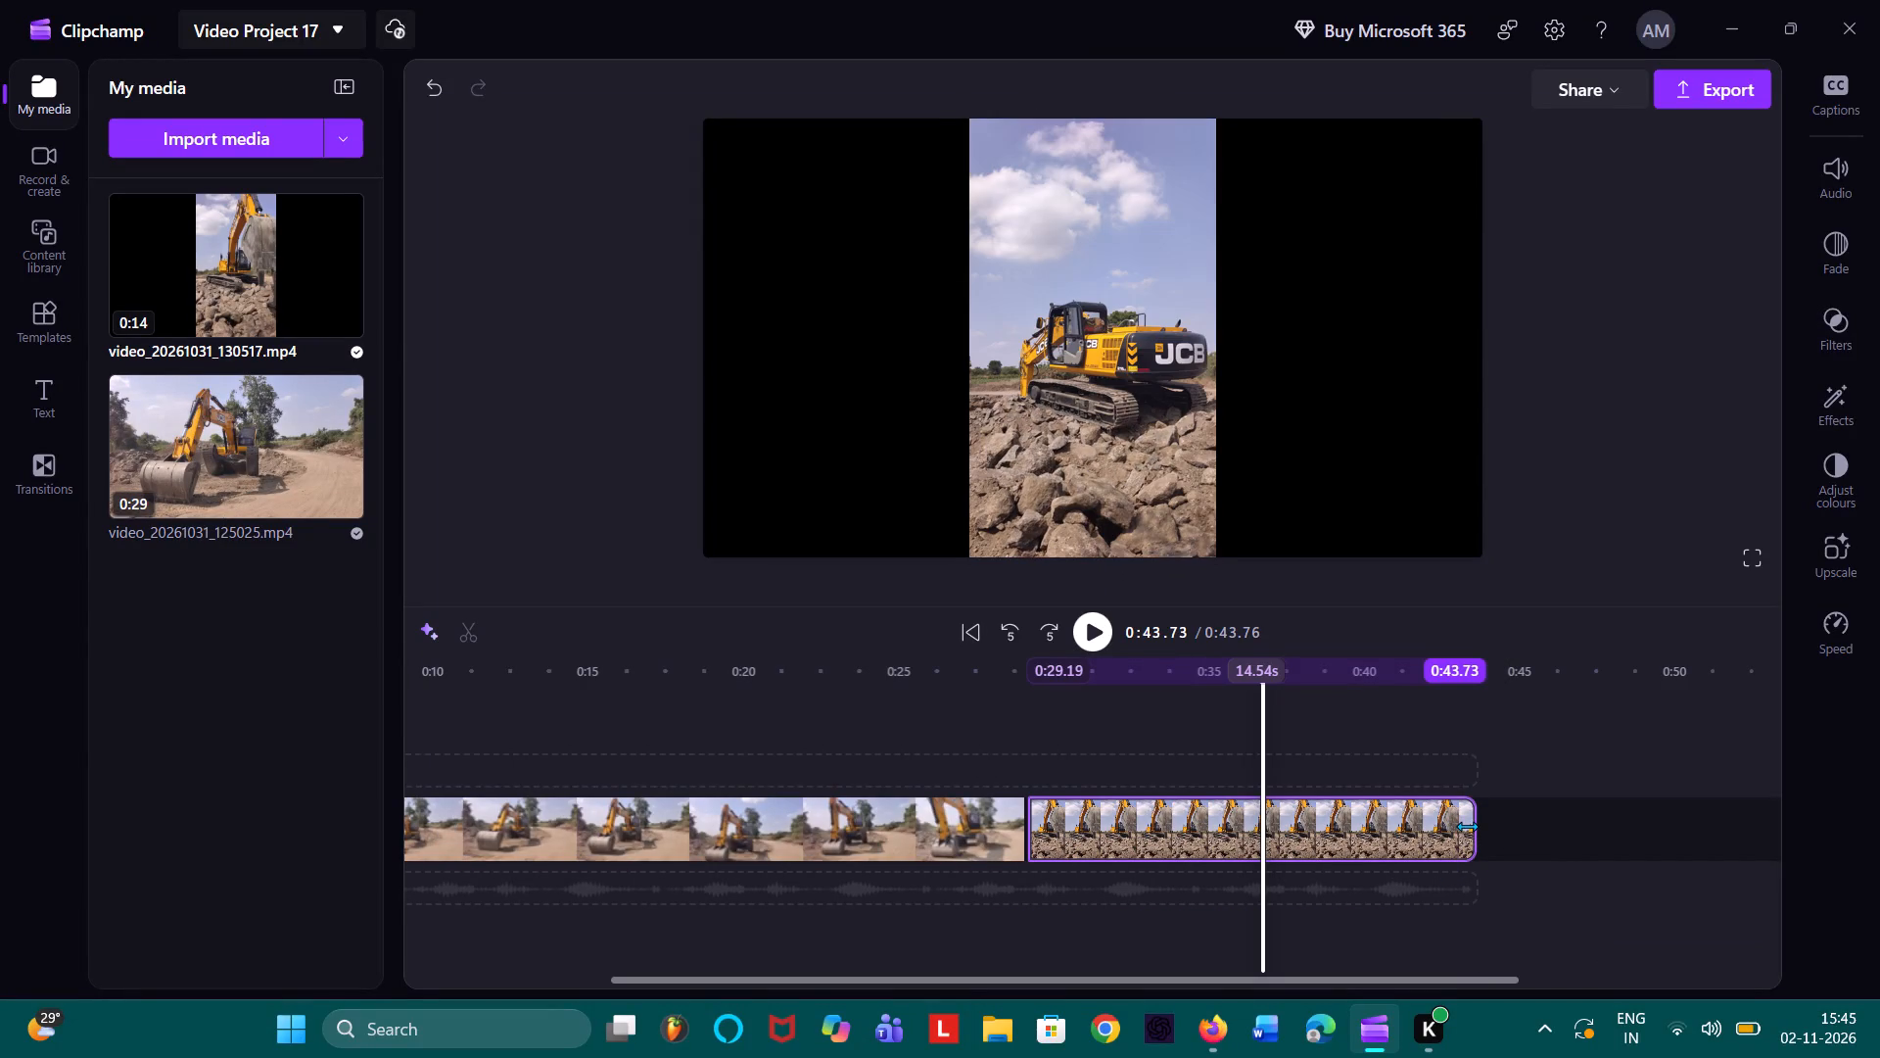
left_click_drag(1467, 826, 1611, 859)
Play the project from the start, skipping ahead to the transition between the two excavator clips, and pause at 0:29.91.
left_click(1712, 932)
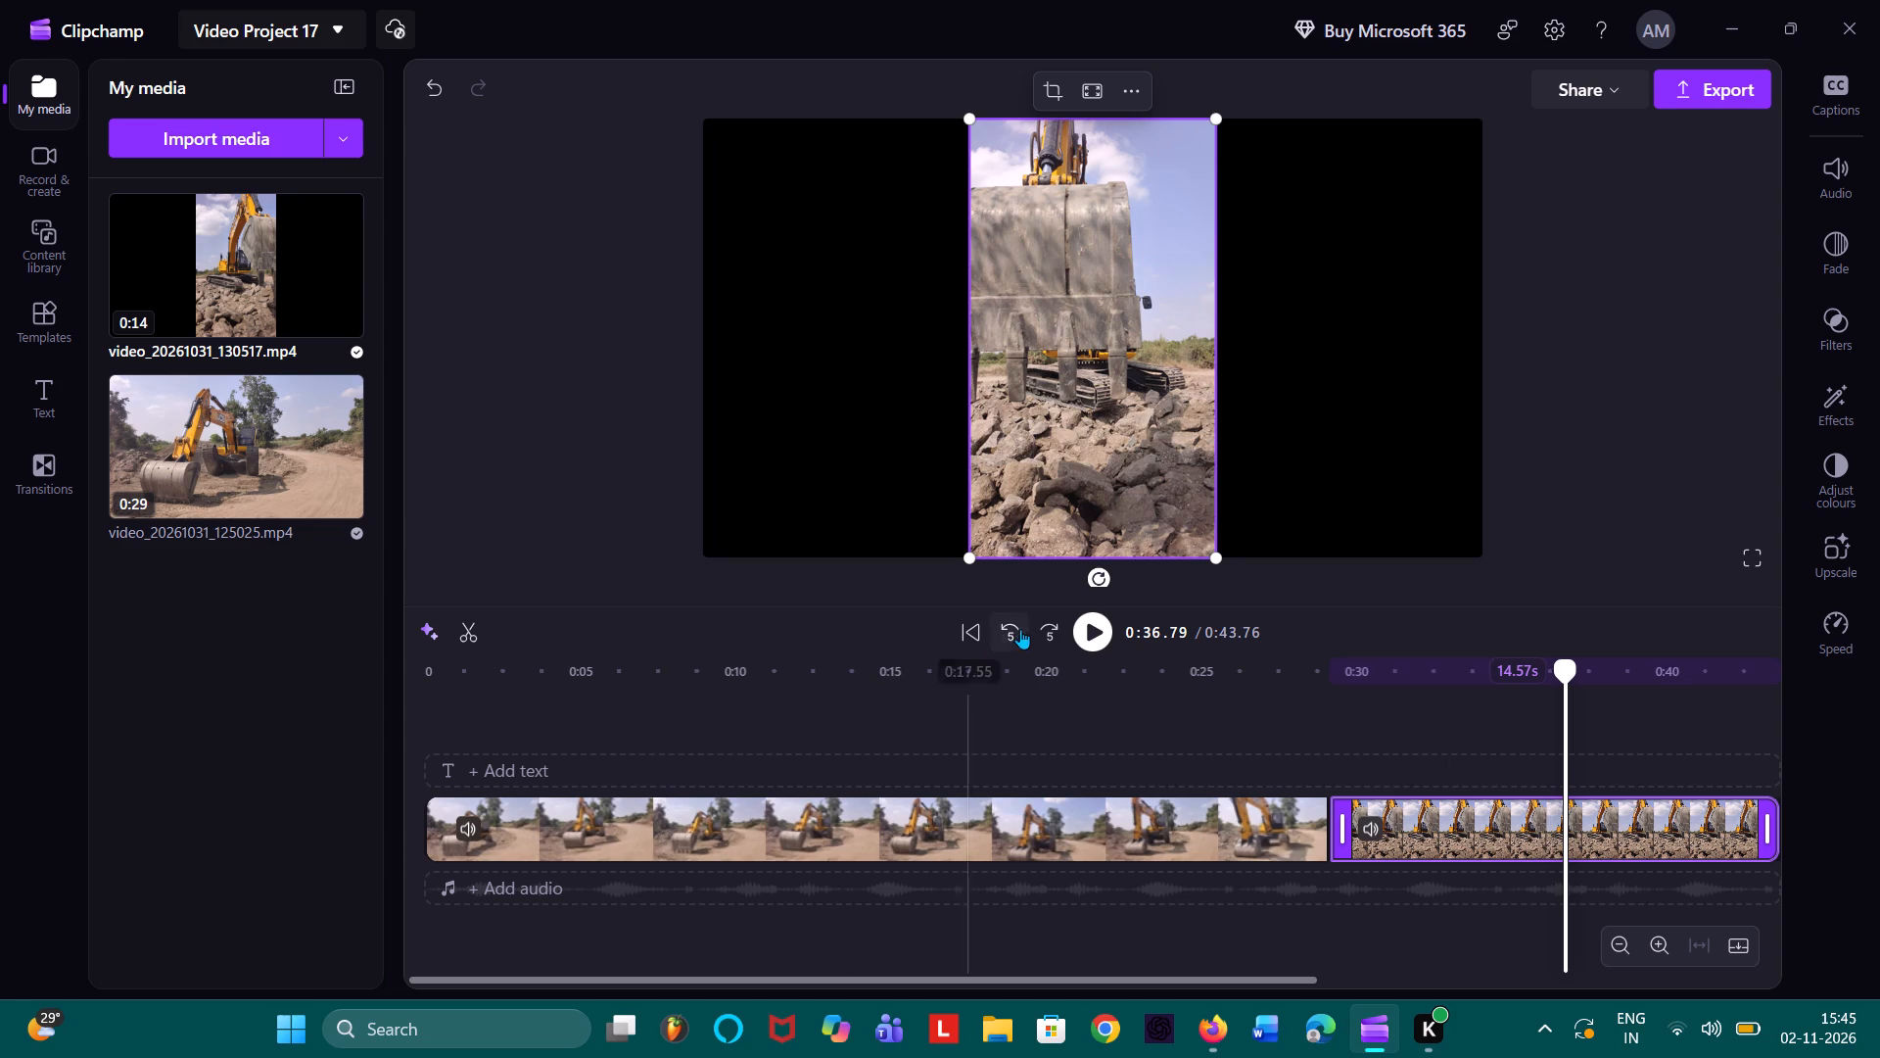
left_click(961, 626)
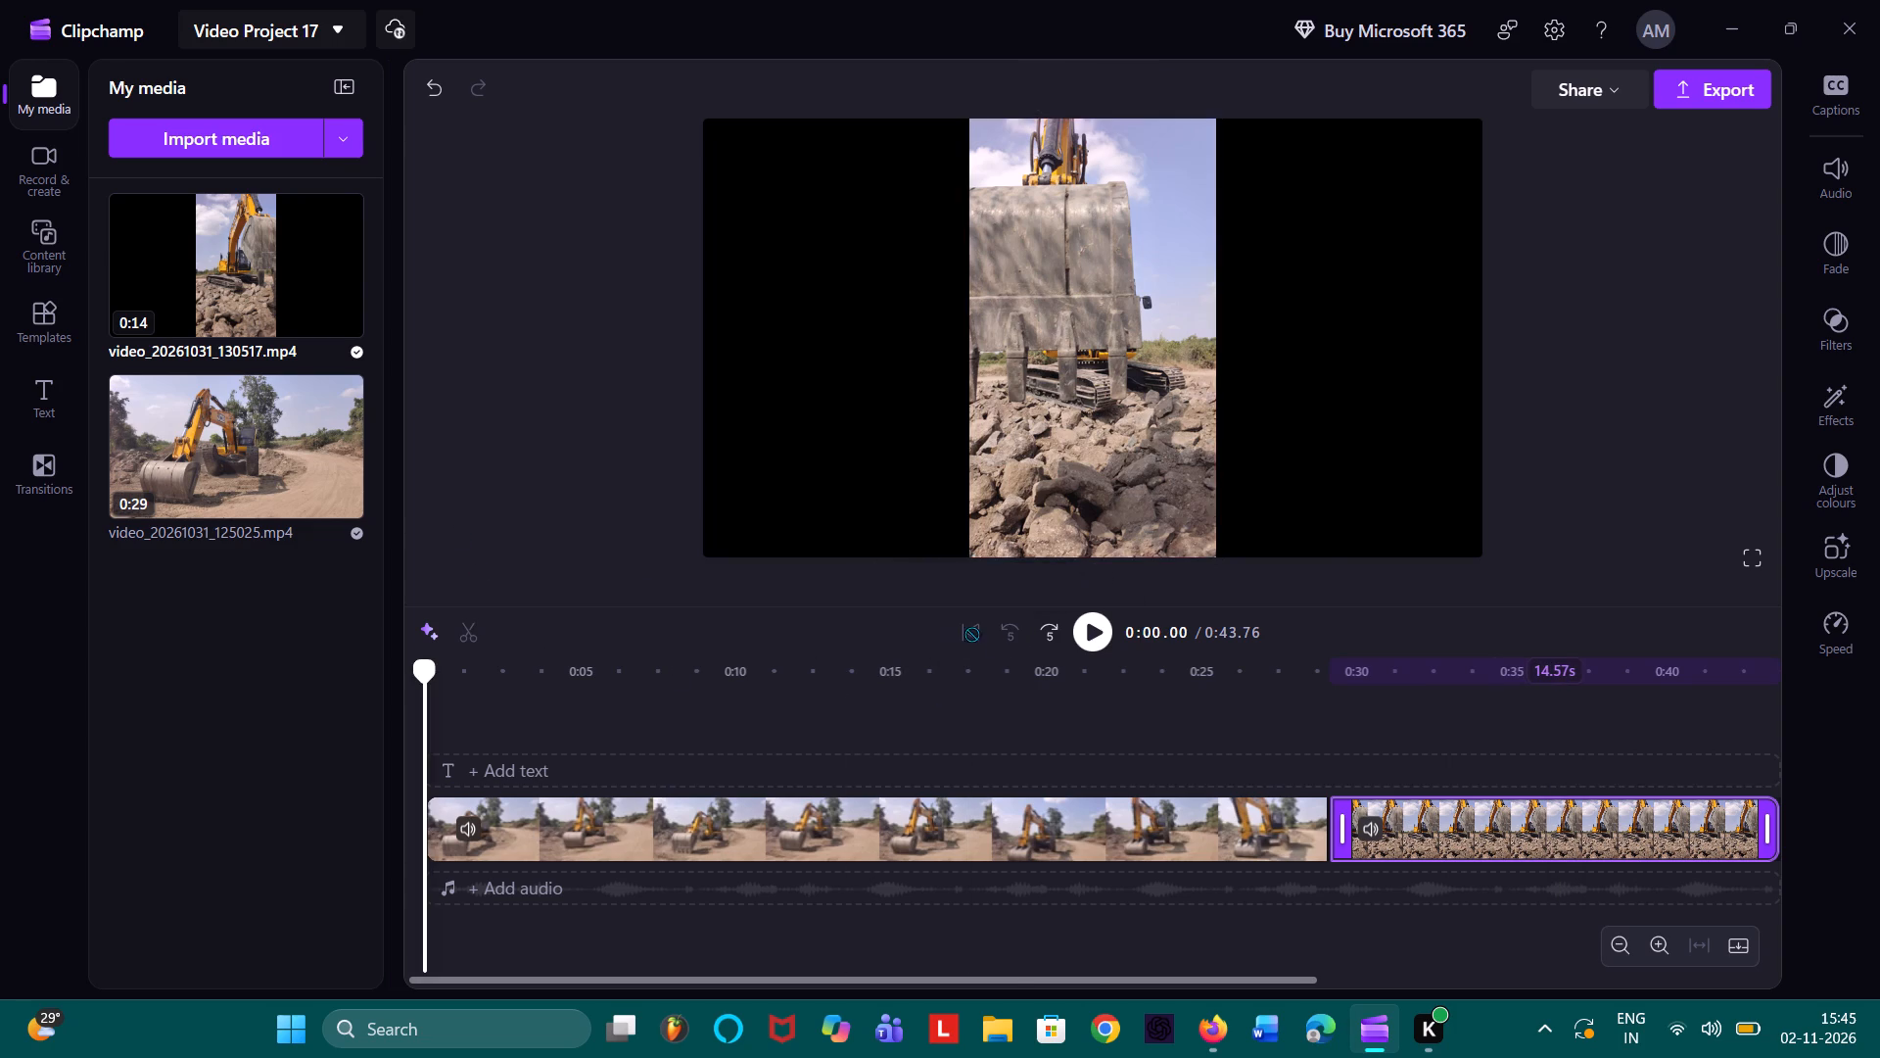
key("space")
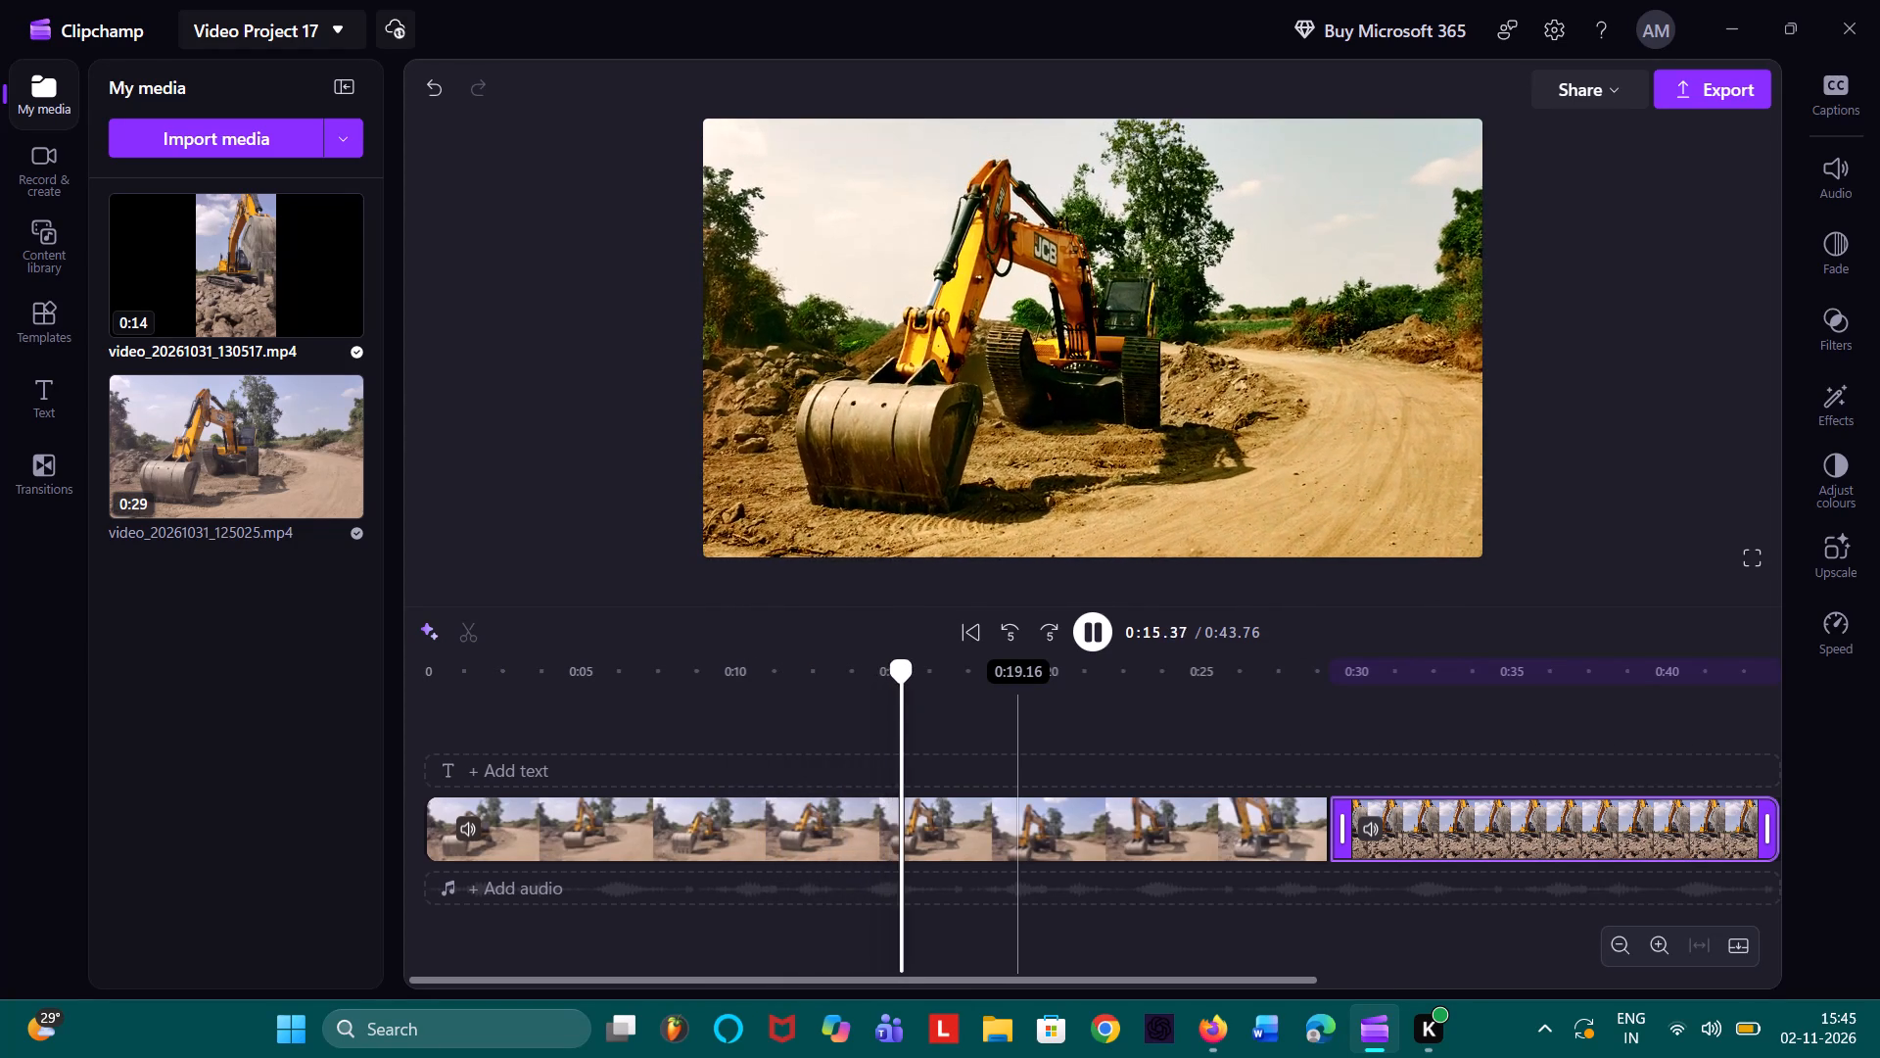
left_click(1553, 718)
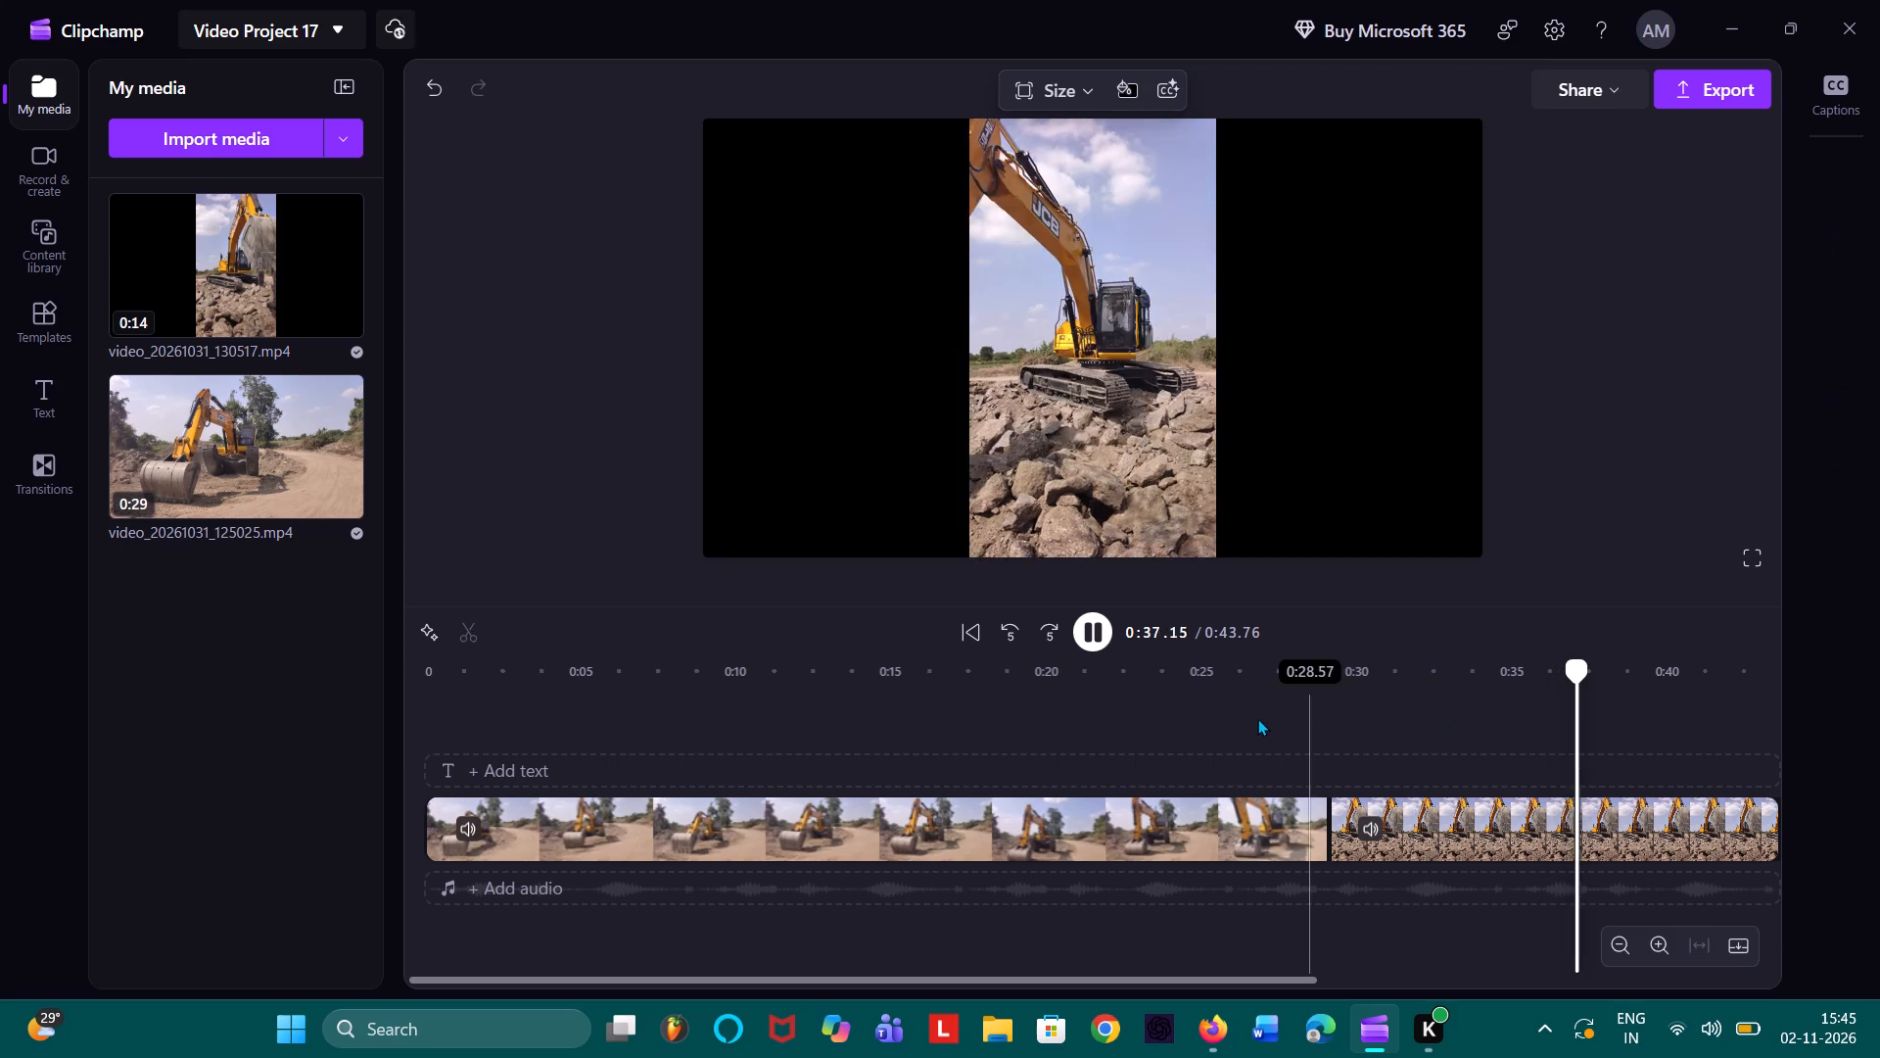
left_click(1251, 718)
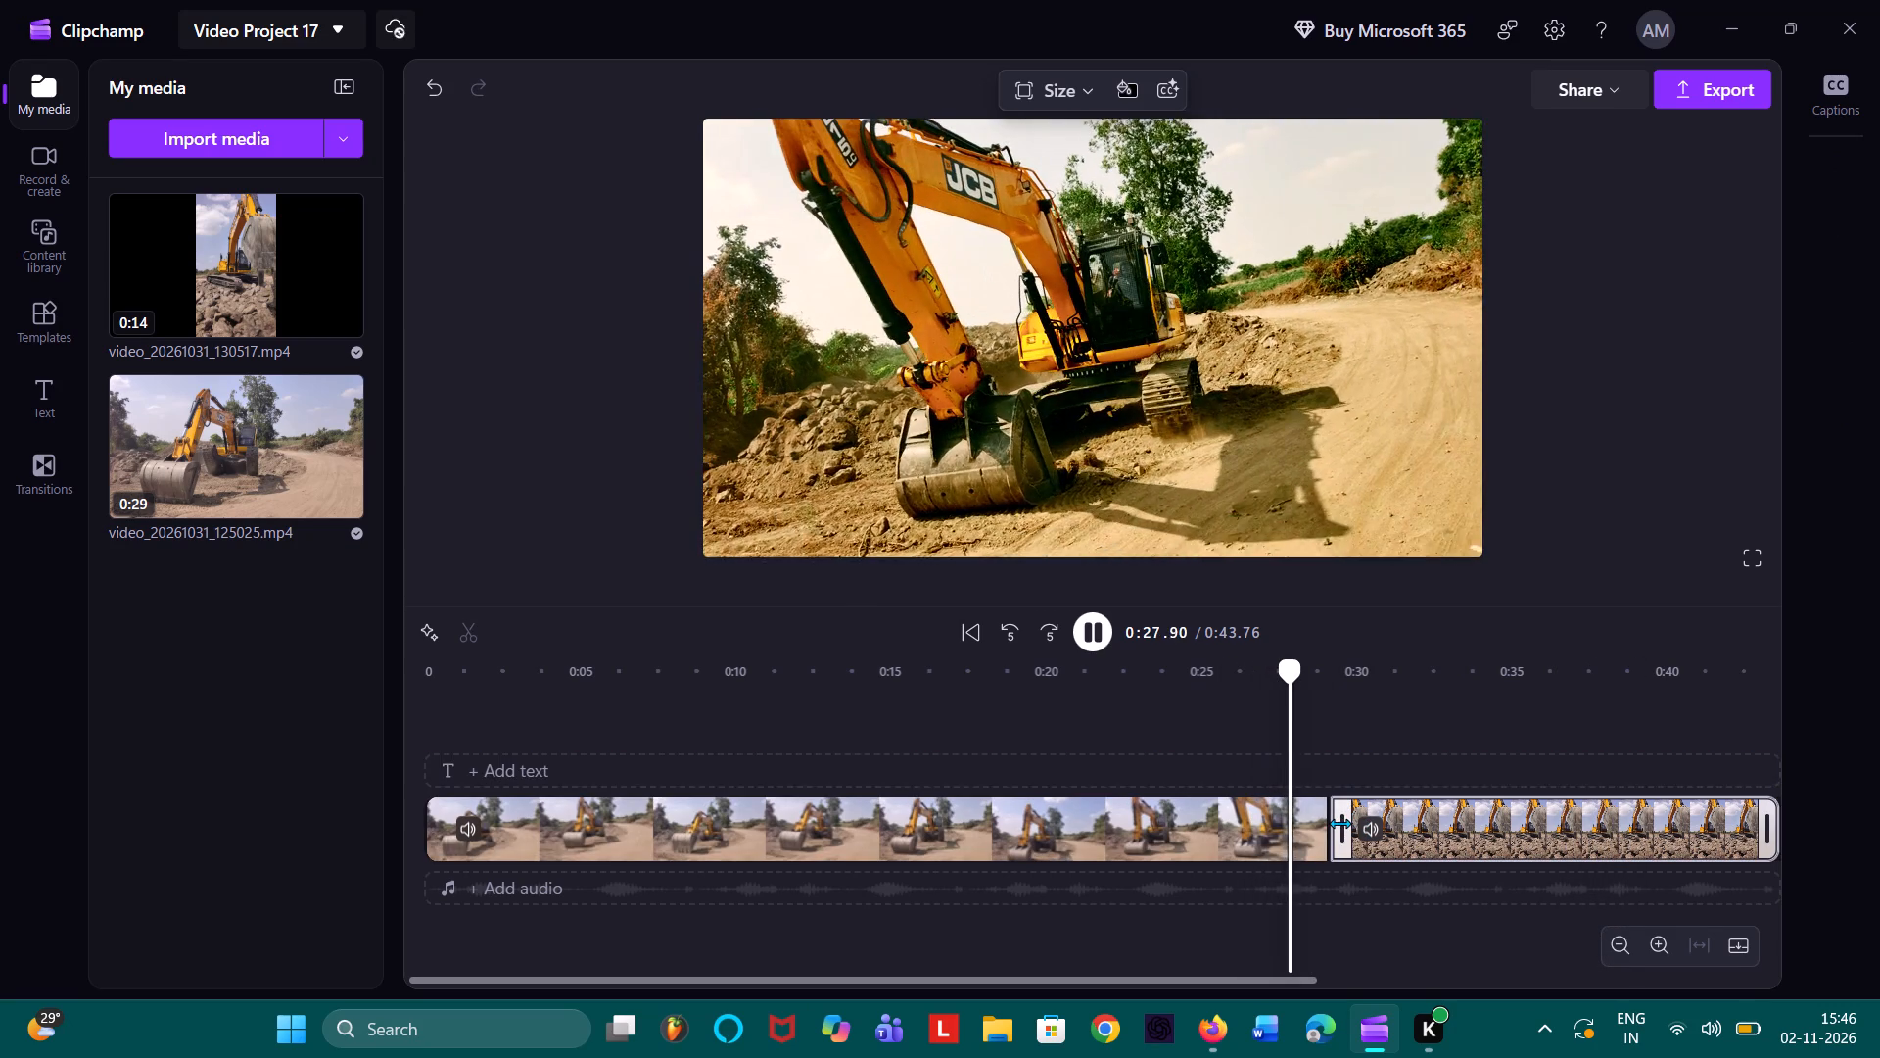
key("space")
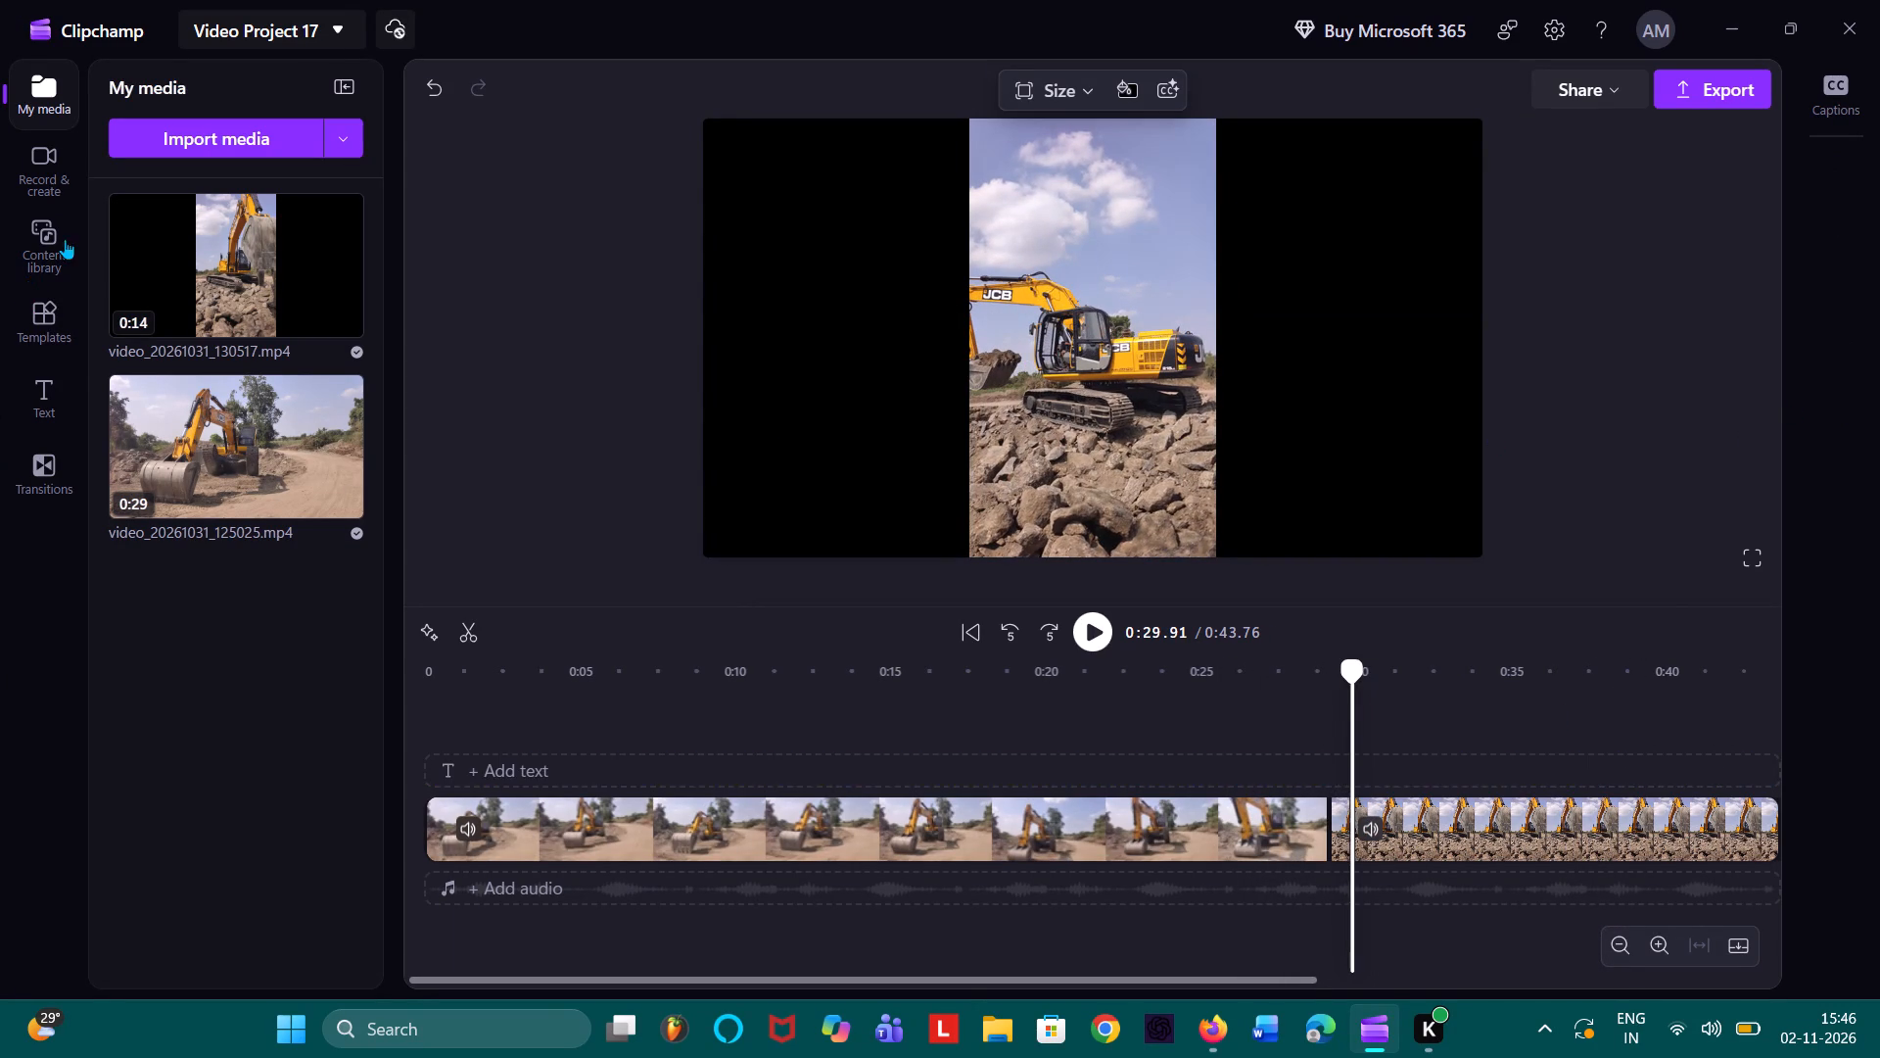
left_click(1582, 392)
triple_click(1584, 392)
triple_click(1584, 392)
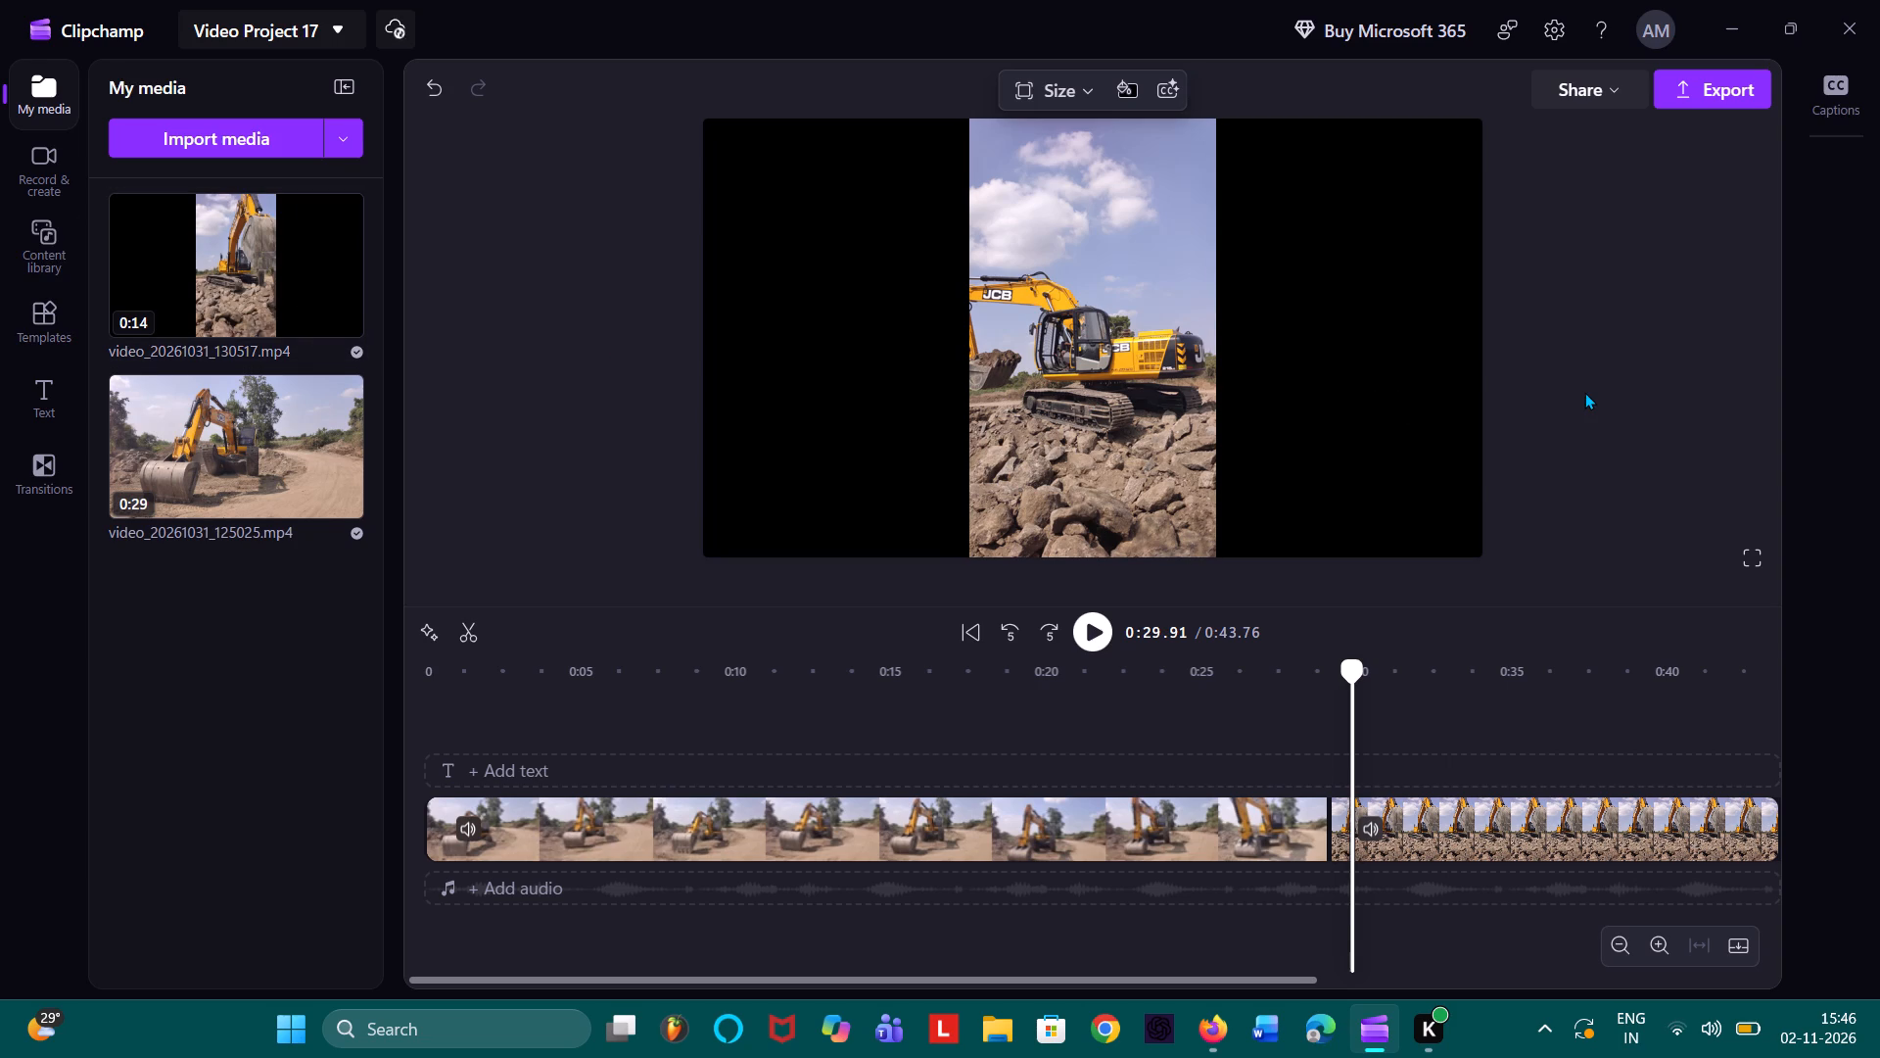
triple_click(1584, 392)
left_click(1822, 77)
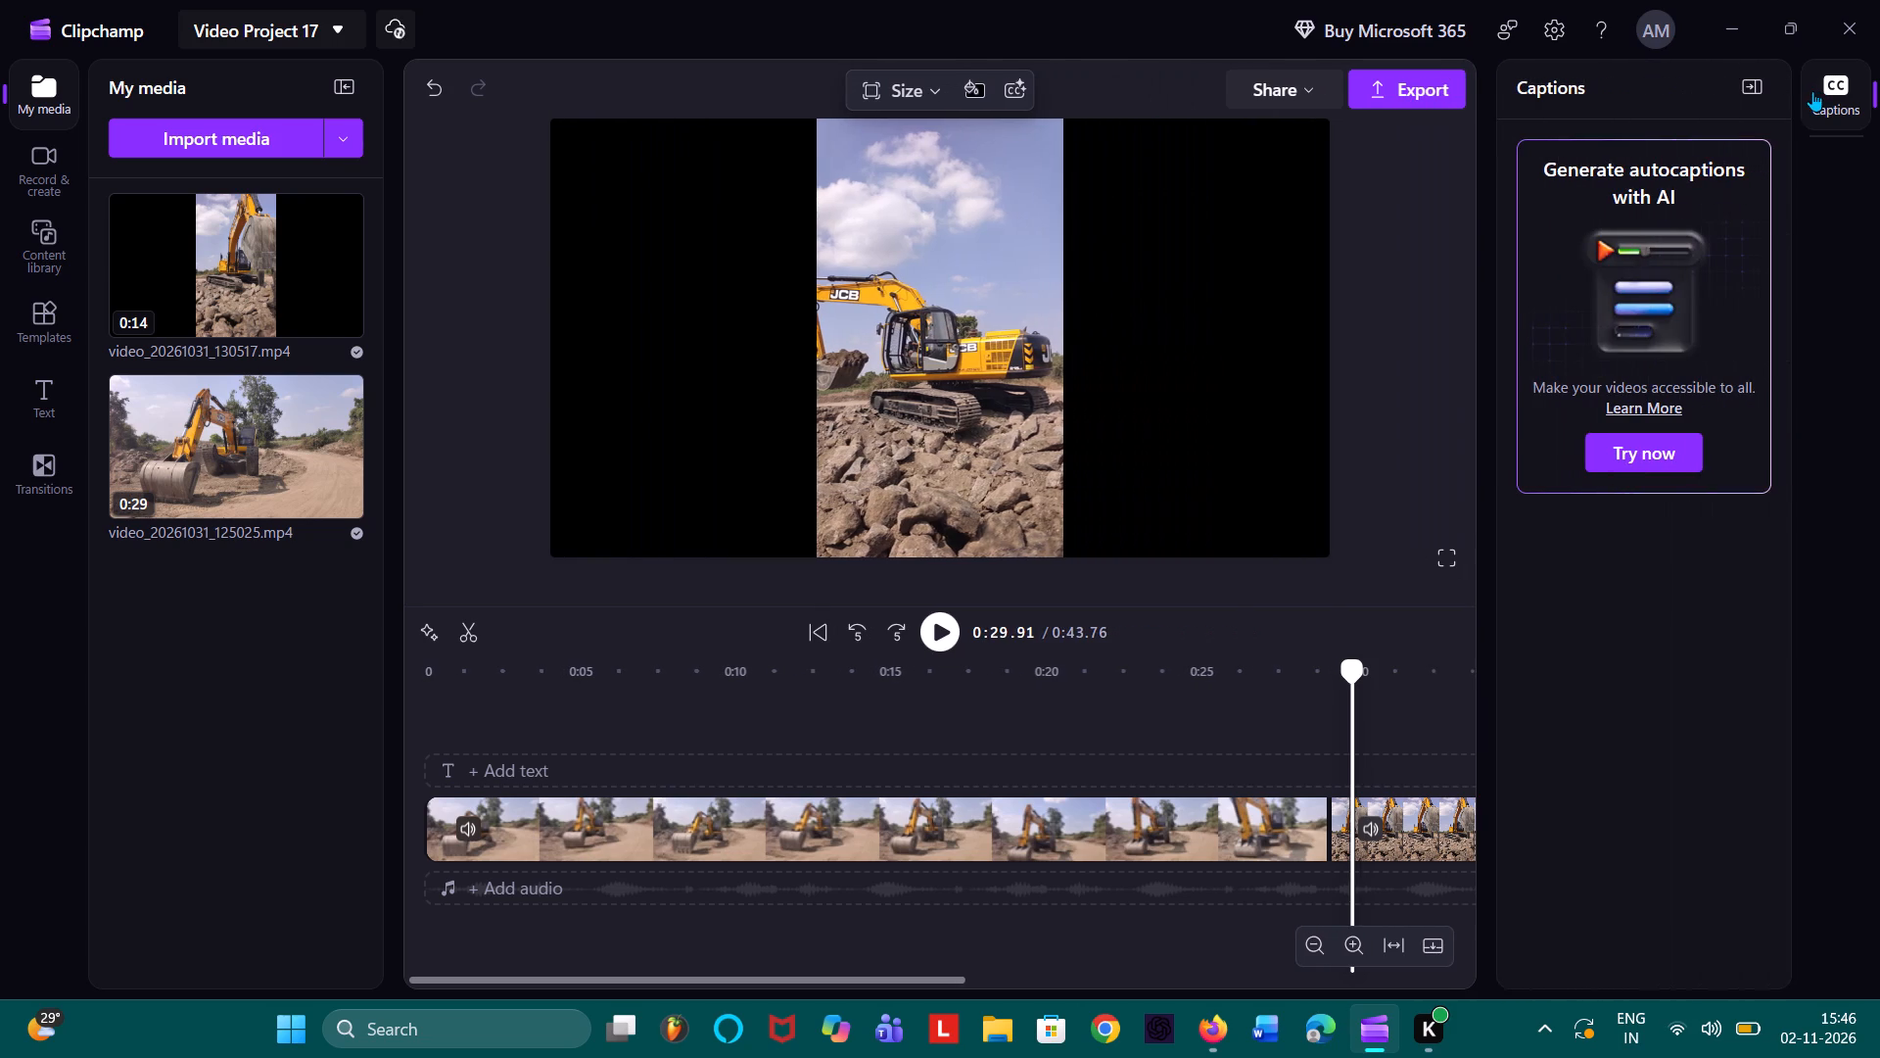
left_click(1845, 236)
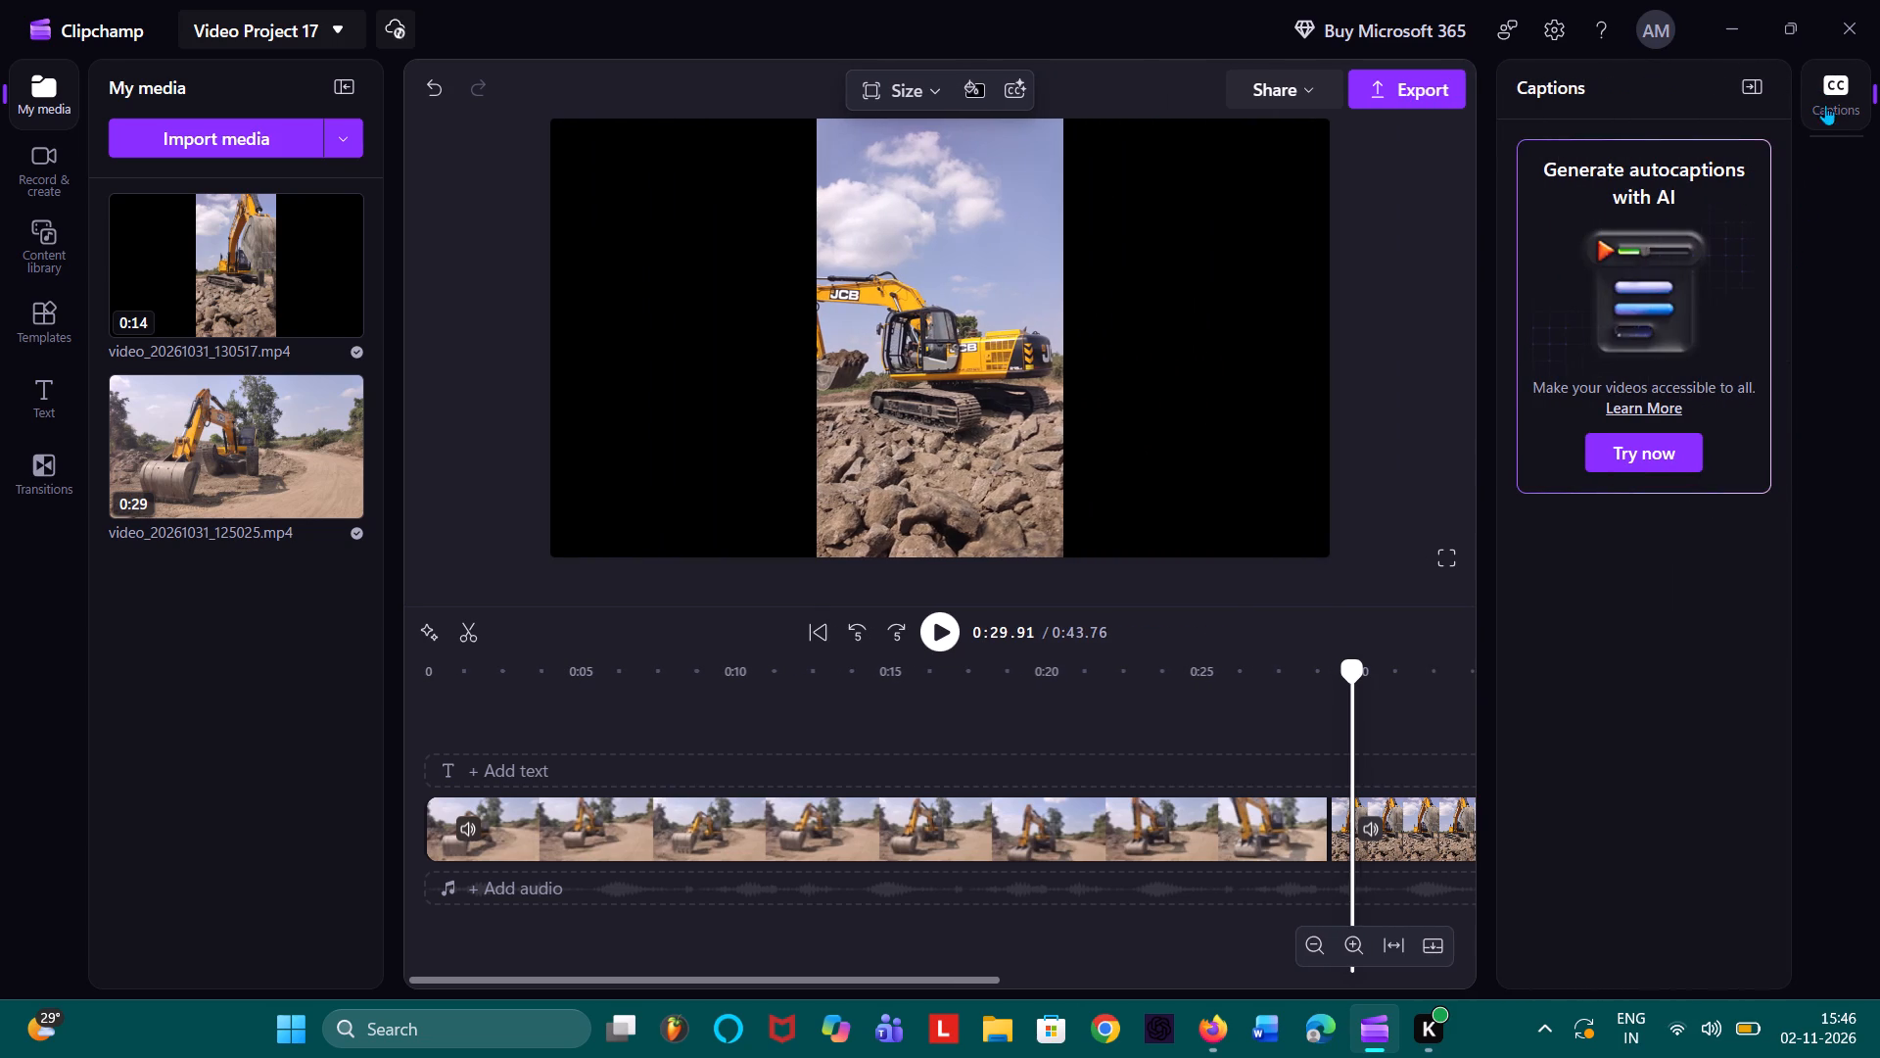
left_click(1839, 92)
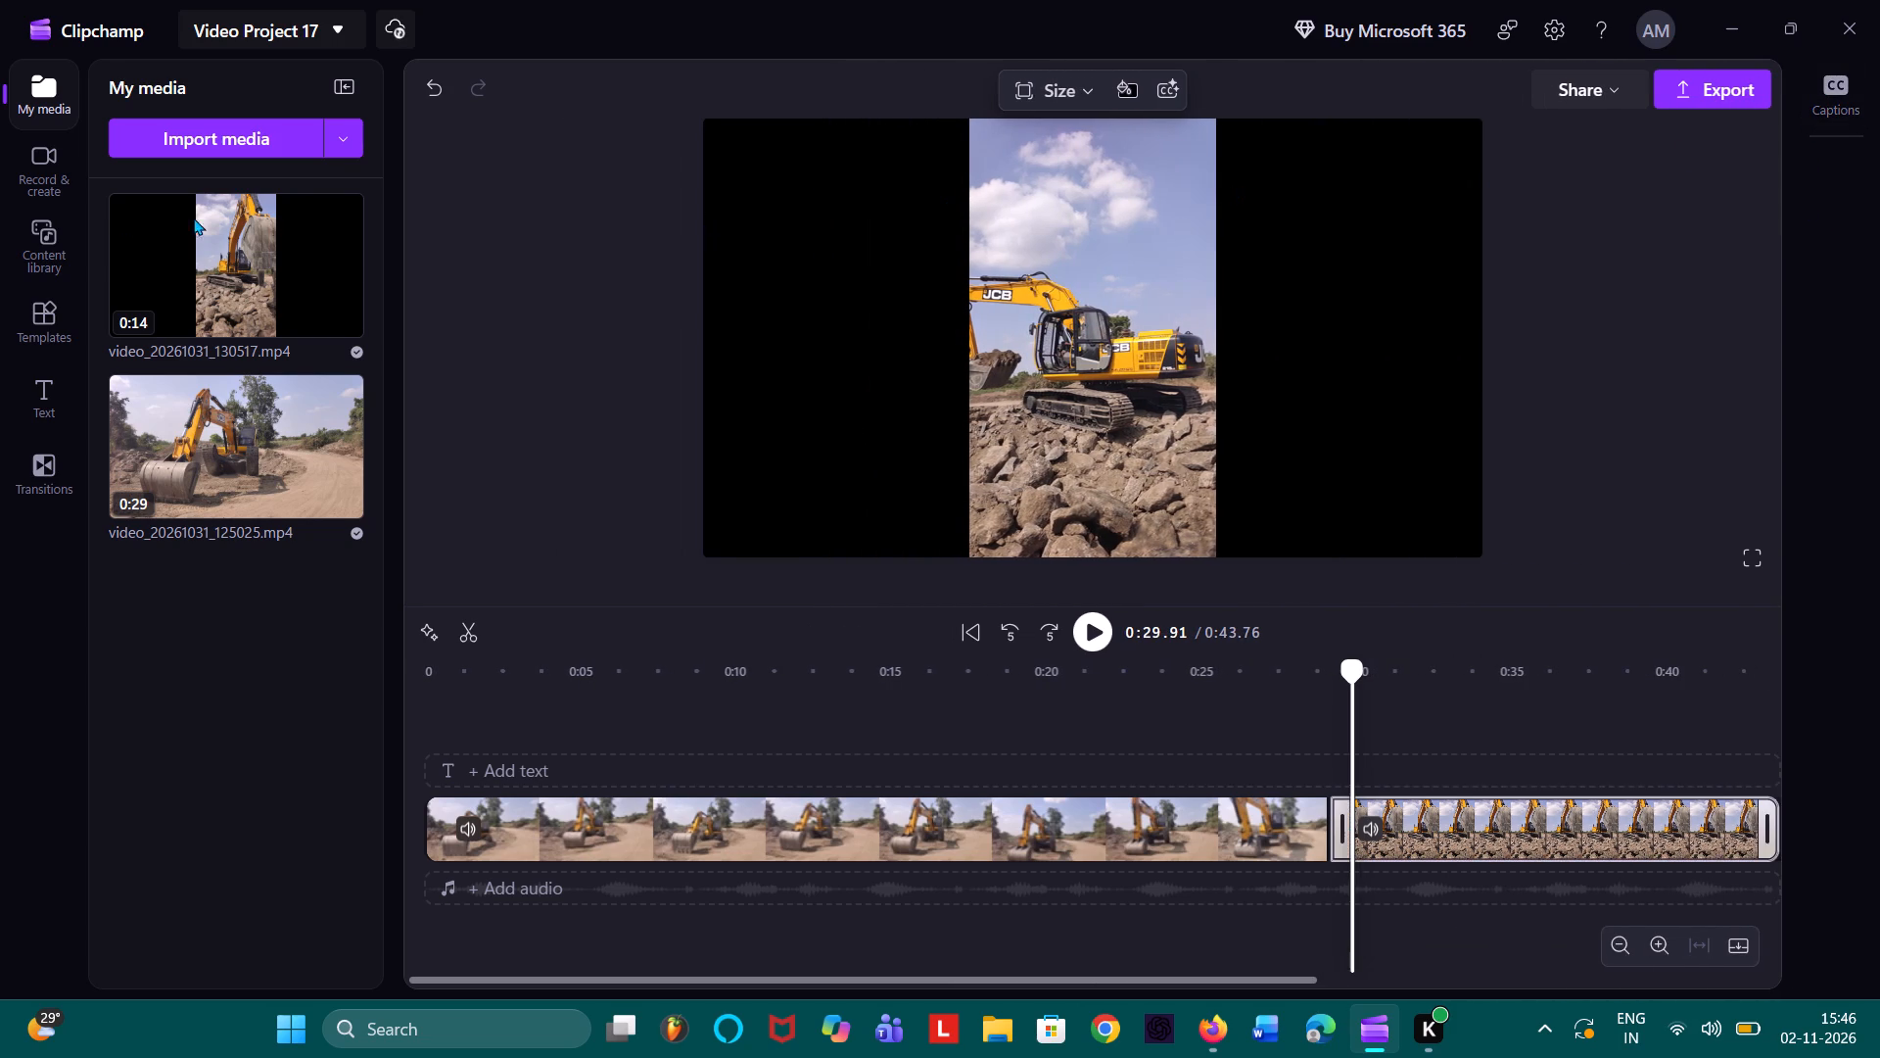
Preview the Let go (30 sec) track and both Let go (60 sec) tracks in the Funky Disco music collection.
left_click(16, 232)
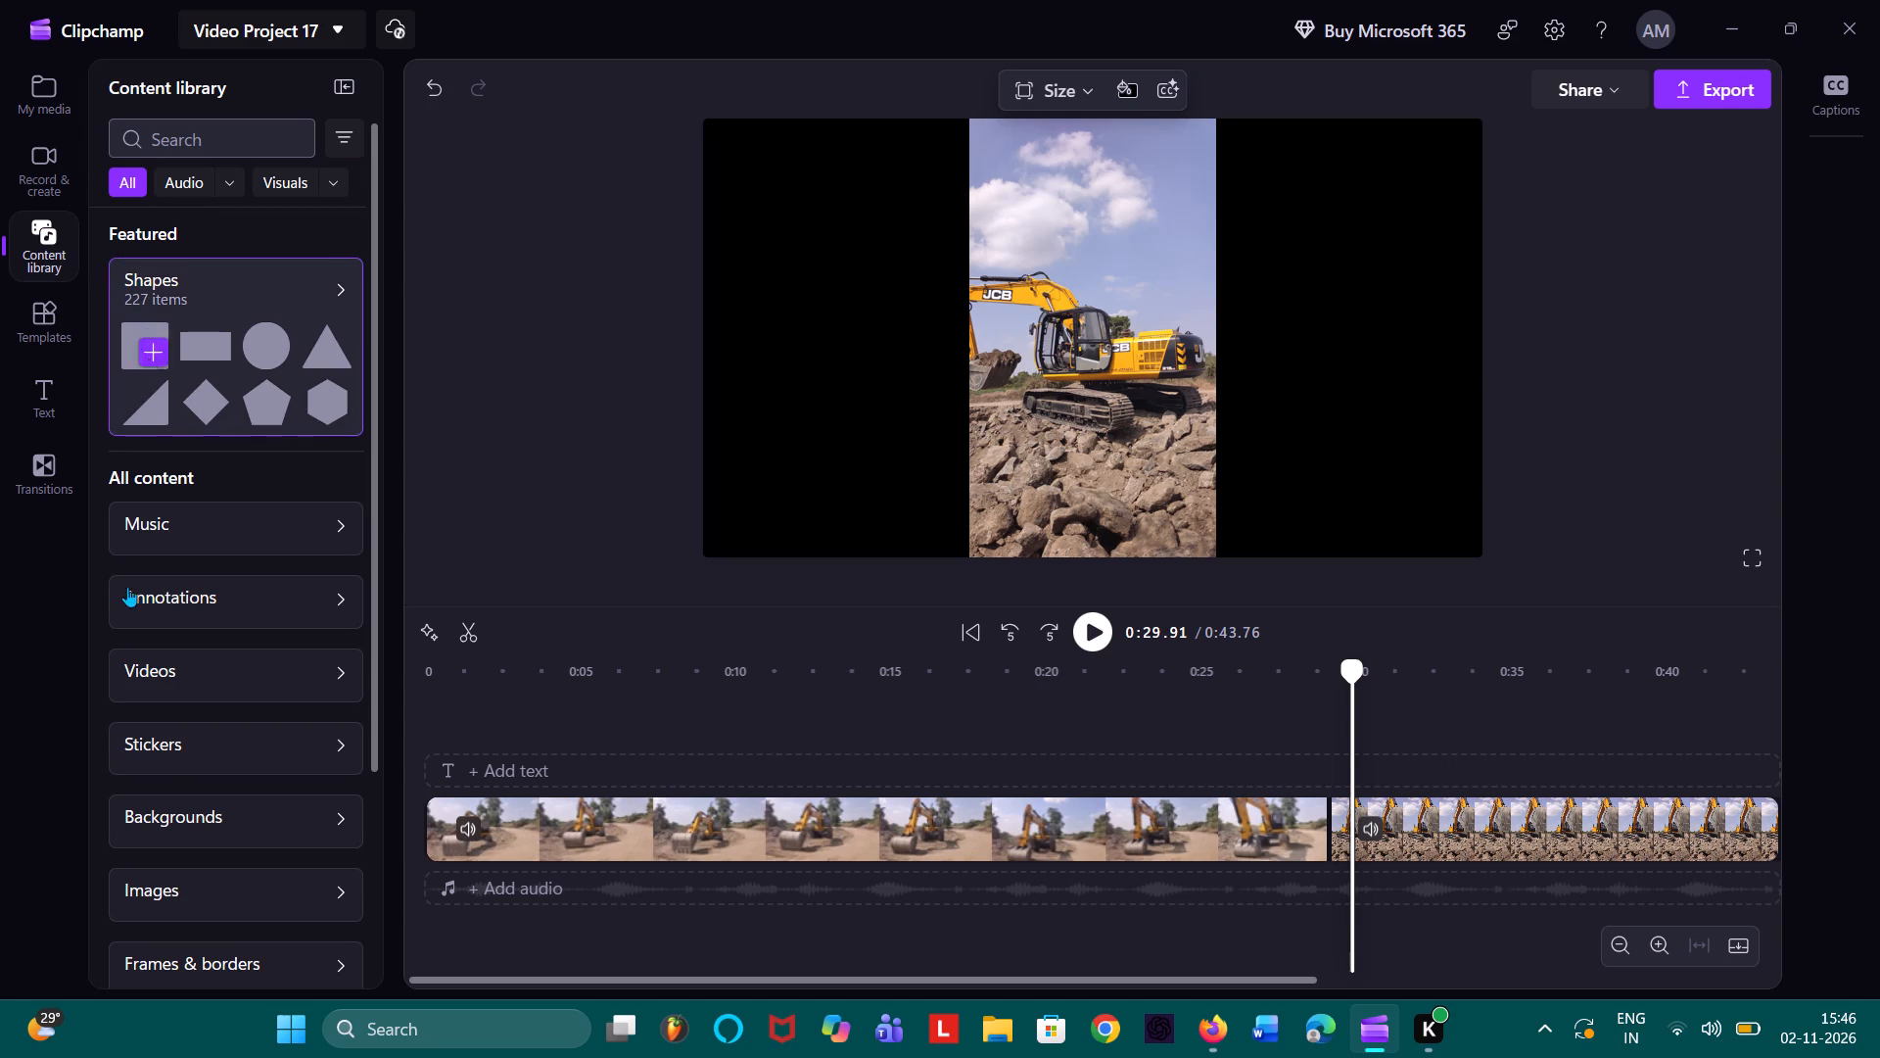
left_click(218, 511)
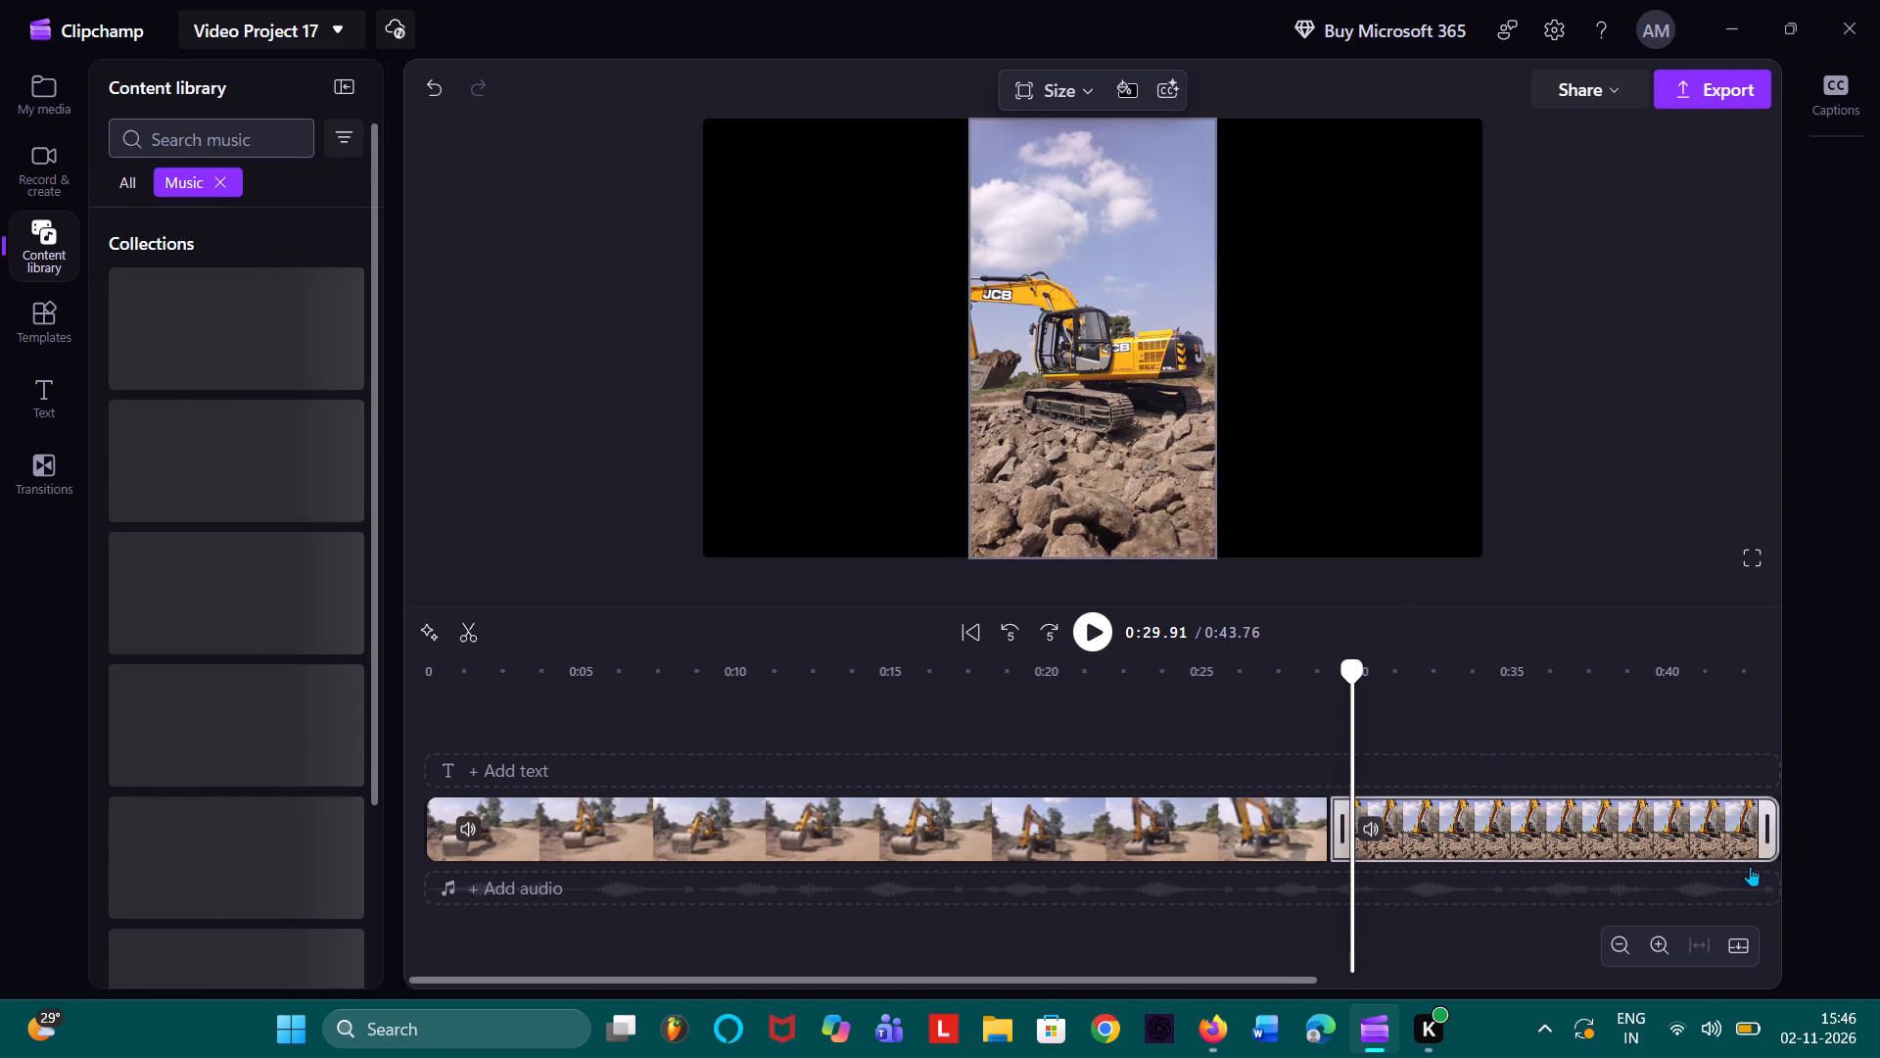
left_click(1733, 943)
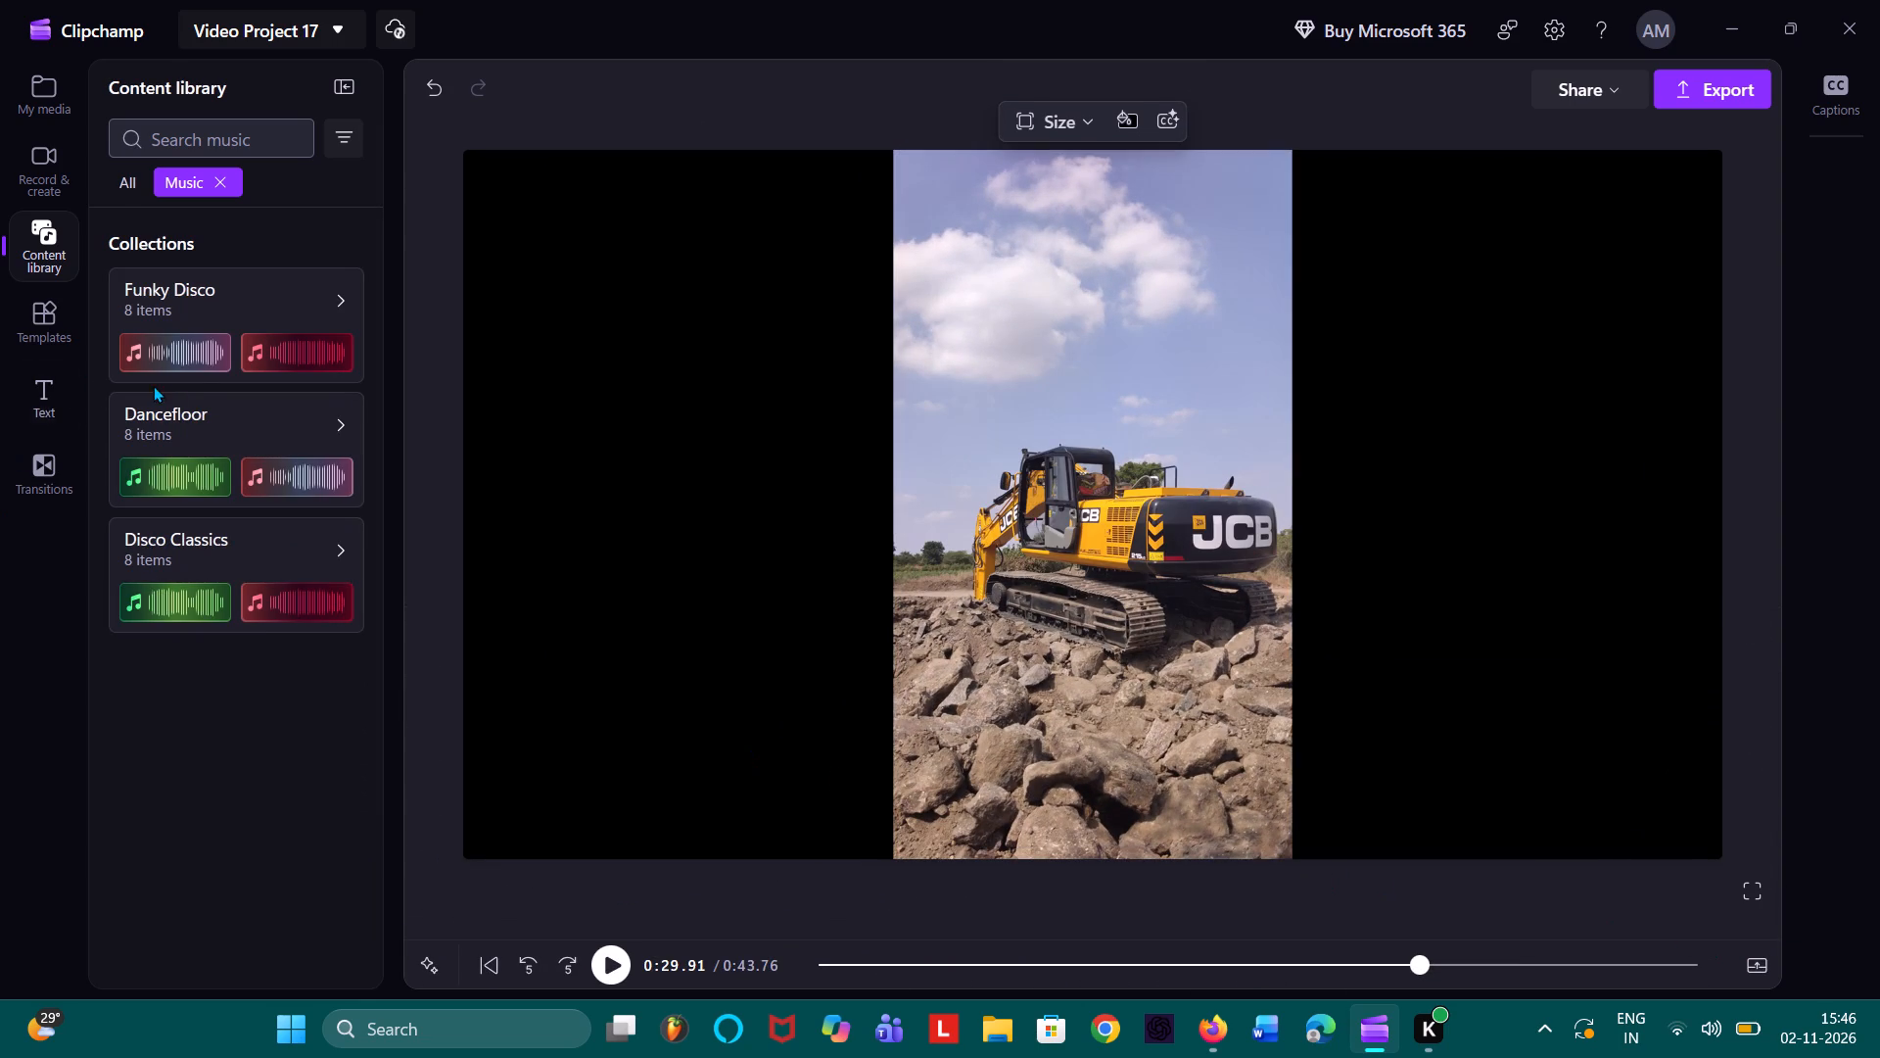
left_click(204, 342)
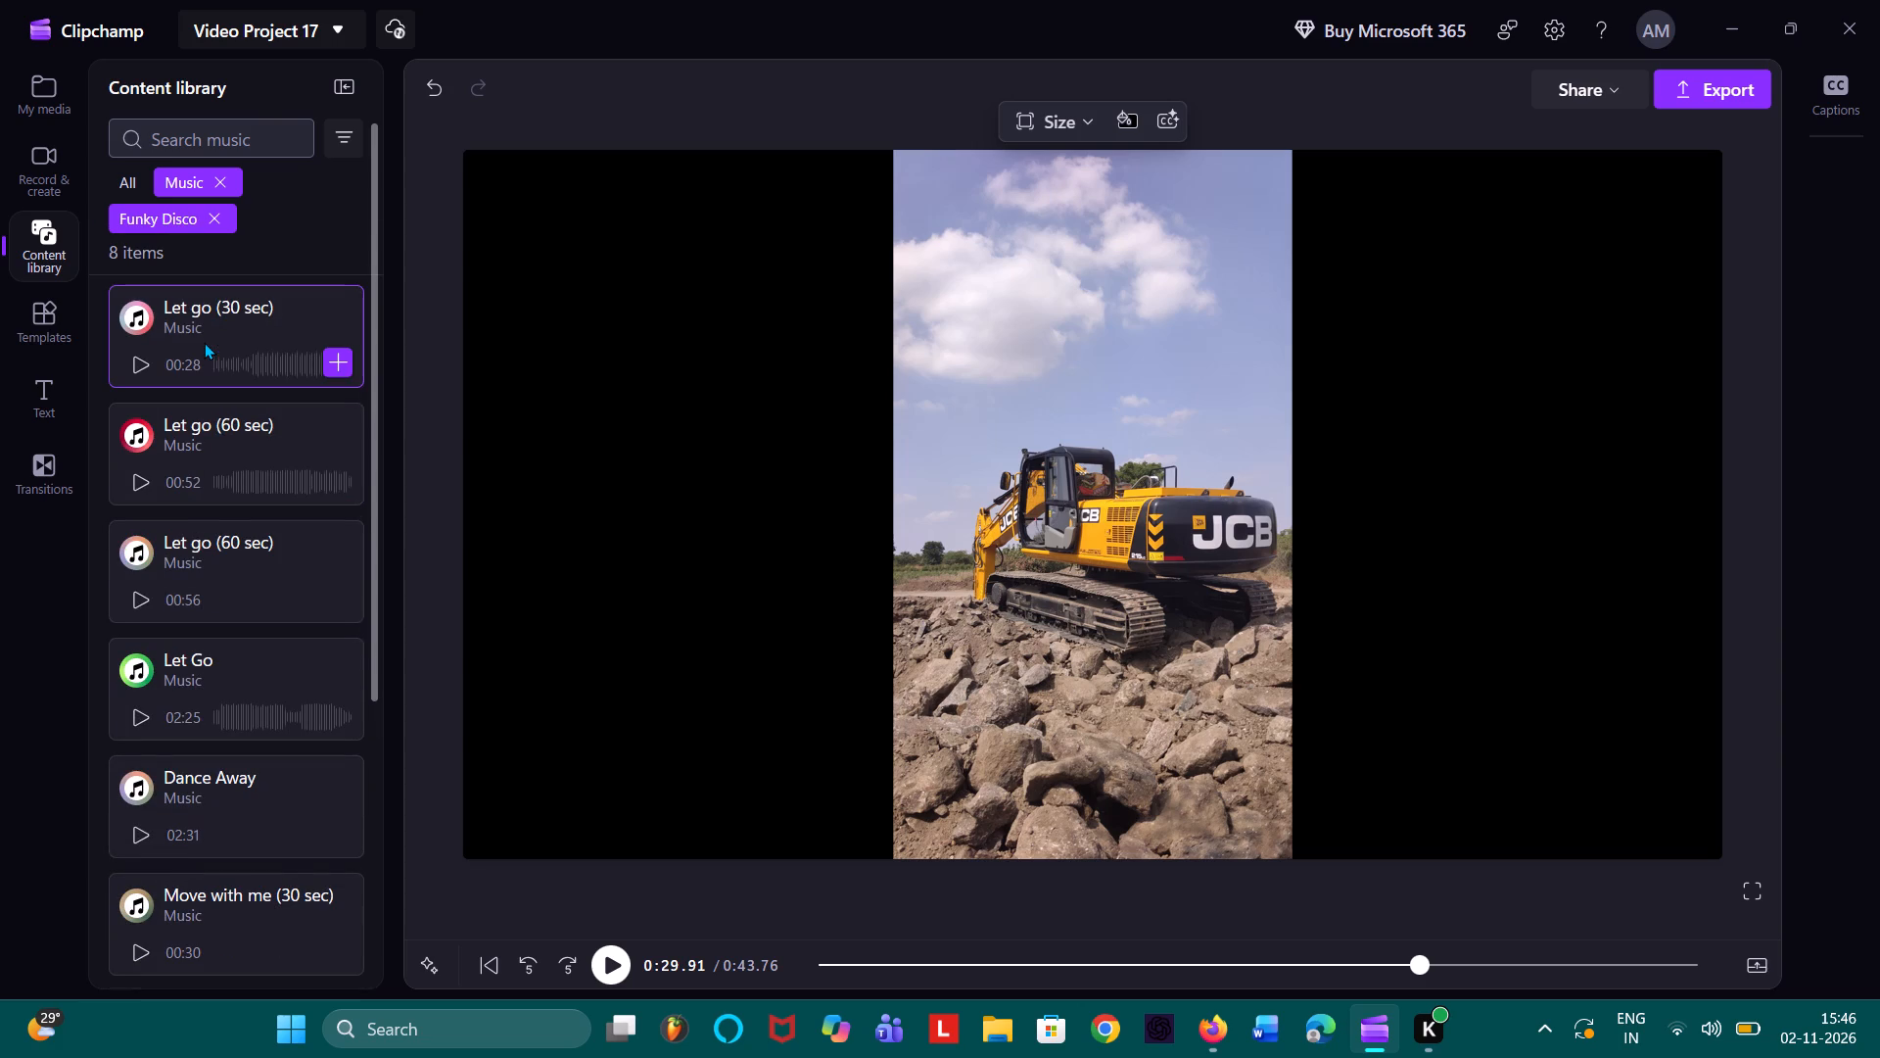
left_click(143, 360)
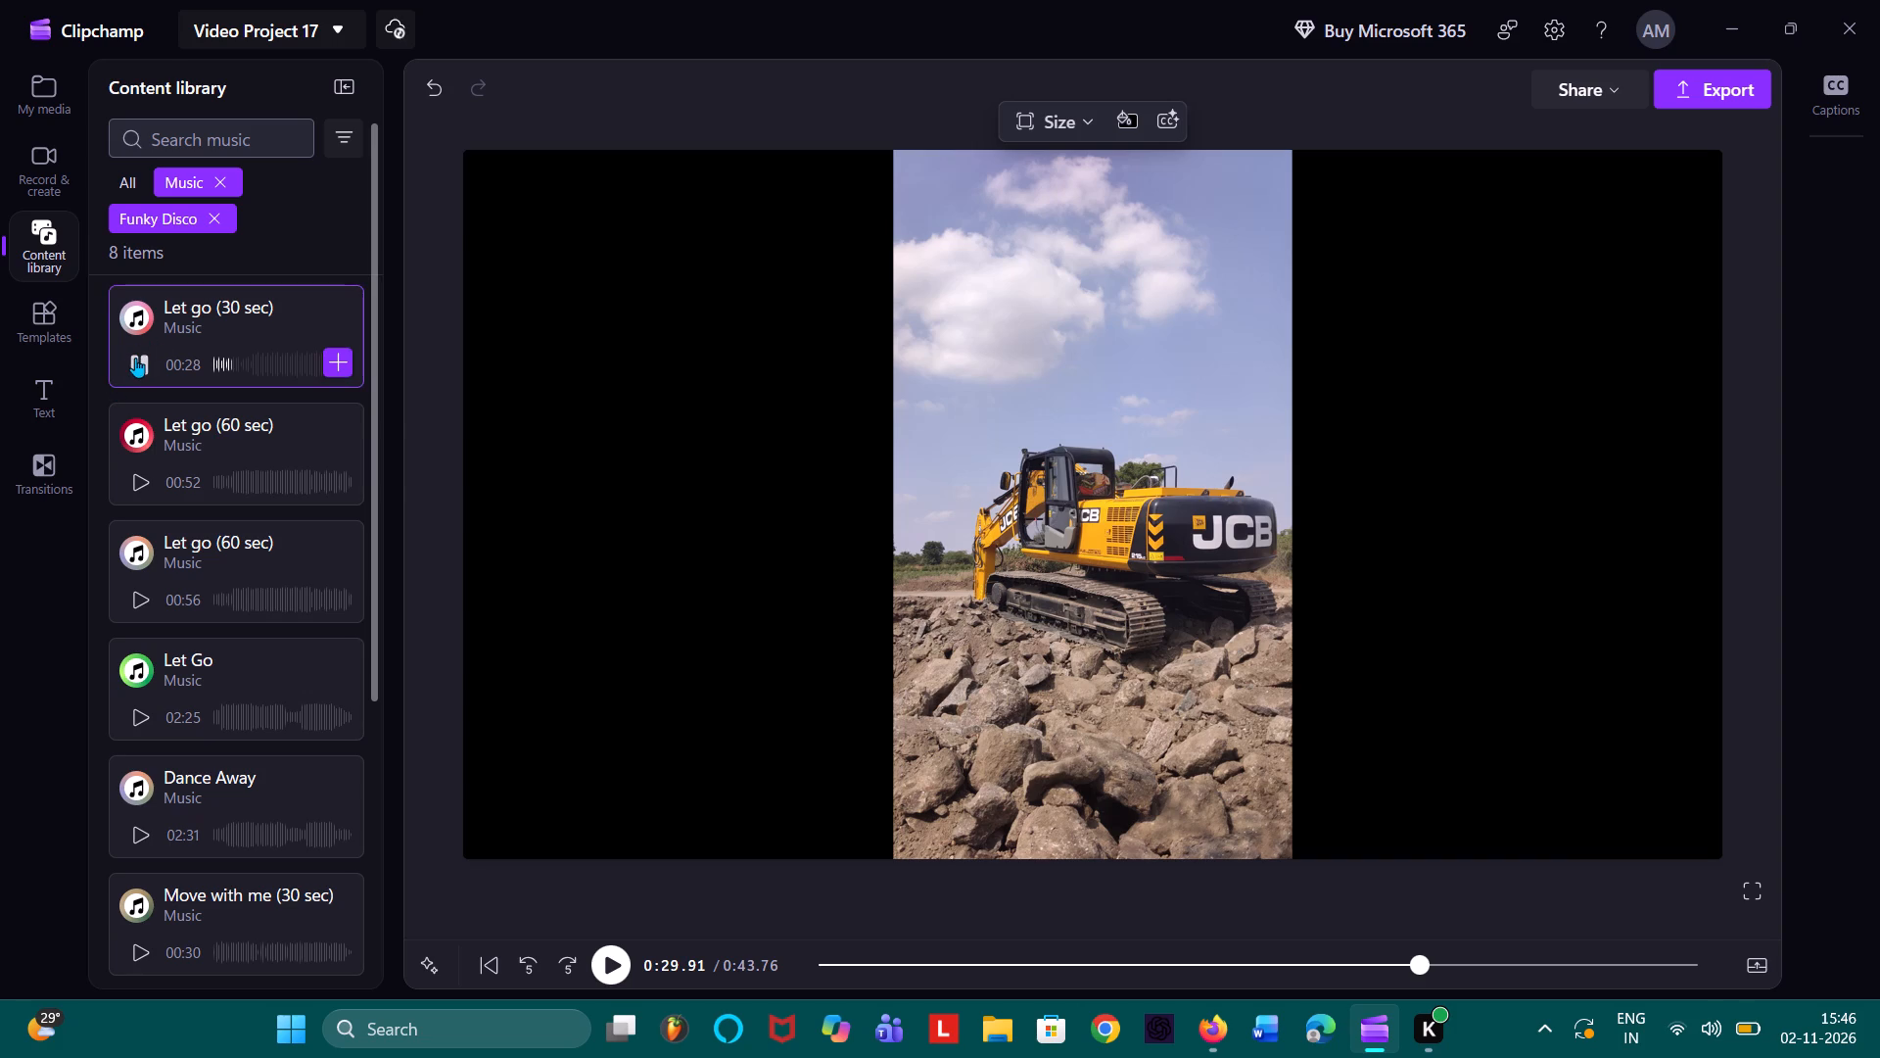
left_click_drag(133, 438, 132, 462)
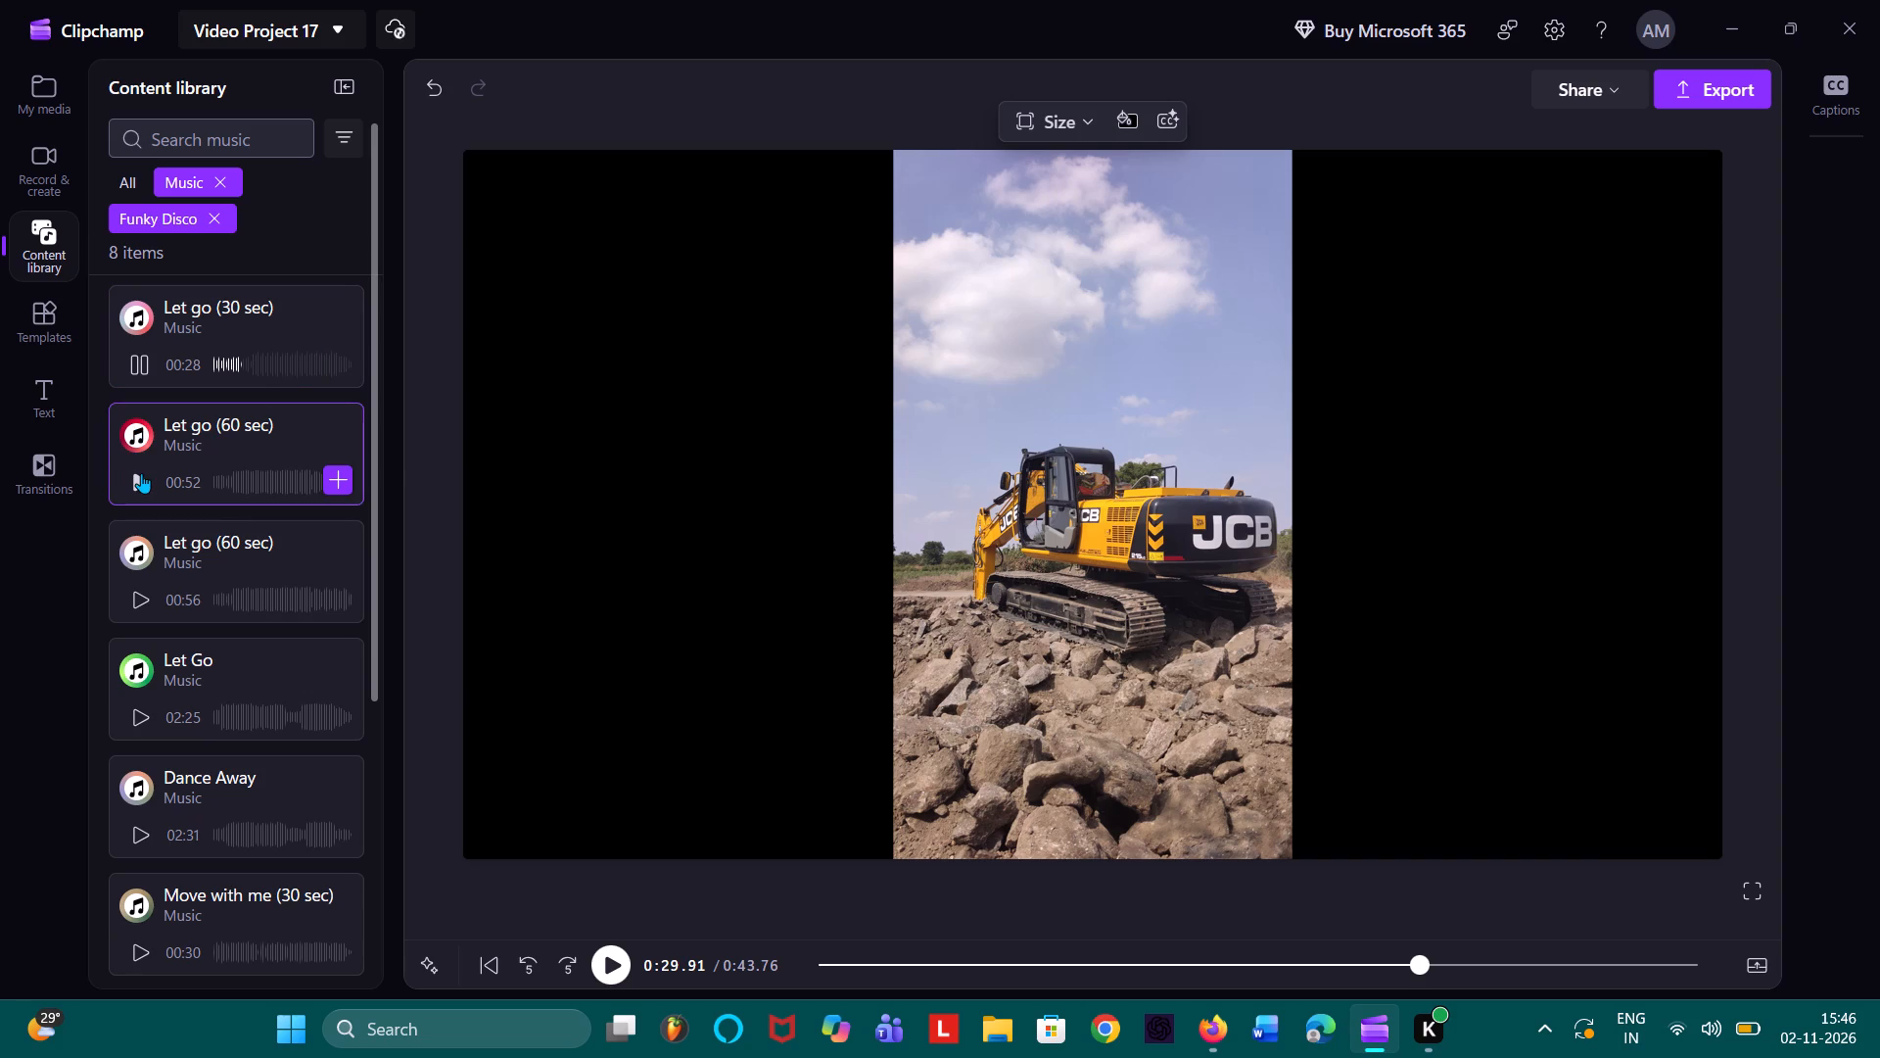
left_click(141, 473)
left_click(138, 591)
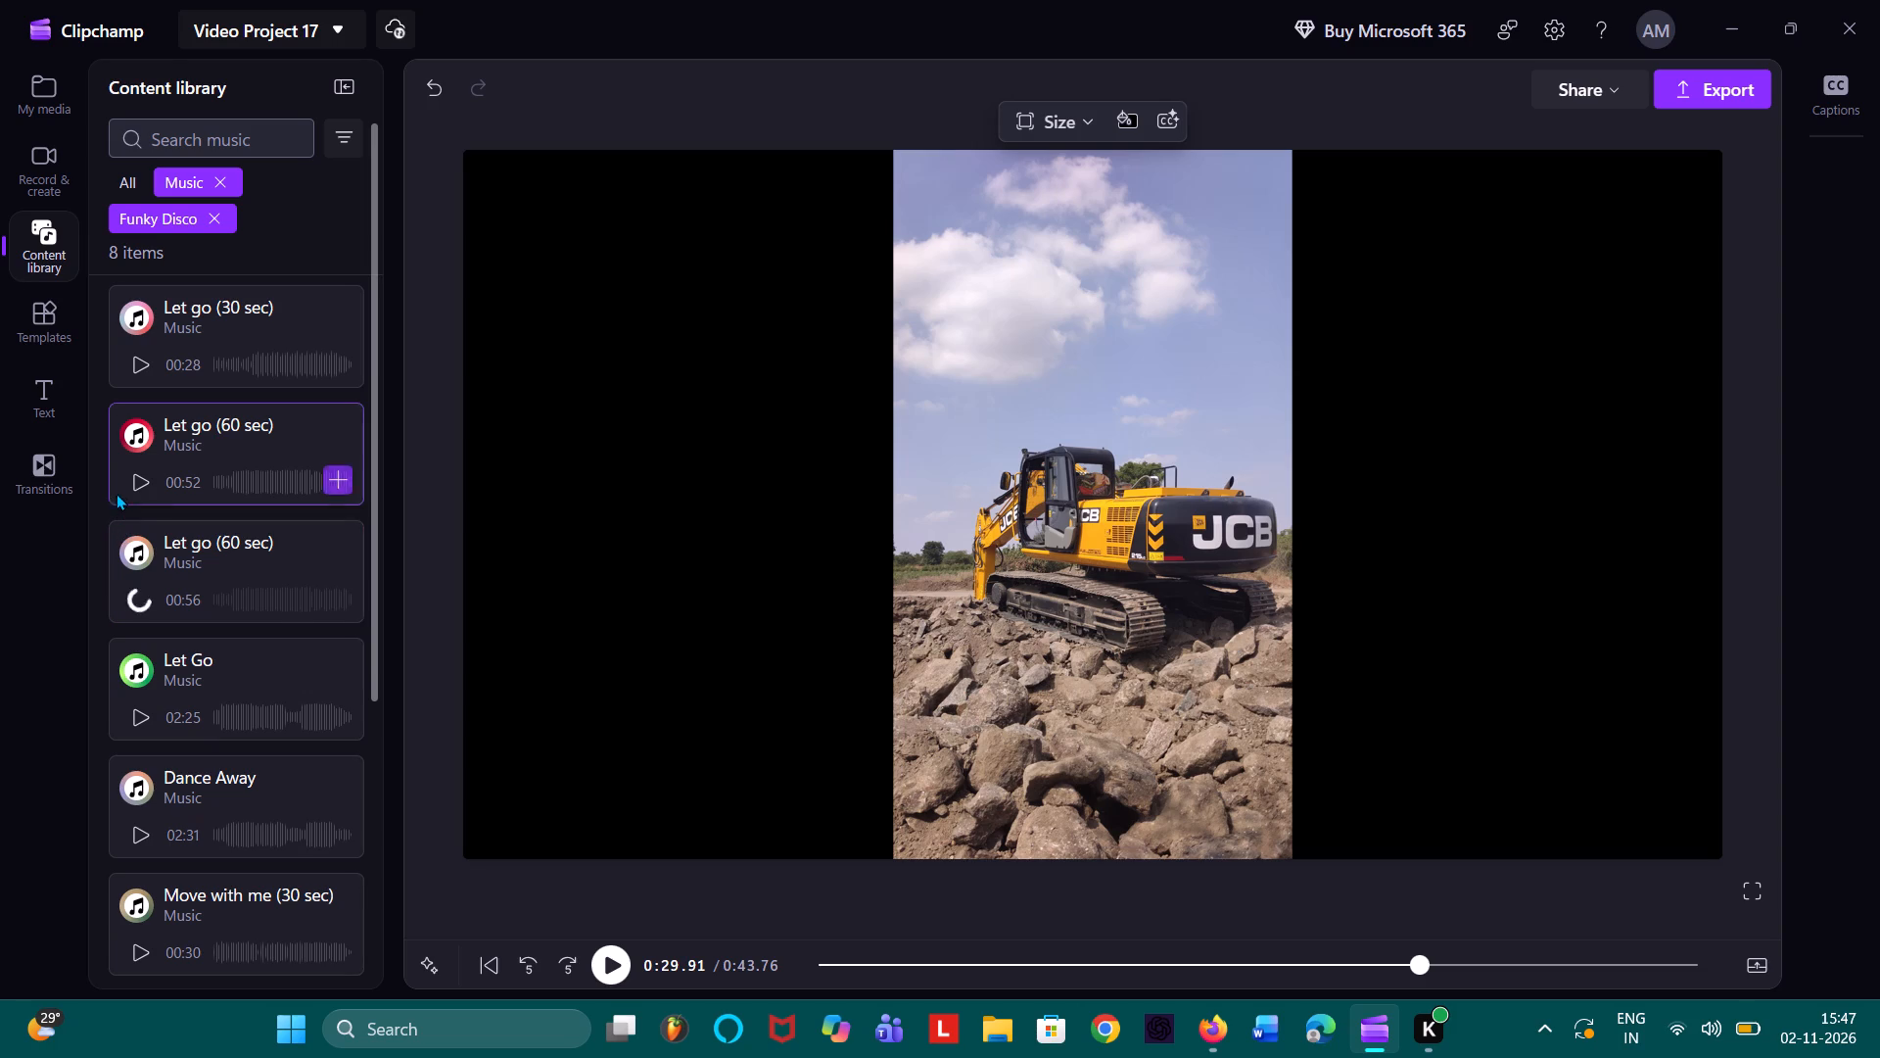
left_click(32, 518)
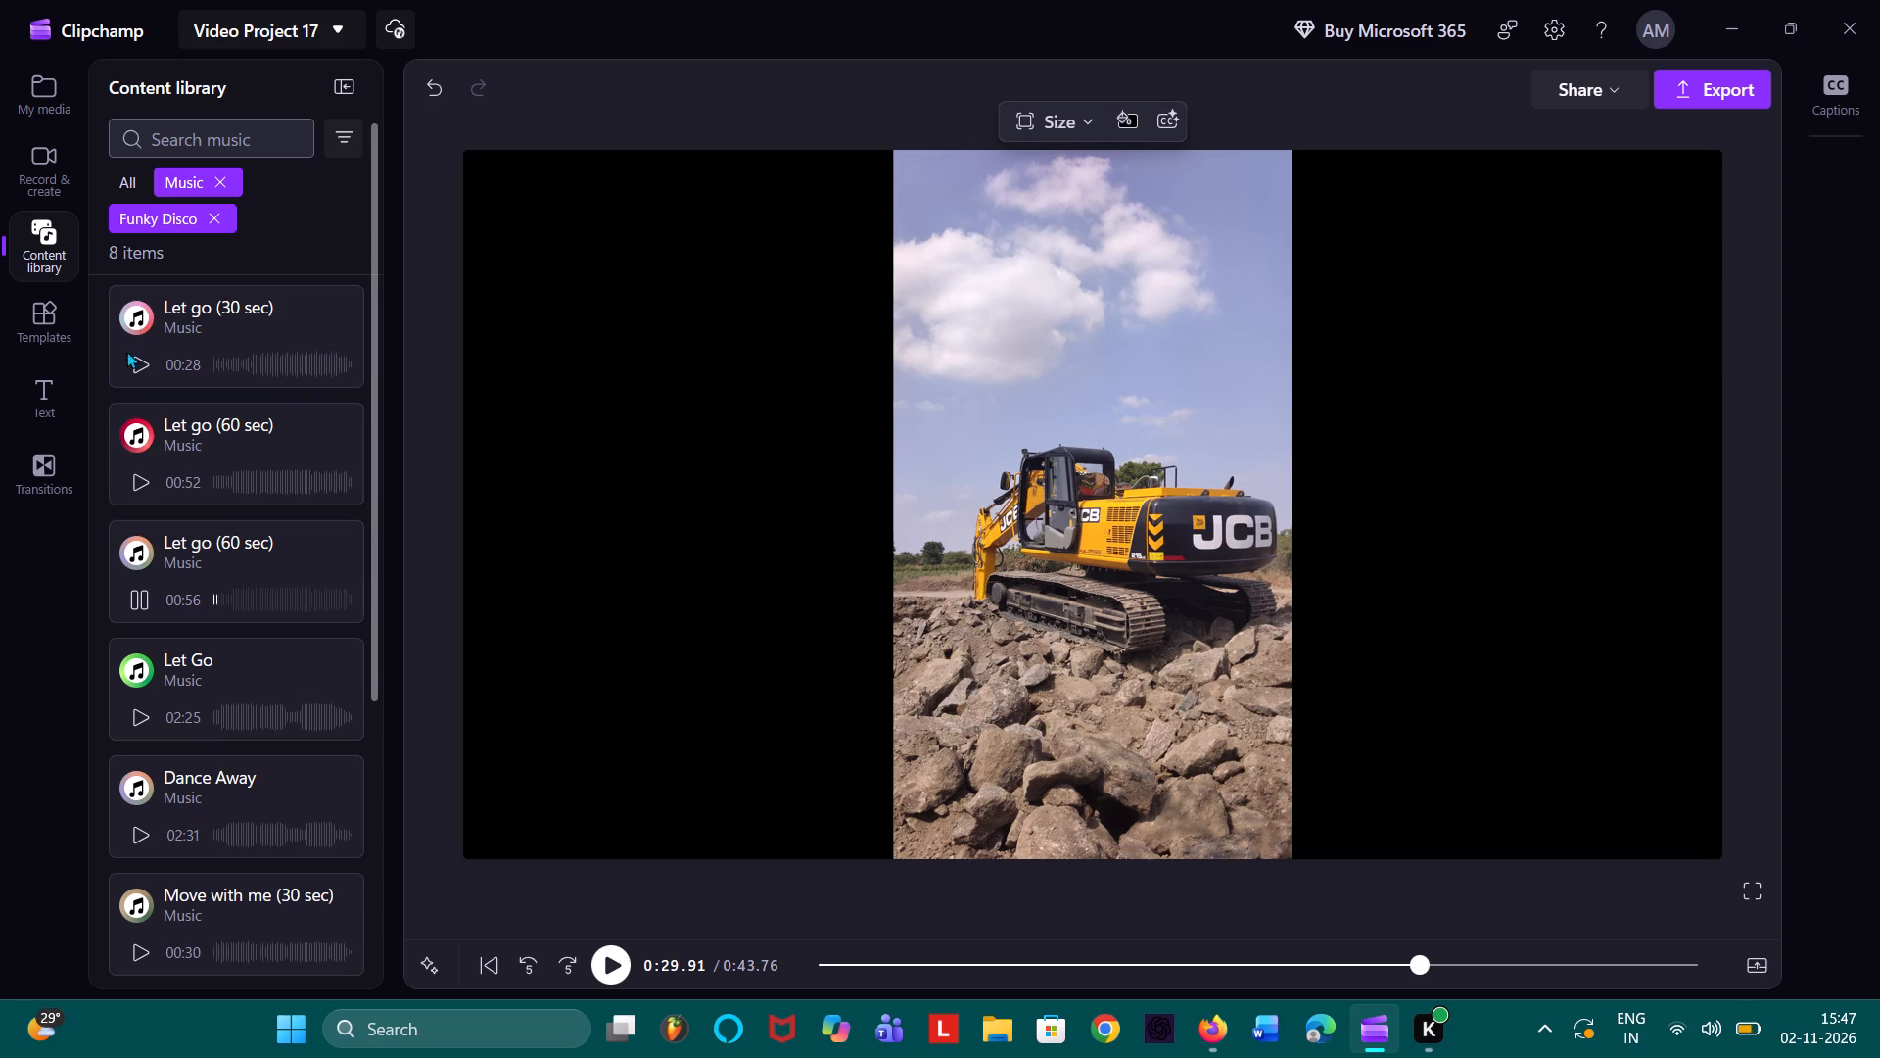
Clear the Music and Funky Disco filters, then close the content library and restore the timeline.
left_click(54, 244)
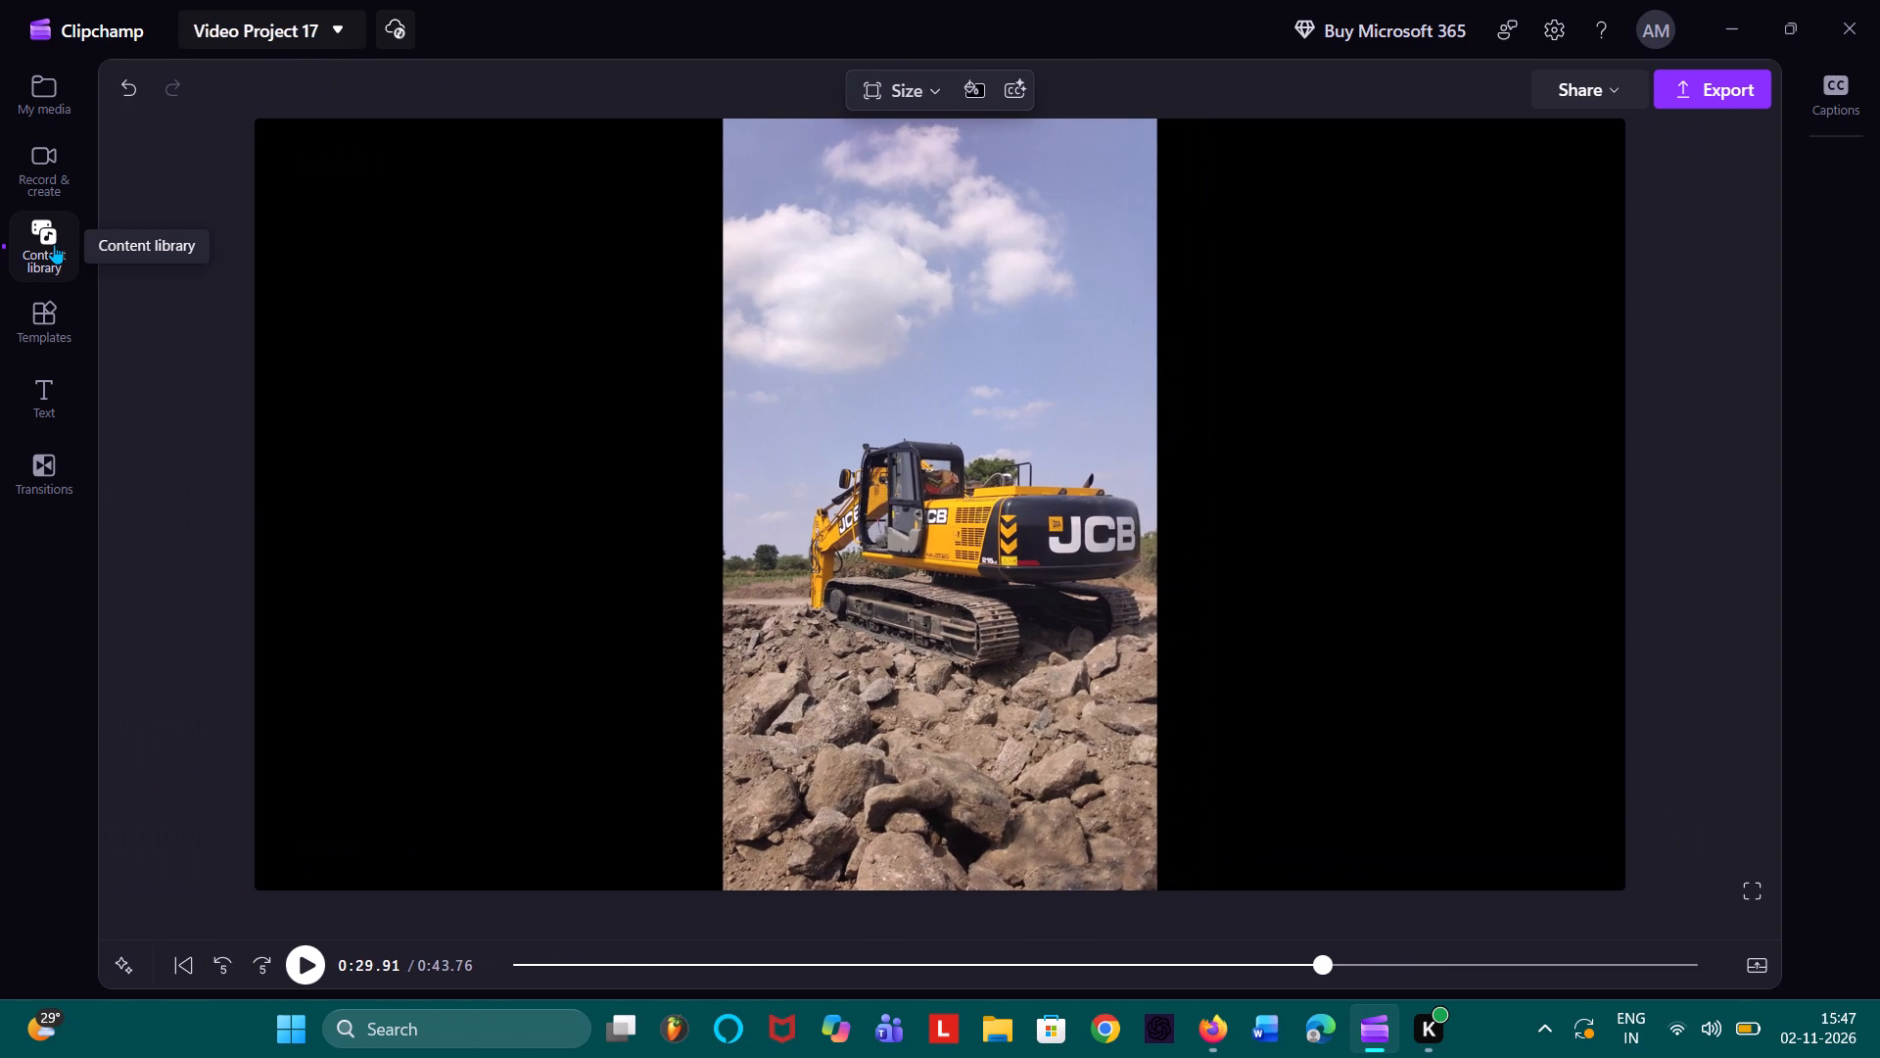
left_click(43, 244)
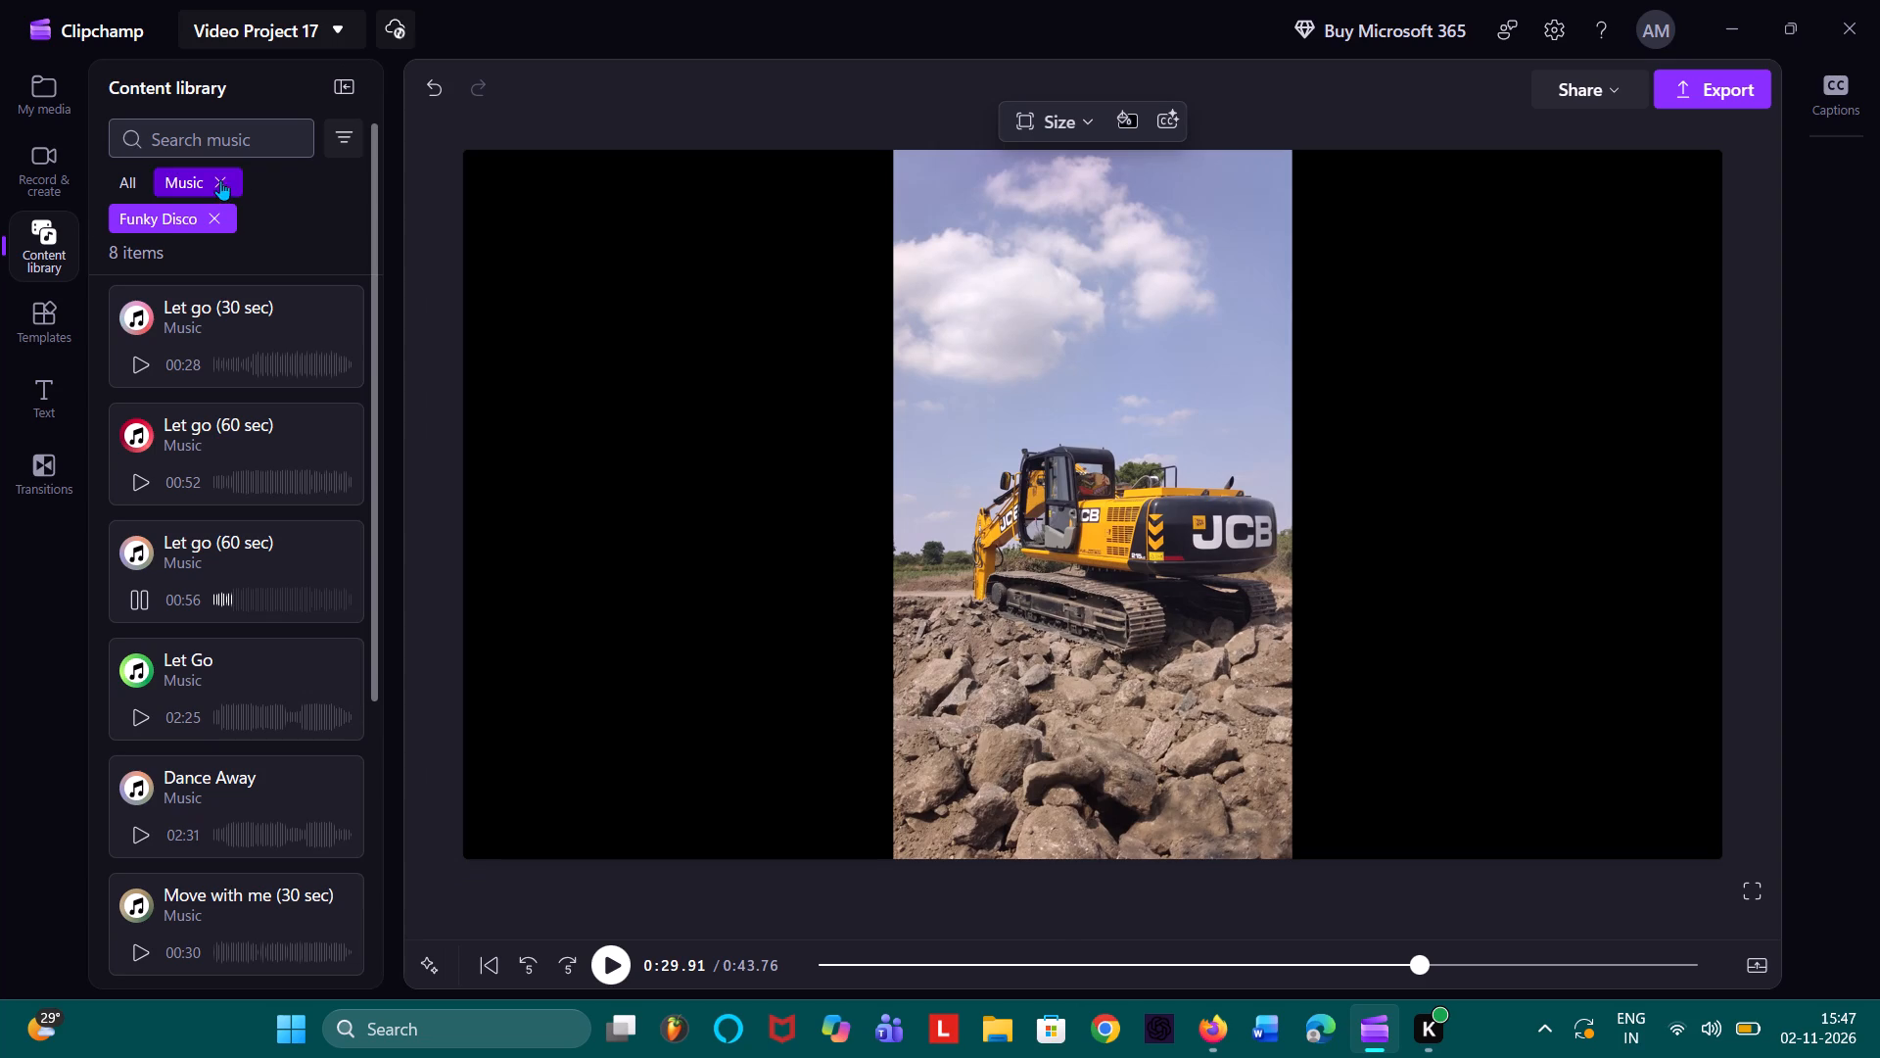
left_click(225, 176)
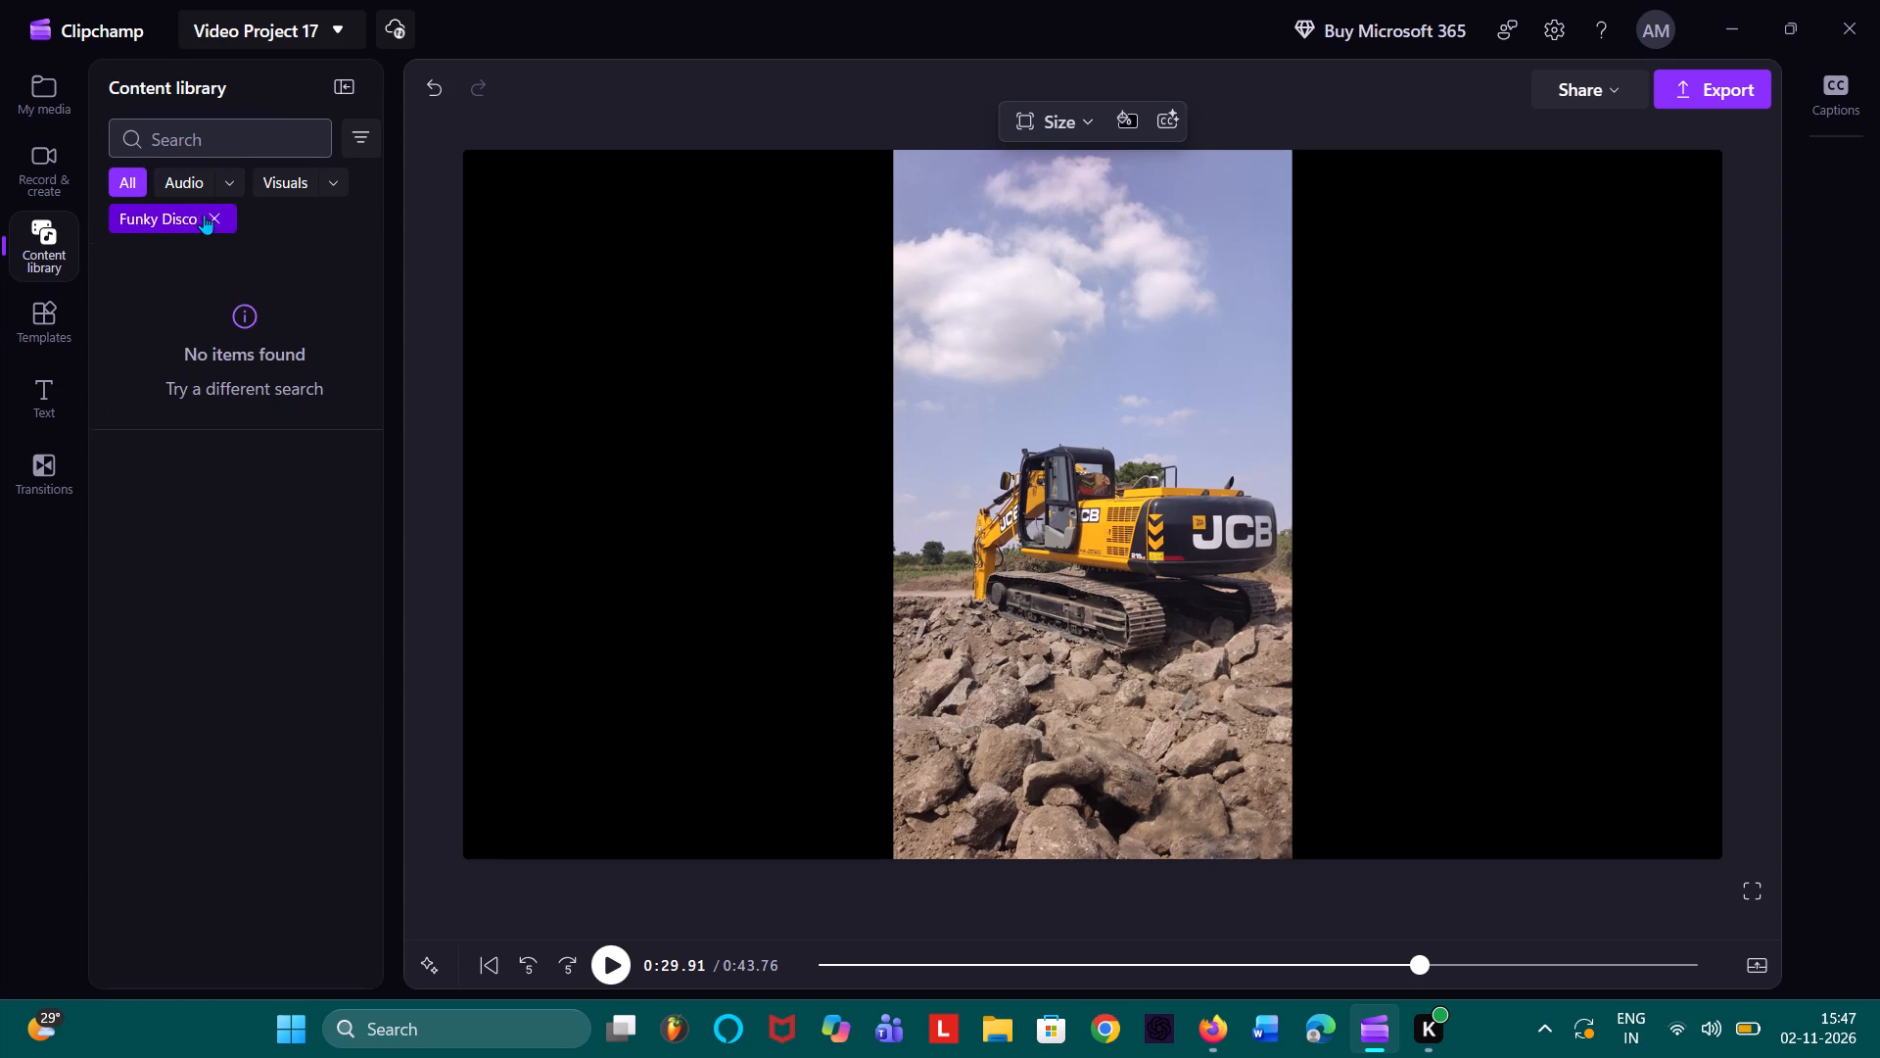
left_click(213, 212)
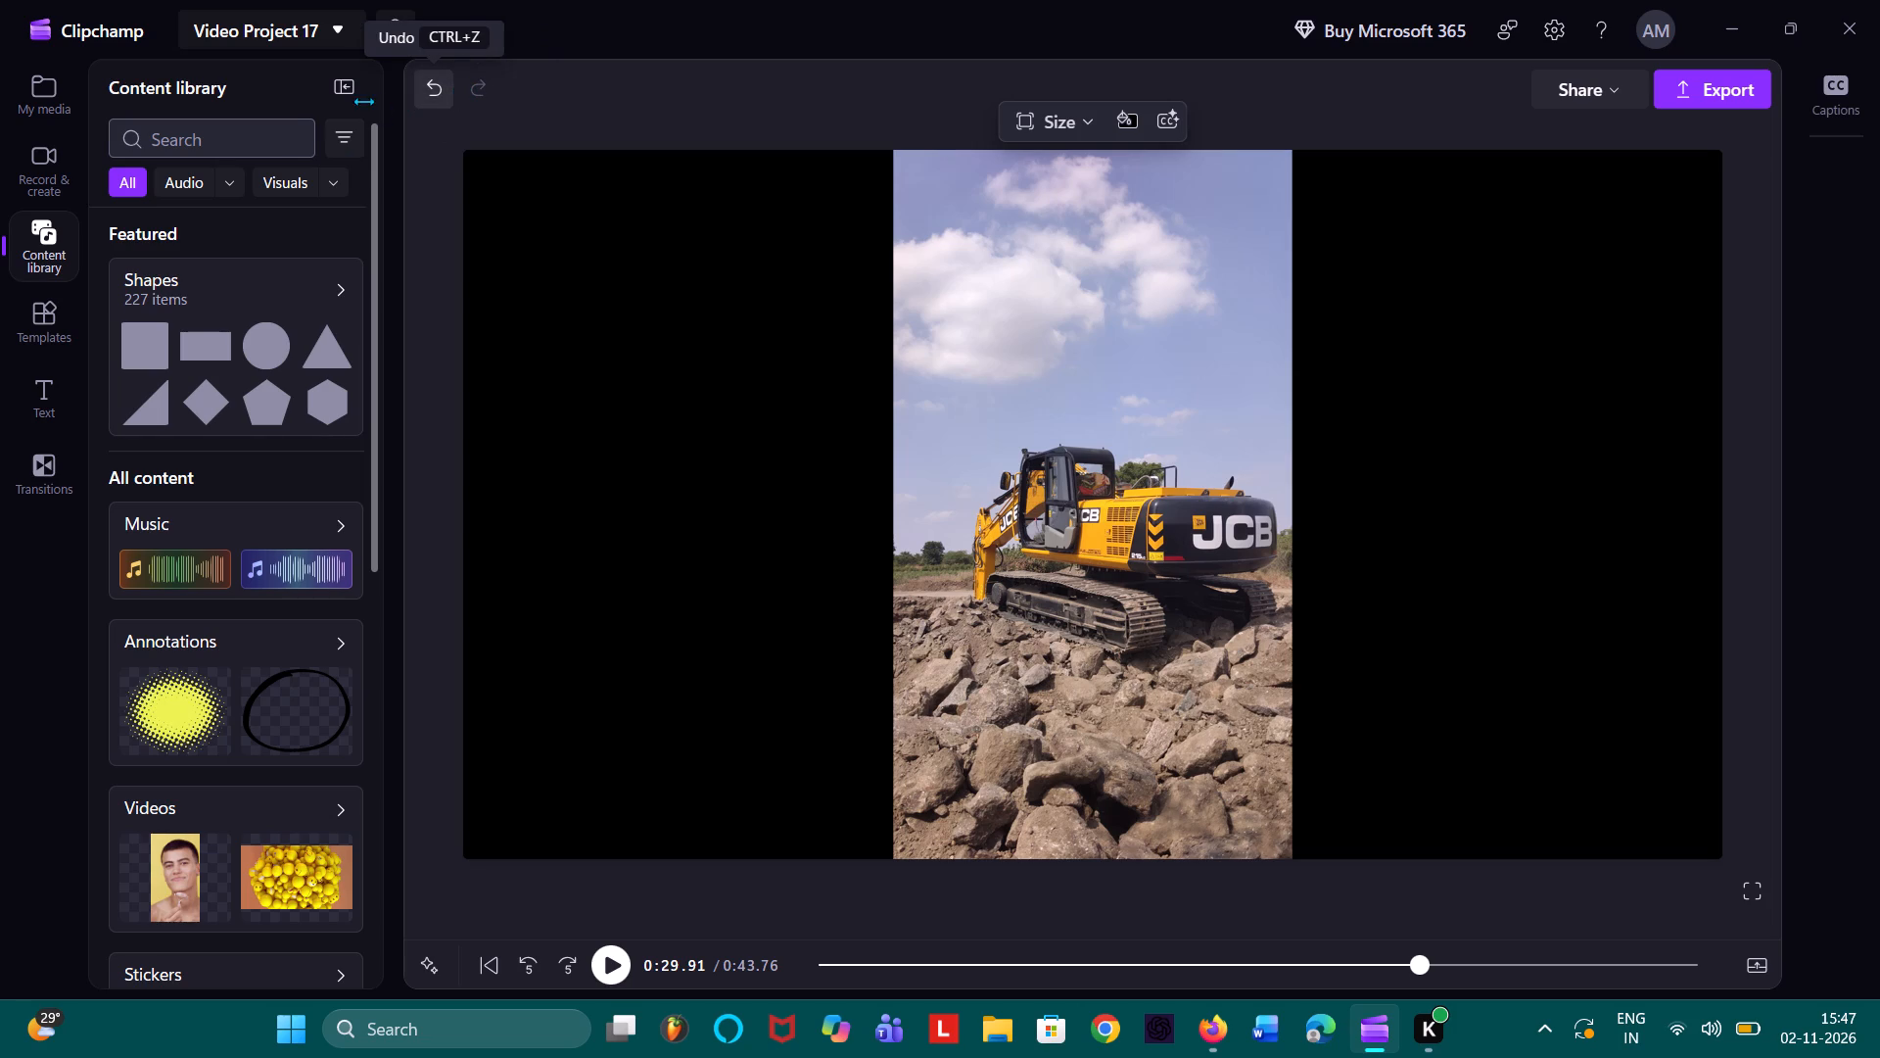
left_click(59, 250)
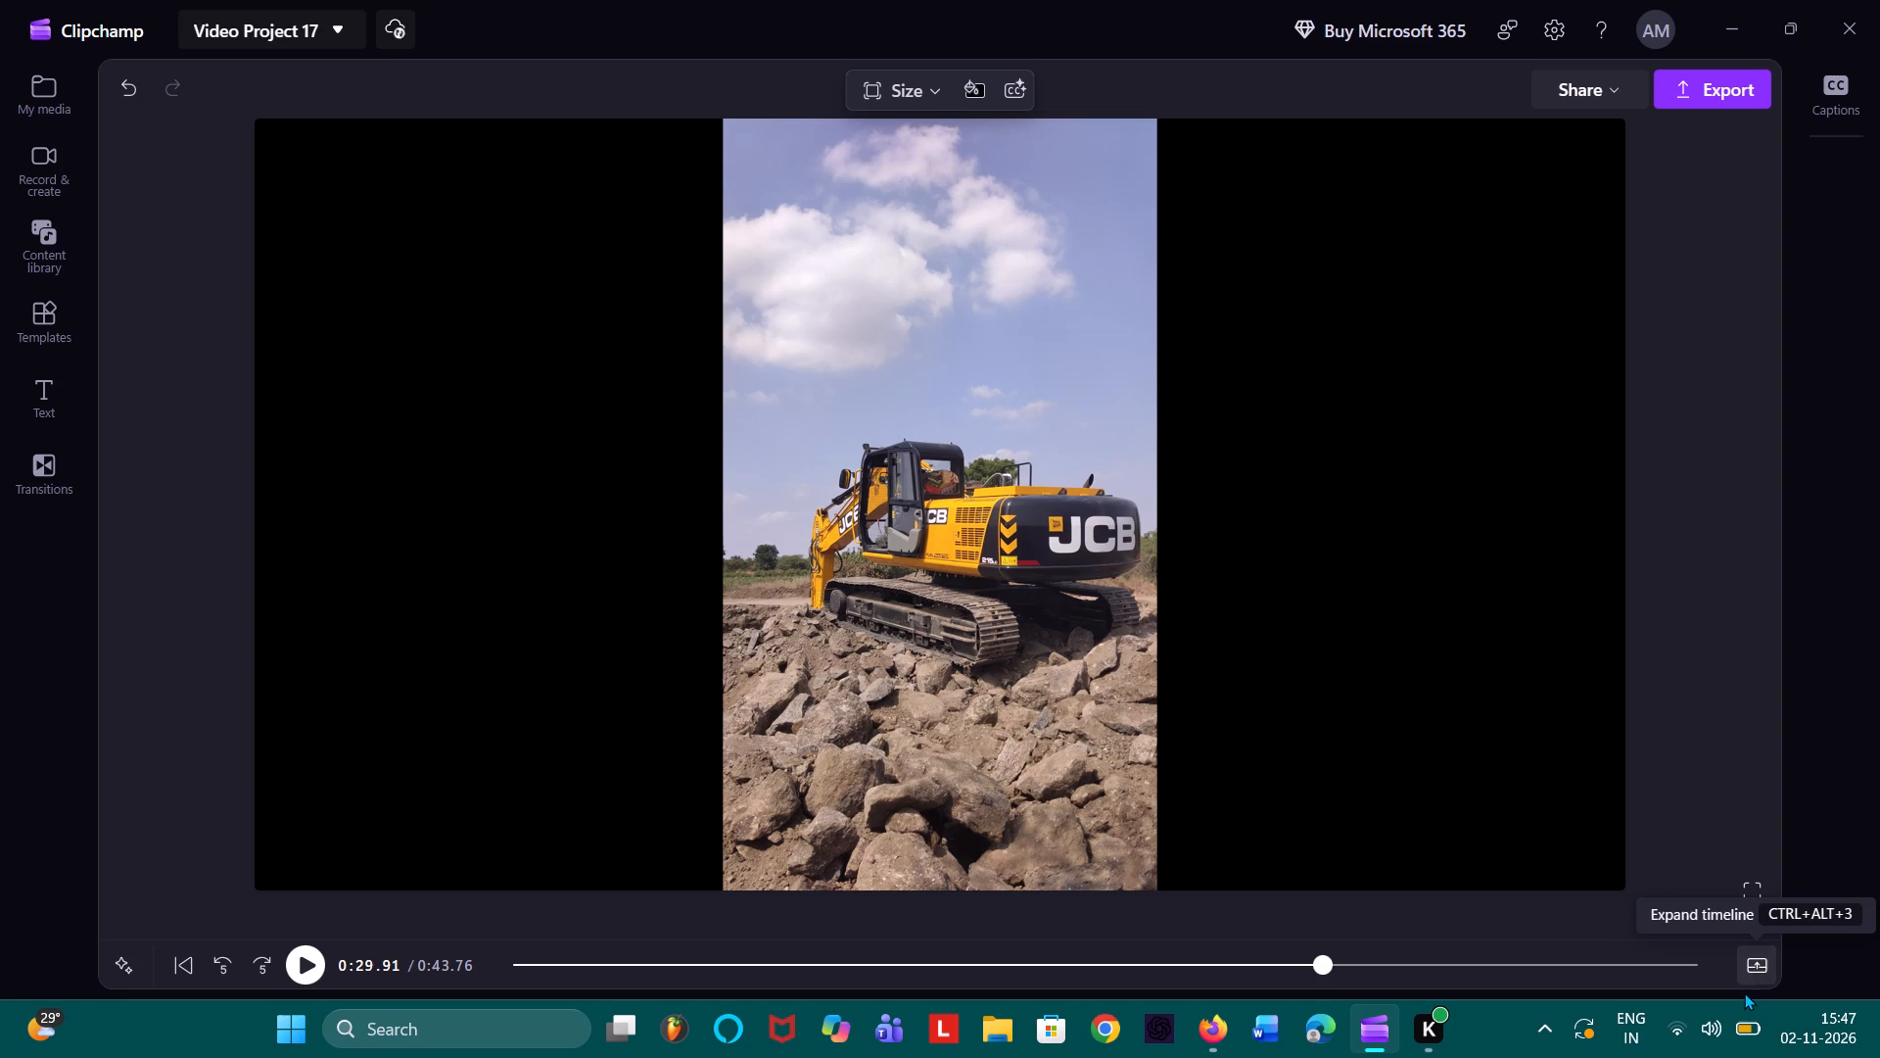
left_click(1752, 967)
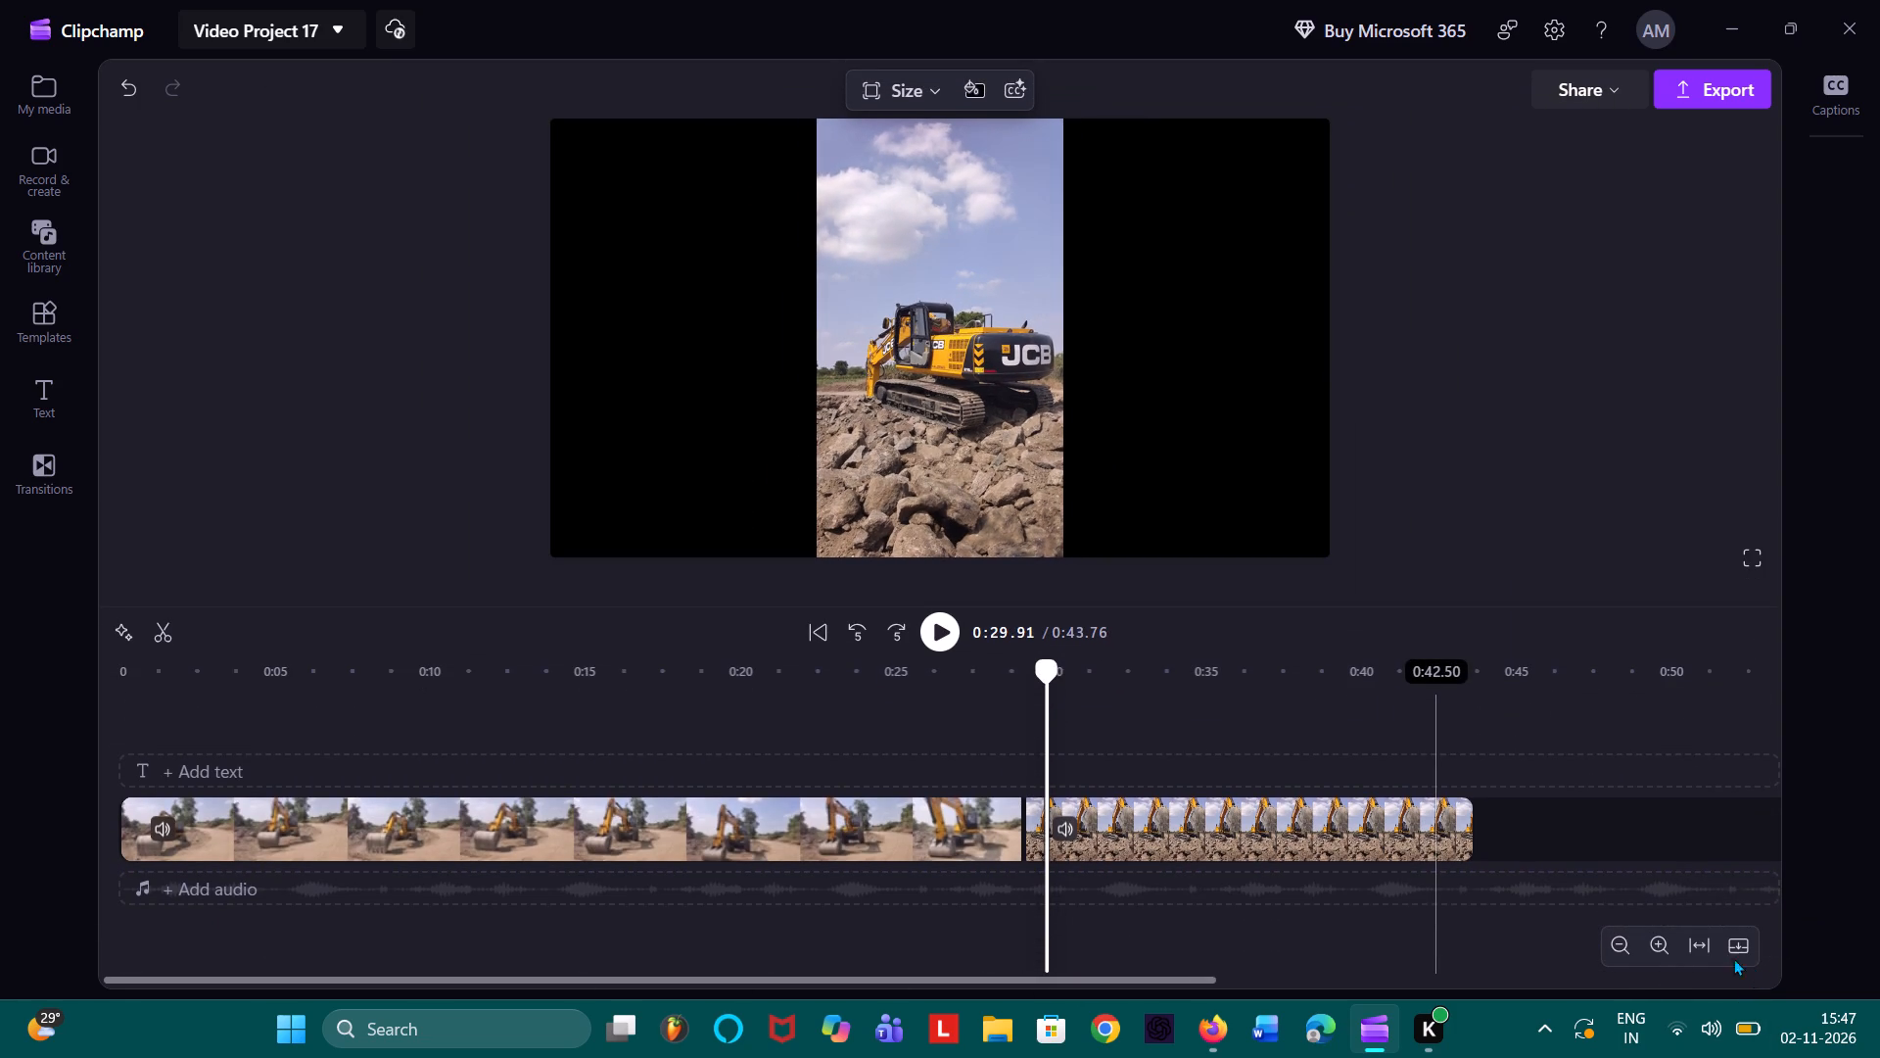
Check the frame at 0:29.91 in a full-screen preview and return to the editor.
left_click(1766, 558)
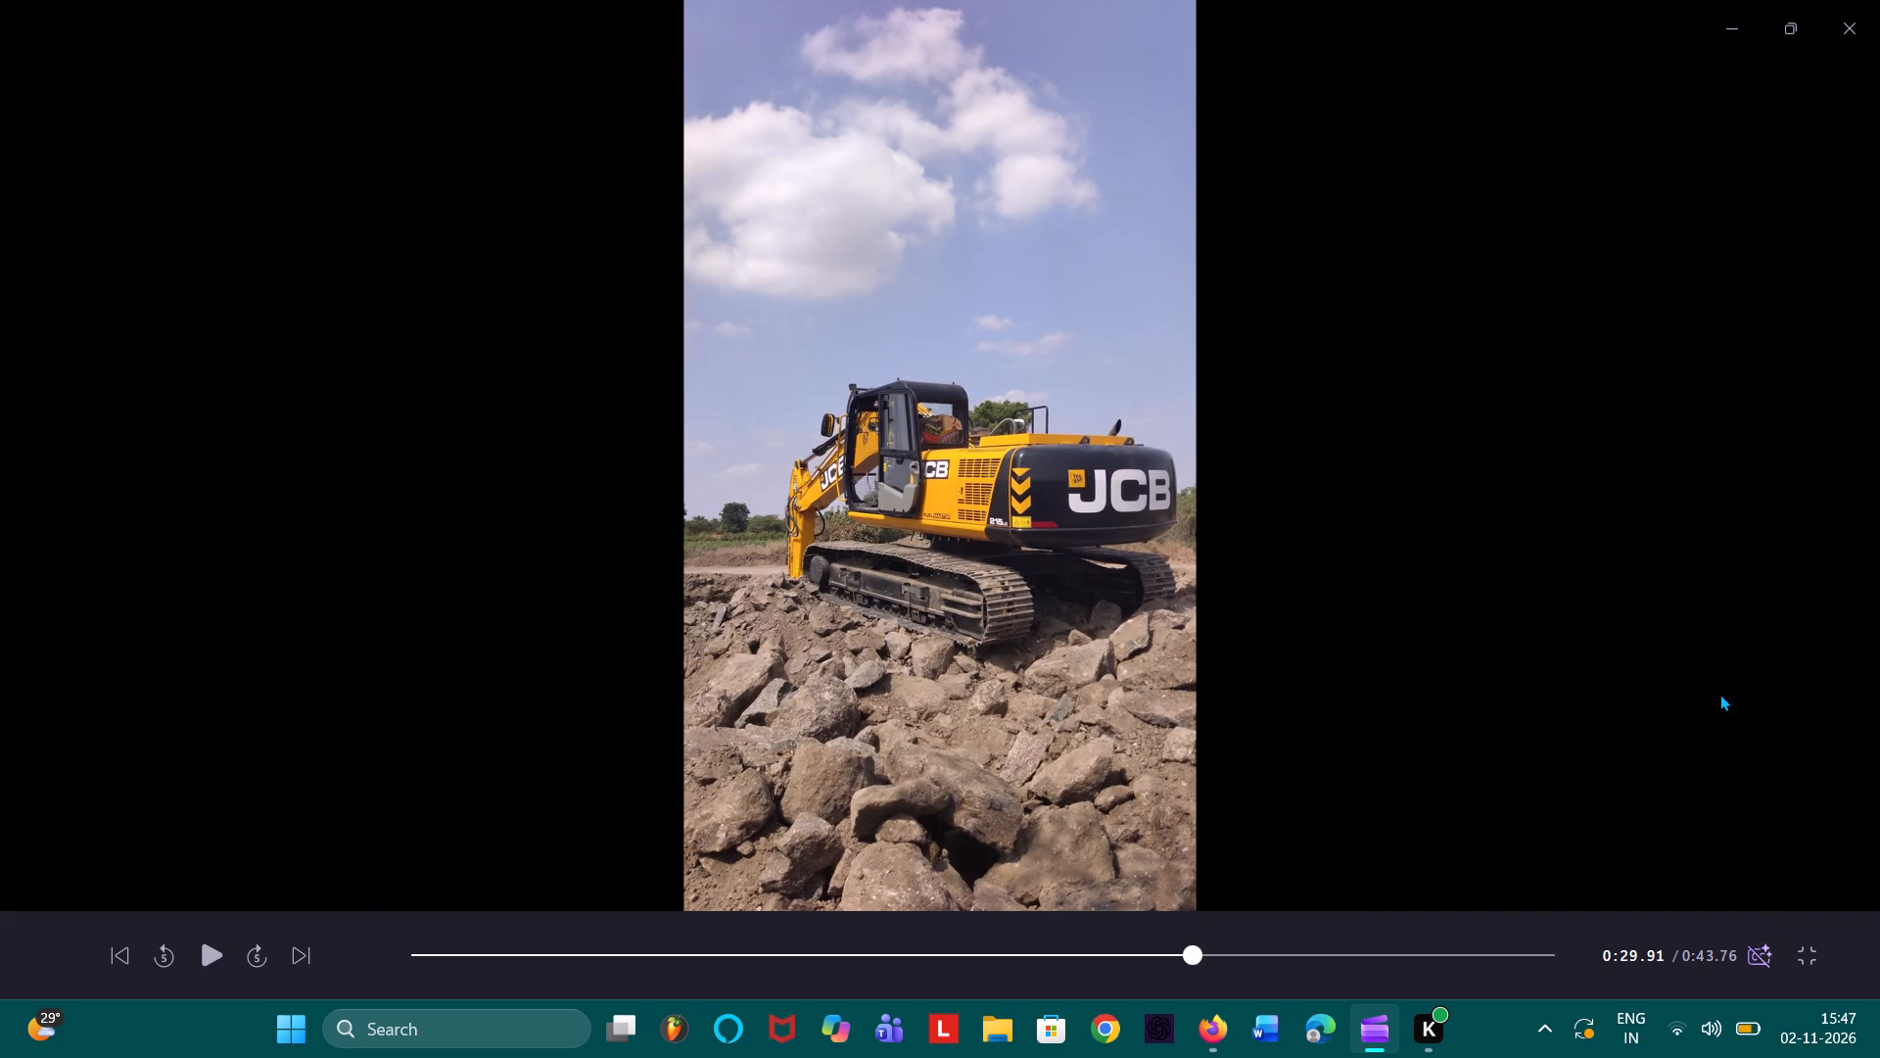
left_click(1800, 937)
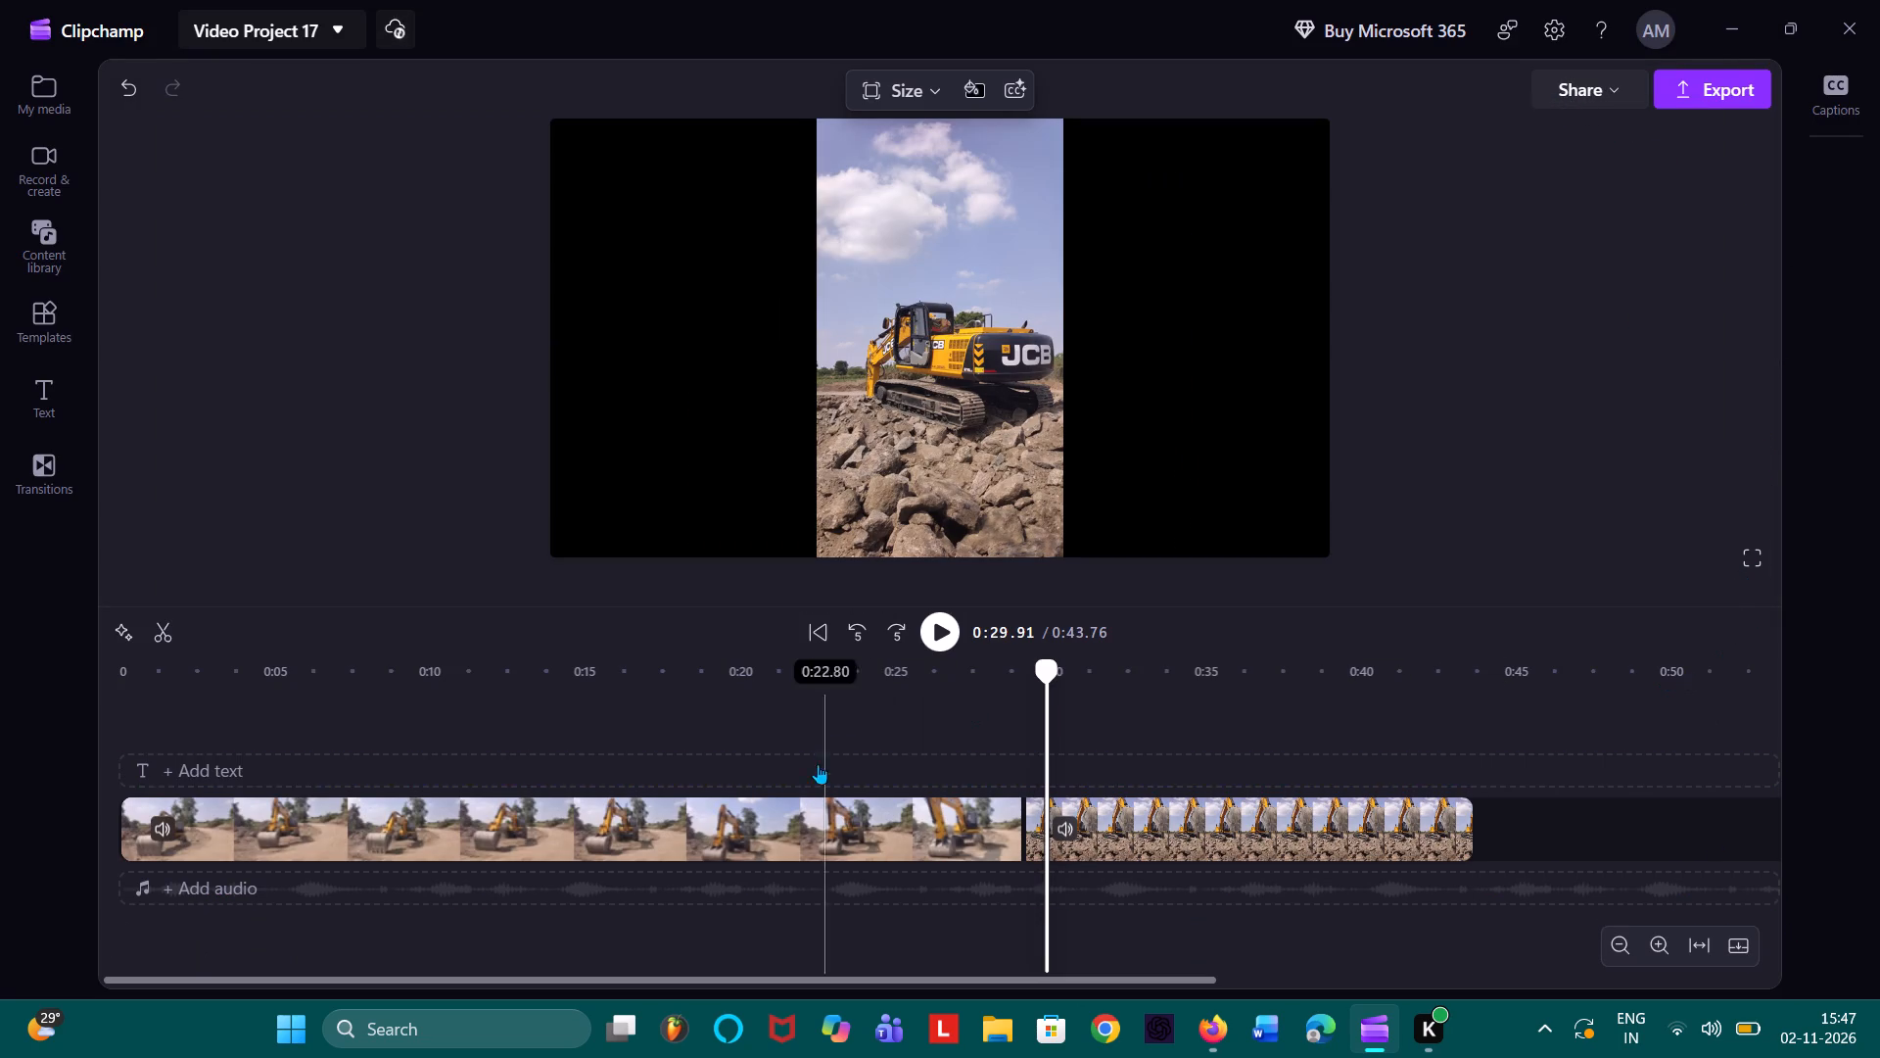
Open the available filters for the vertical excavator clip.
left_click(862, 802)
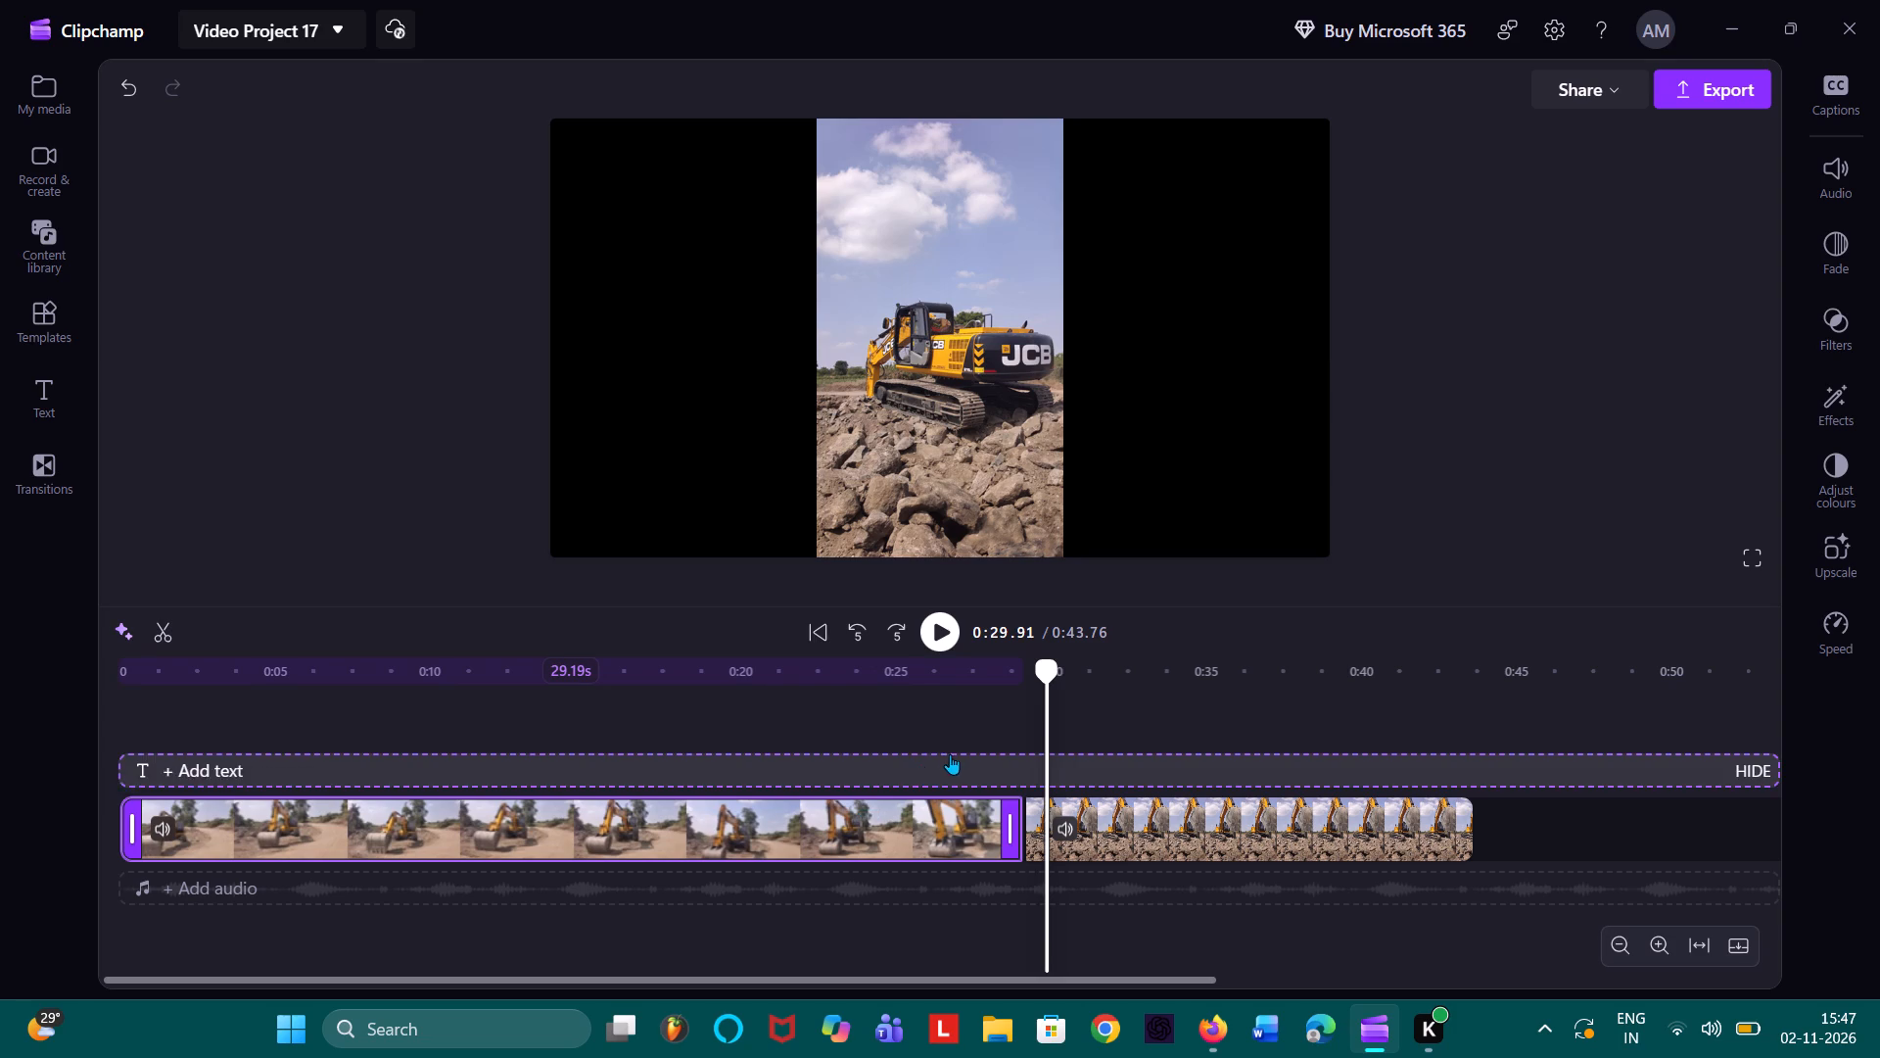
left_click(1163, 832)
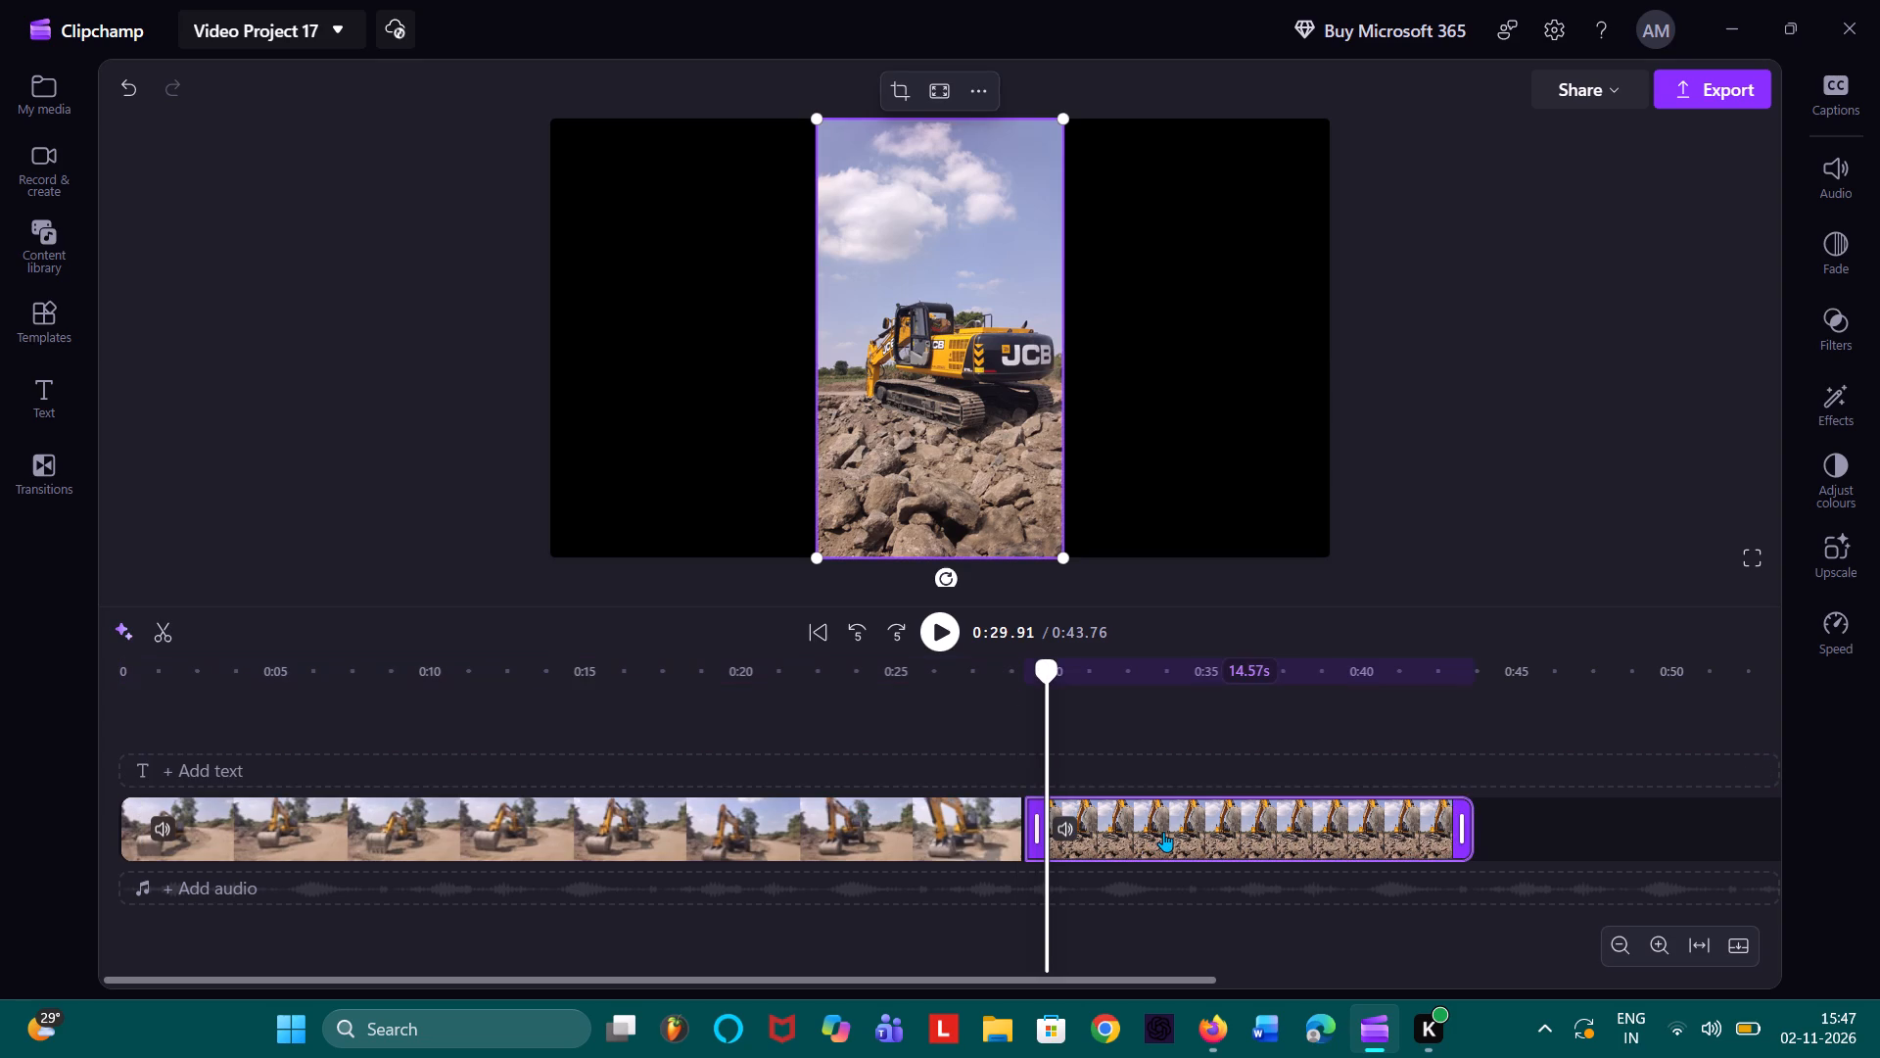
left_click(1829, 320)
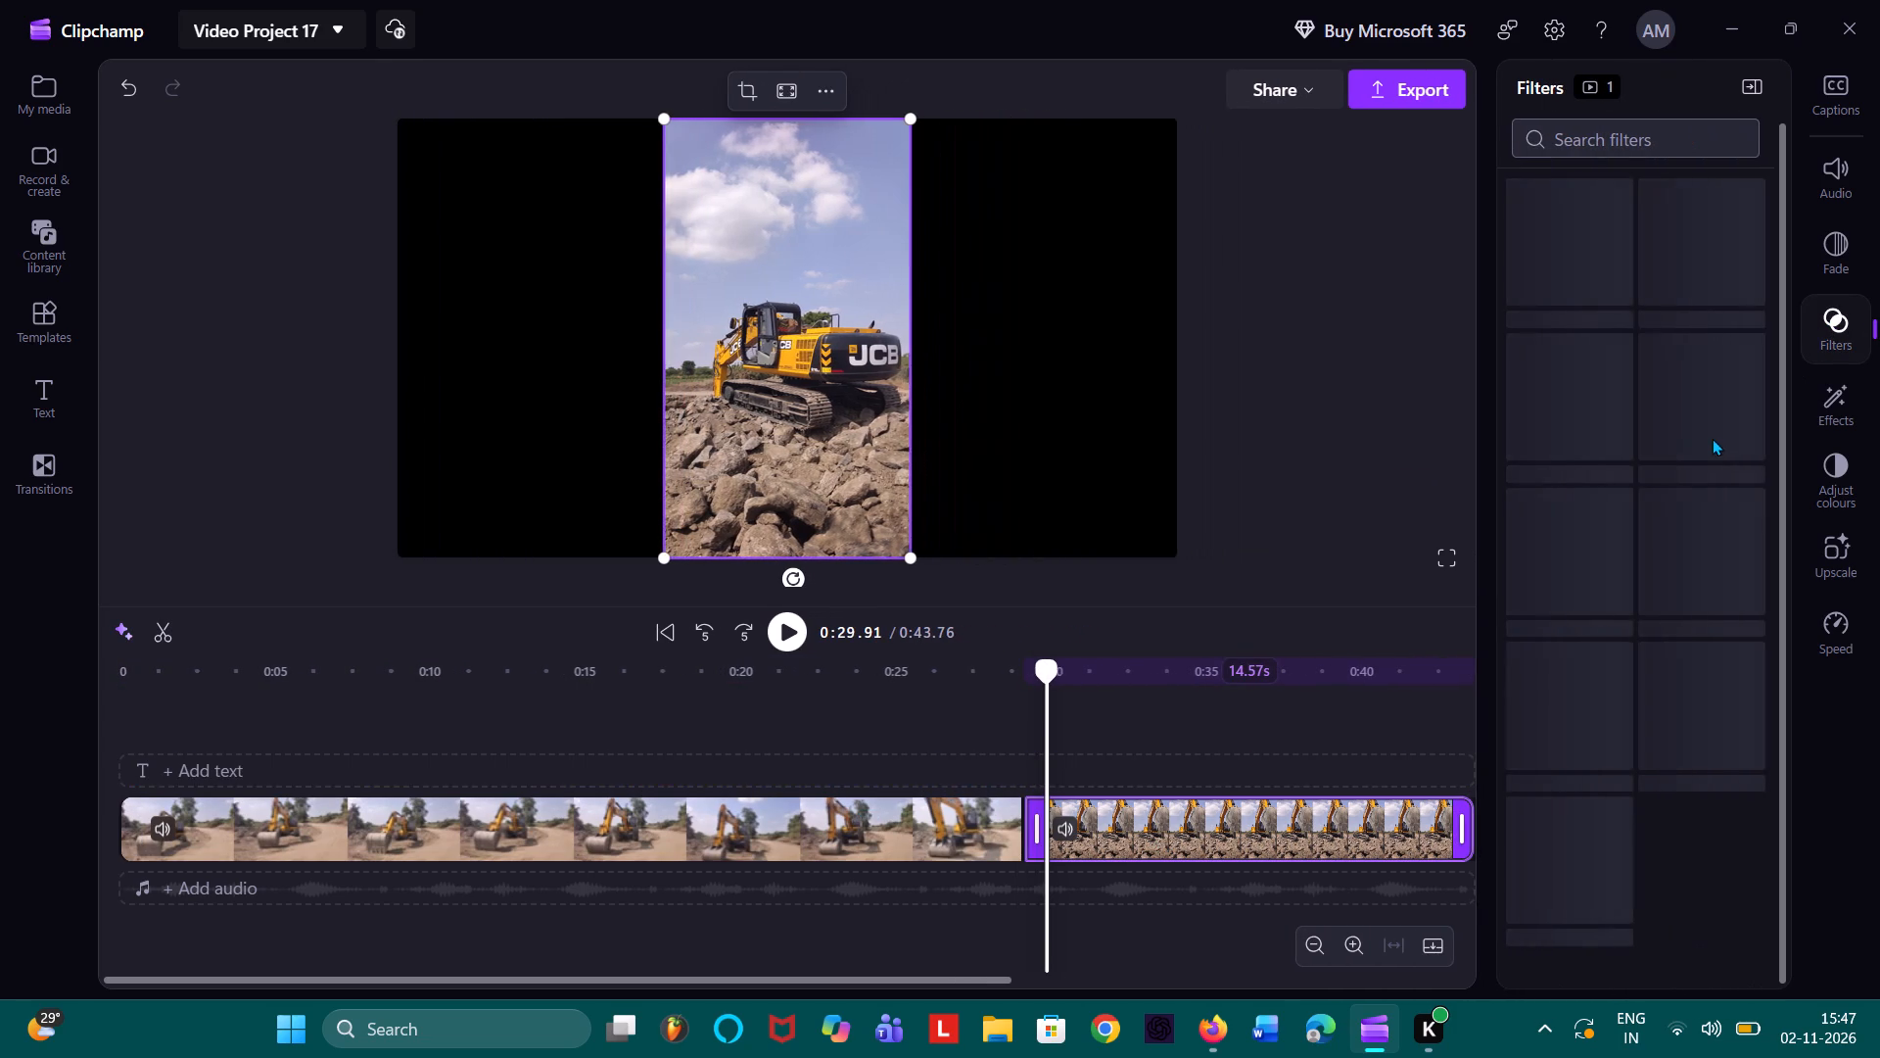
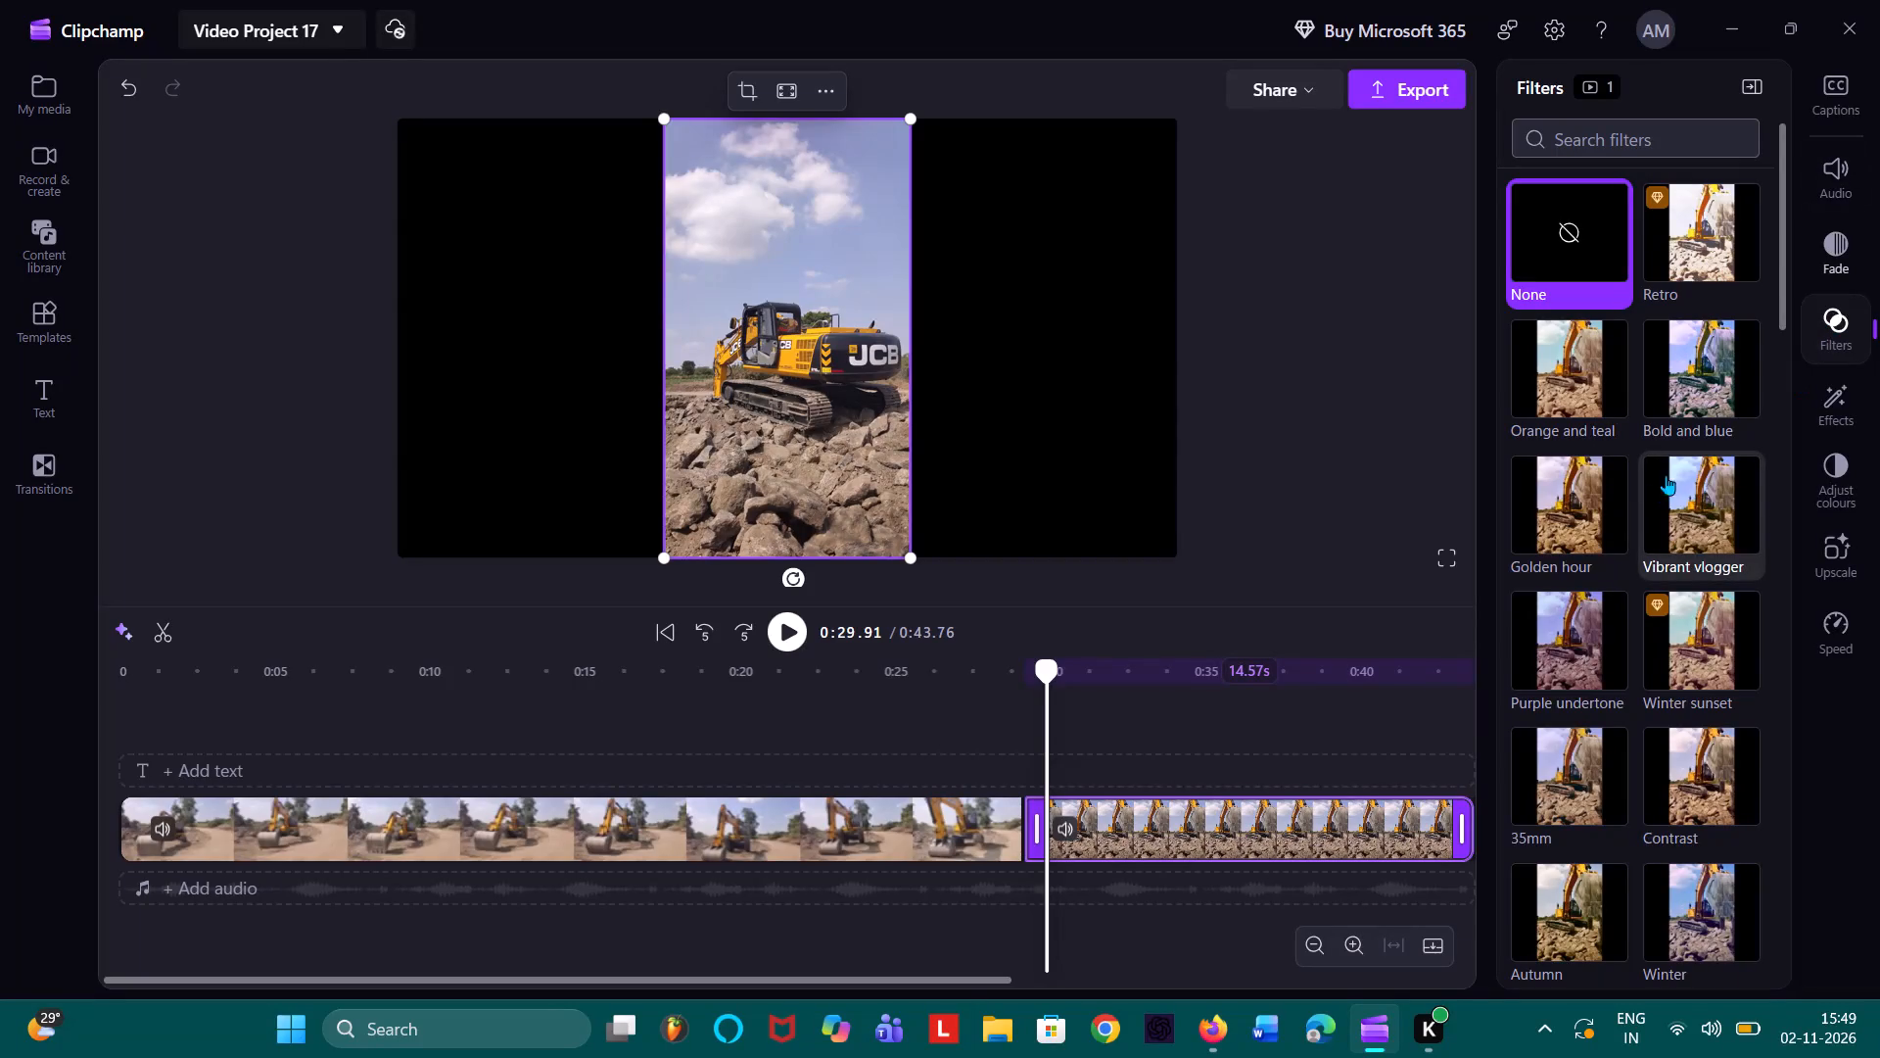
Browse the available filter thumbnails for the vertical excavator clip.
scroll(1767, 753, "down", 4)
scroll(1767, 753, "up", 1)
scroll(1767, 753, "down", 1)
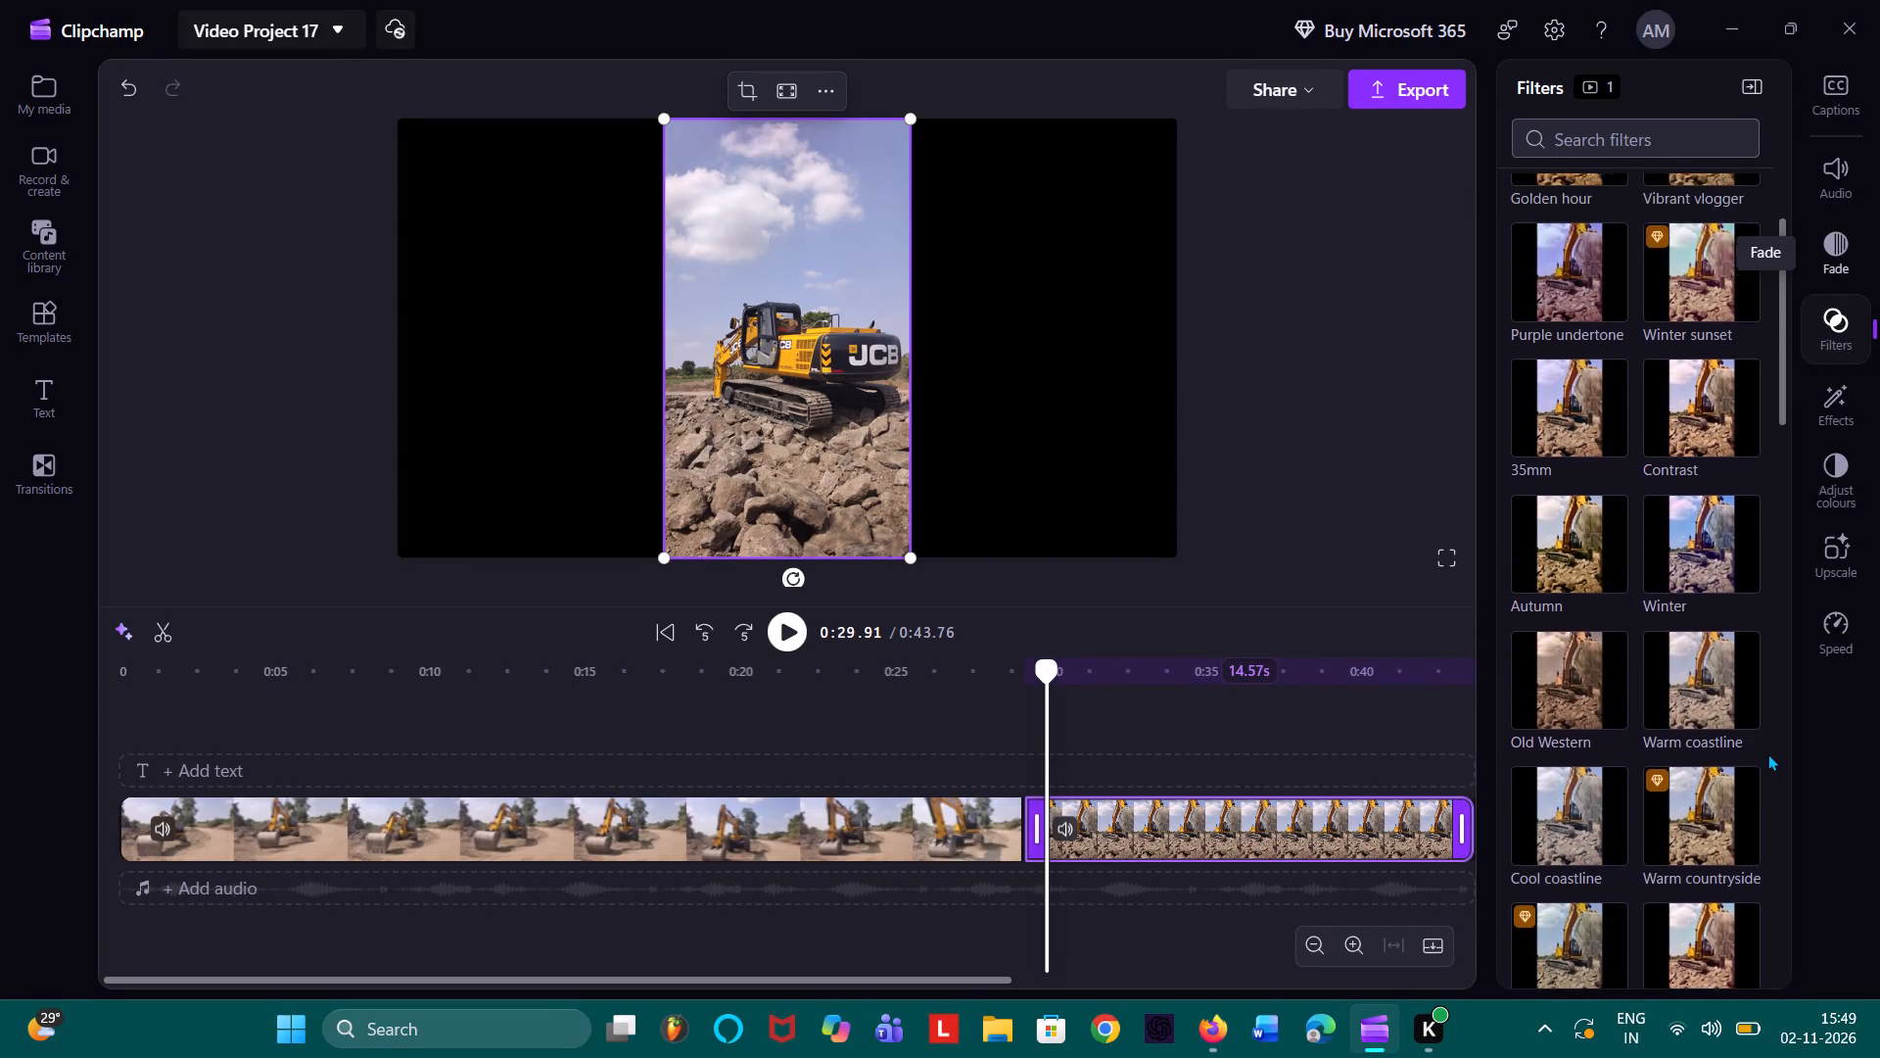
scroll(1767, 753, "up", 2)
scroll(1767, 753, "down", 2)
scroll(1767, 753, "up", 1)
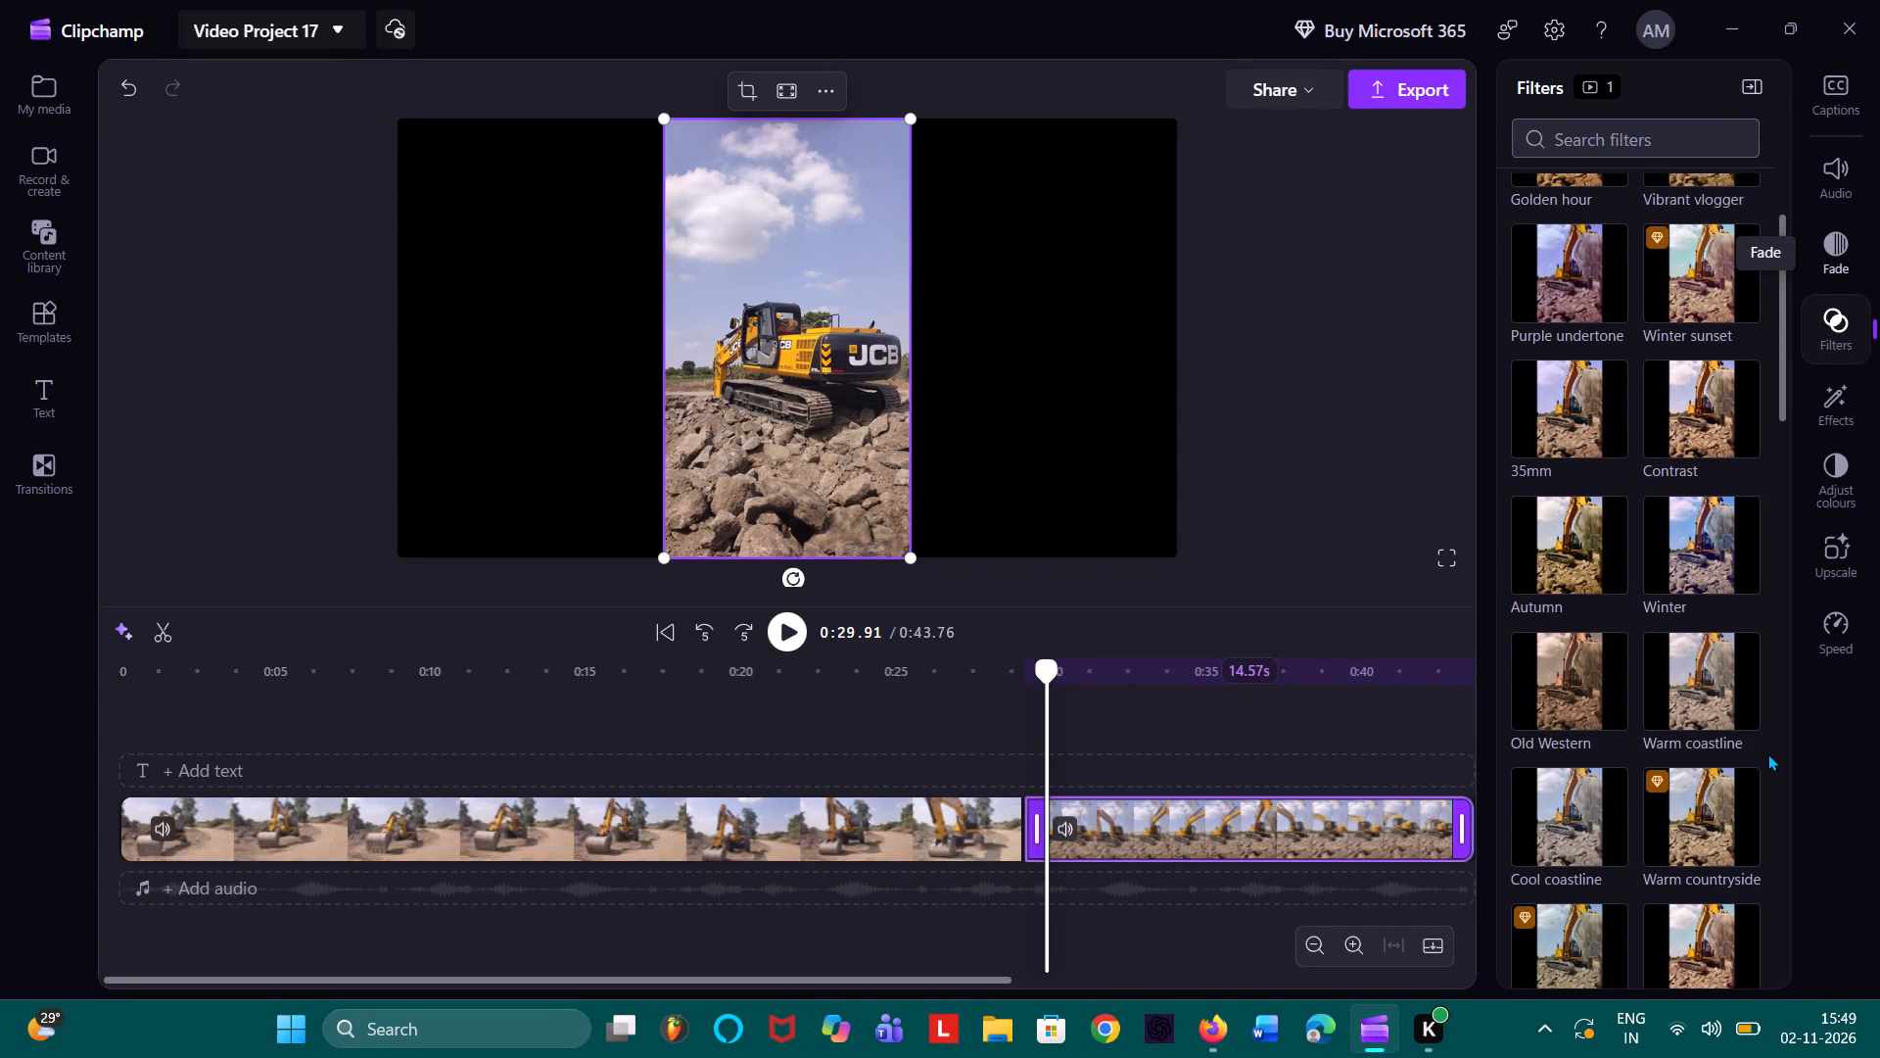
scroll(1767, 753, "down", 3)
scroll(1767, 753, "up", 1)
scroll(1767, 753, "down", 1)
scroll(1767, 753, "up", 1)
scroll(1767, 754, "down", 1)
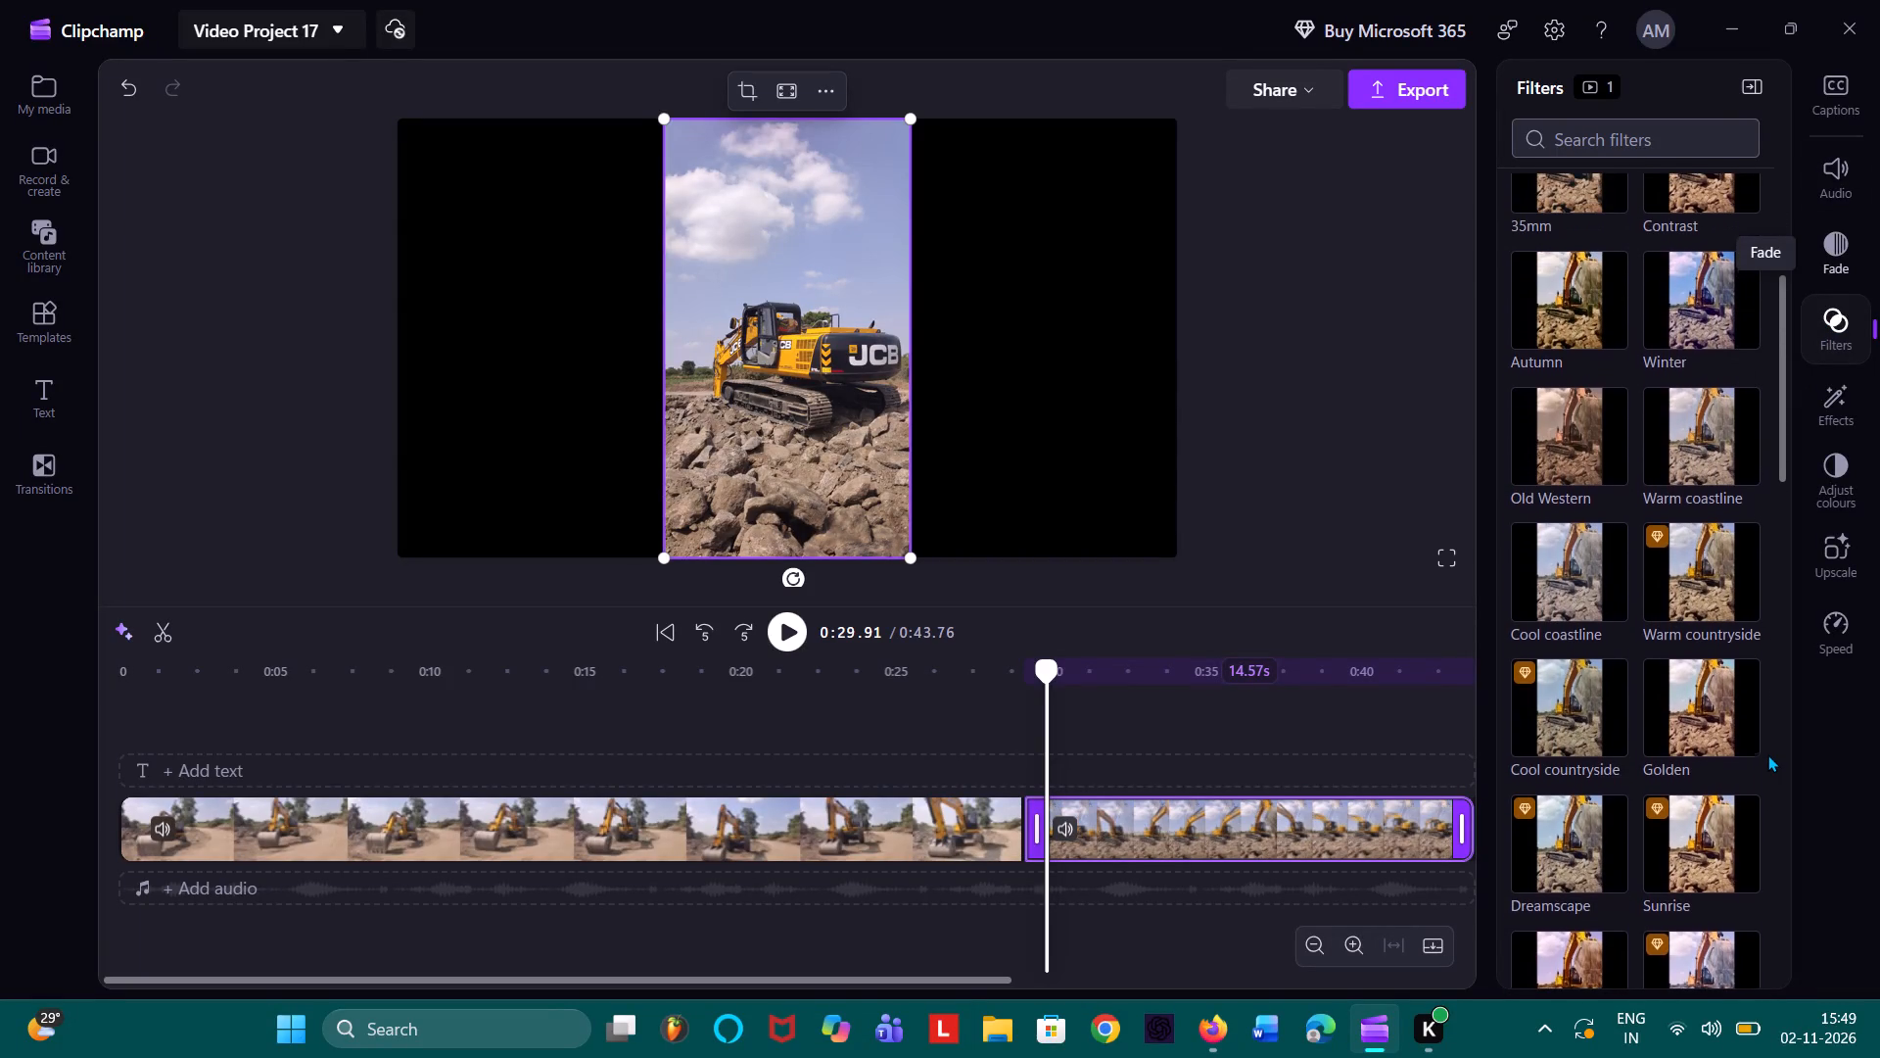
scroll(1767, 754, "down", 1)
scroll(1767, 754, "up", 1)
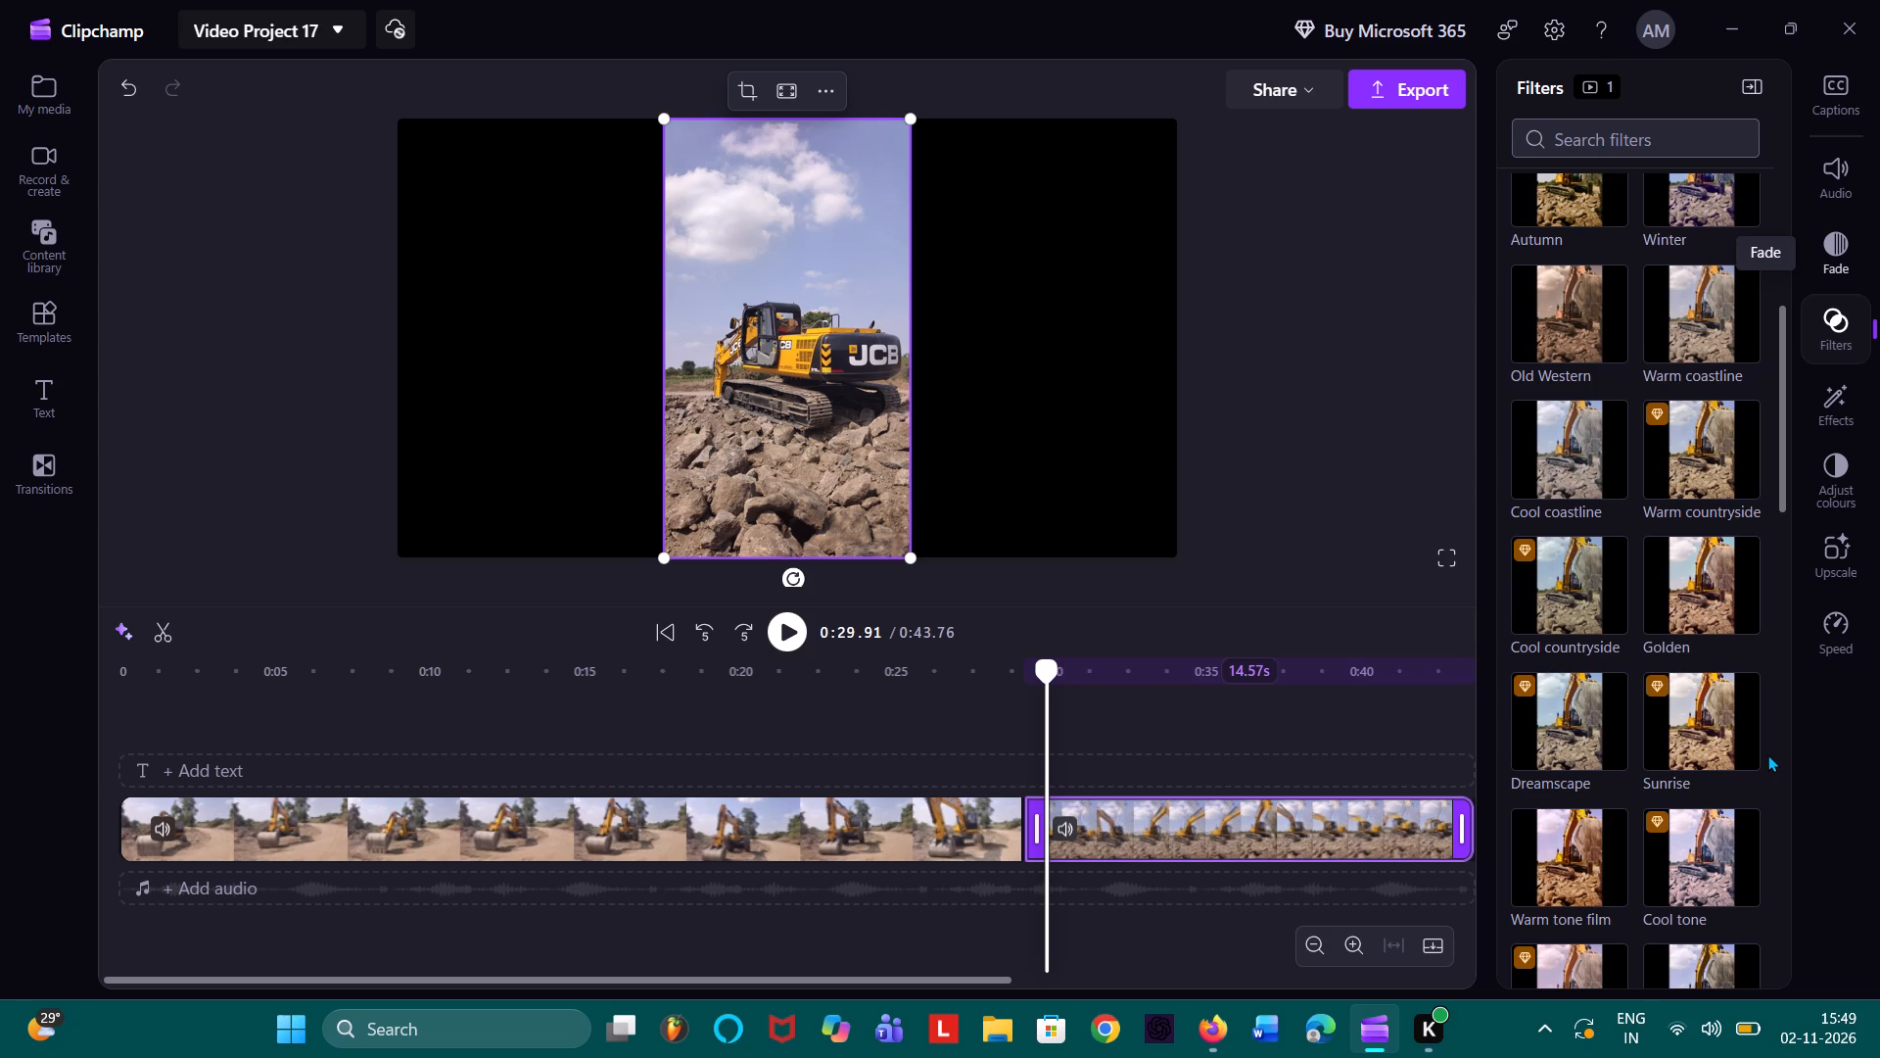
scroll(1769, 766, "up", 1)
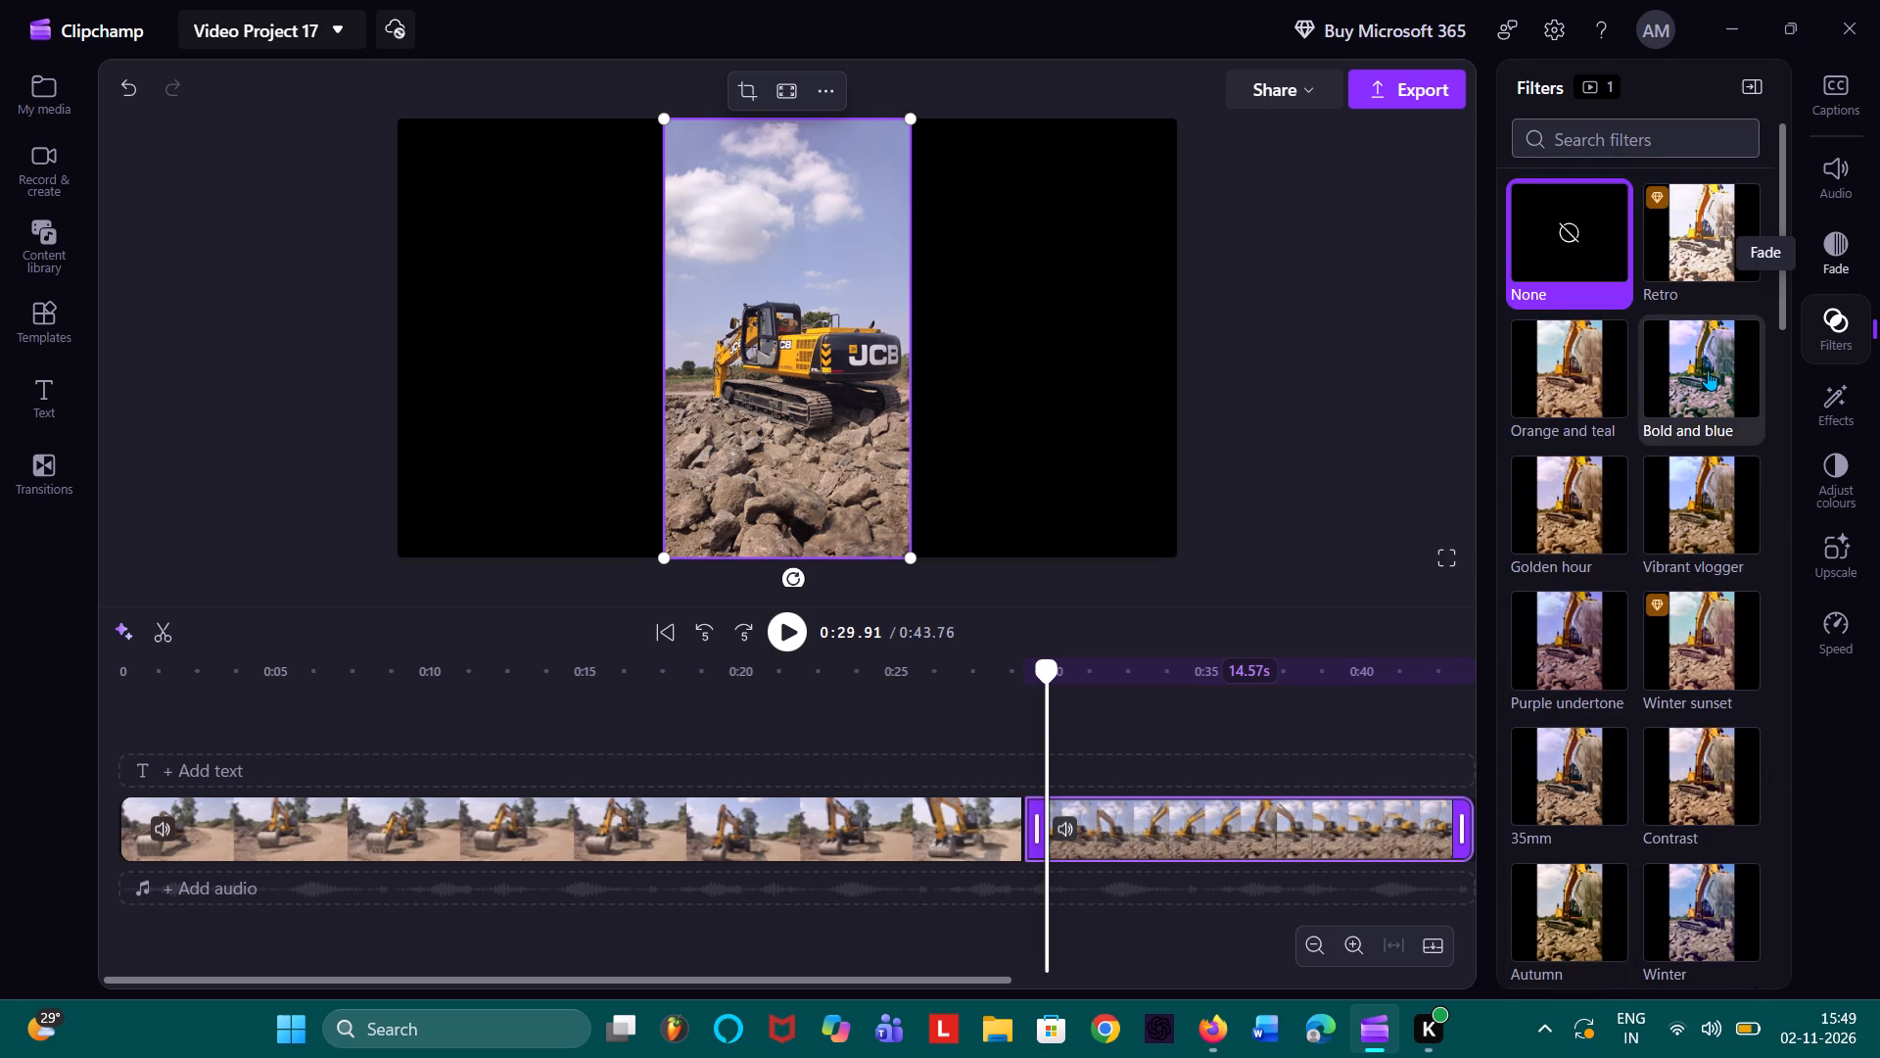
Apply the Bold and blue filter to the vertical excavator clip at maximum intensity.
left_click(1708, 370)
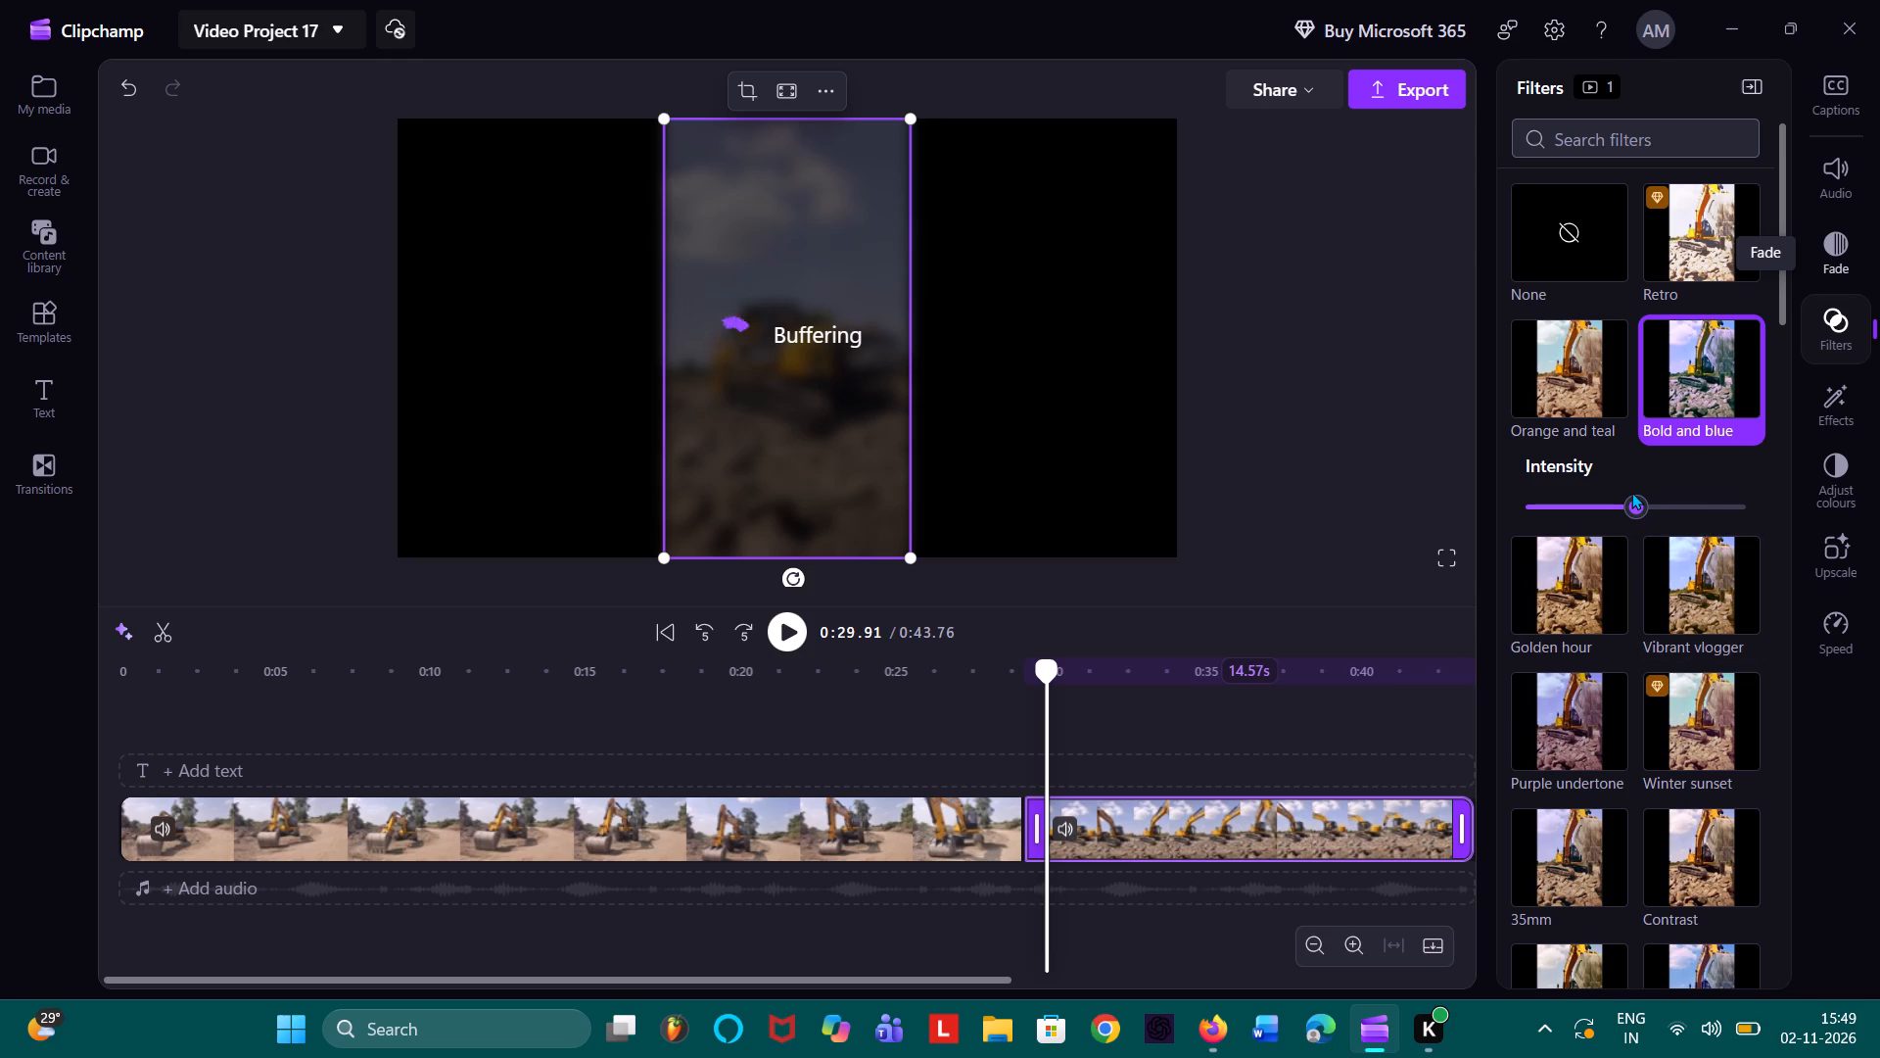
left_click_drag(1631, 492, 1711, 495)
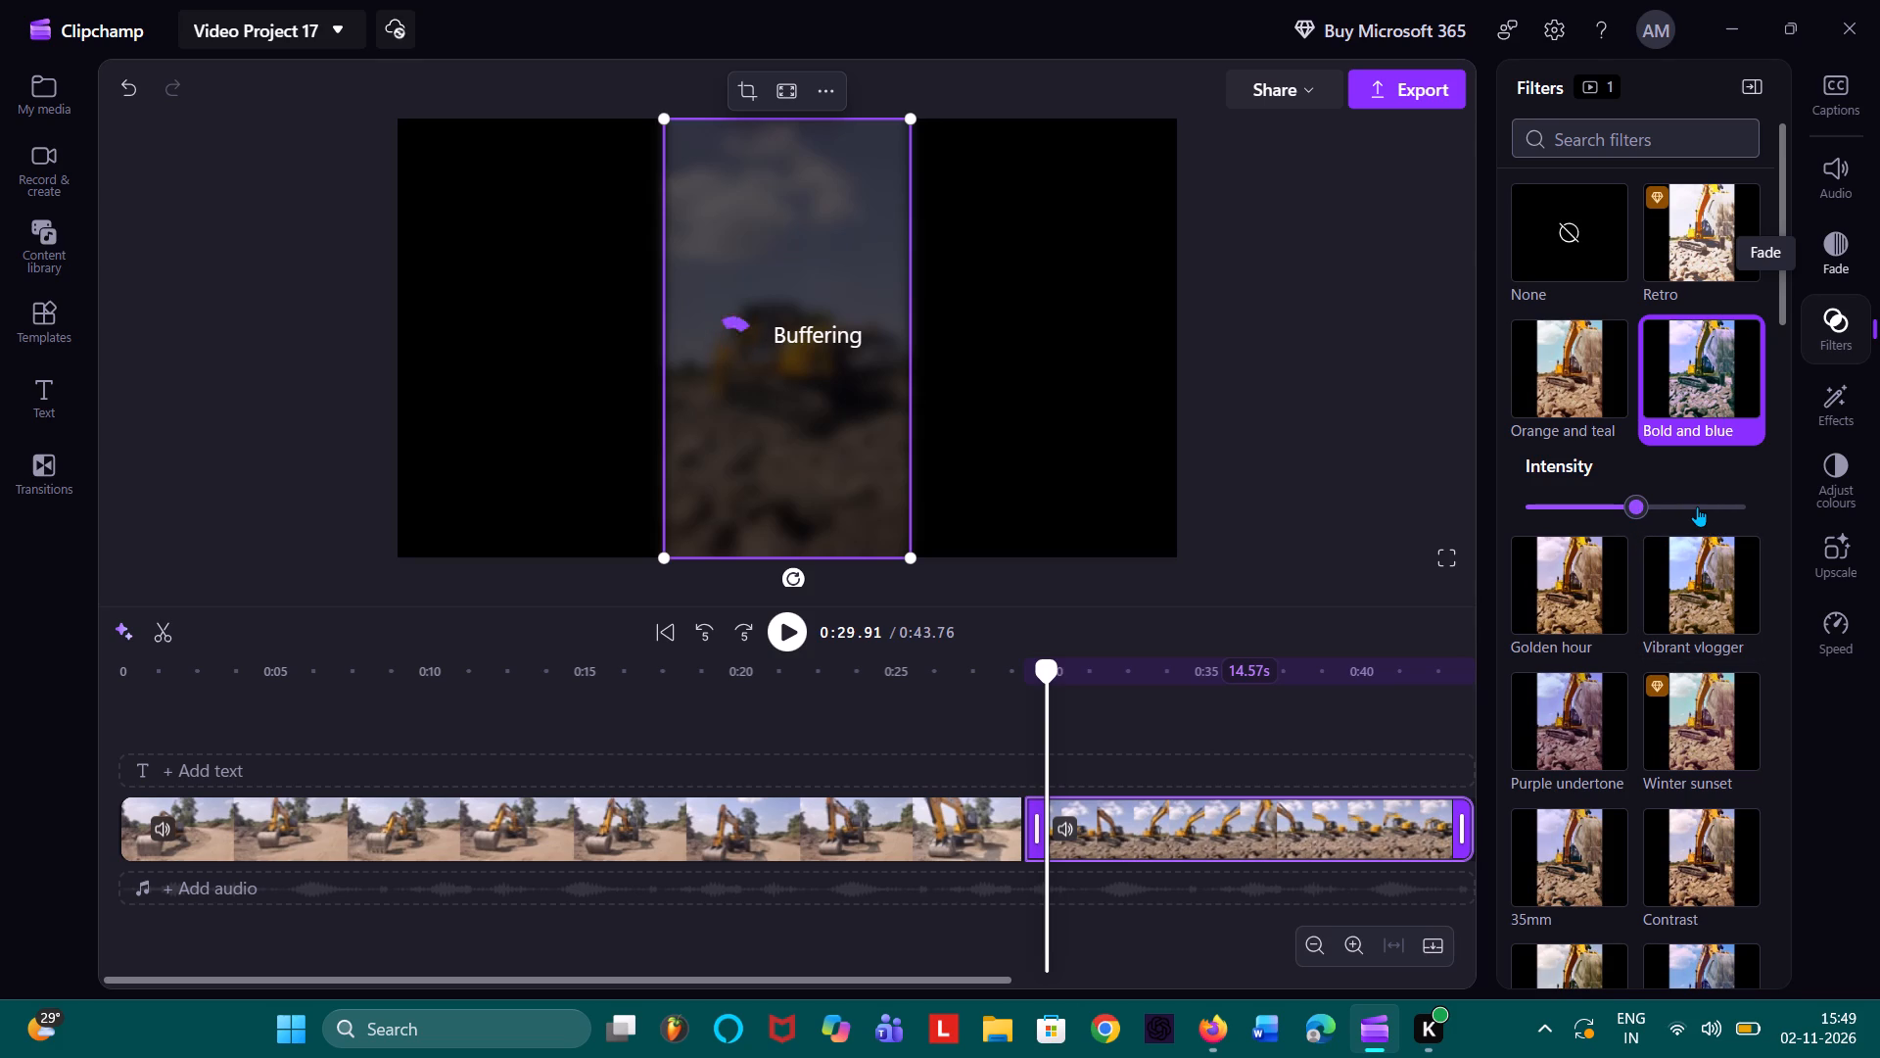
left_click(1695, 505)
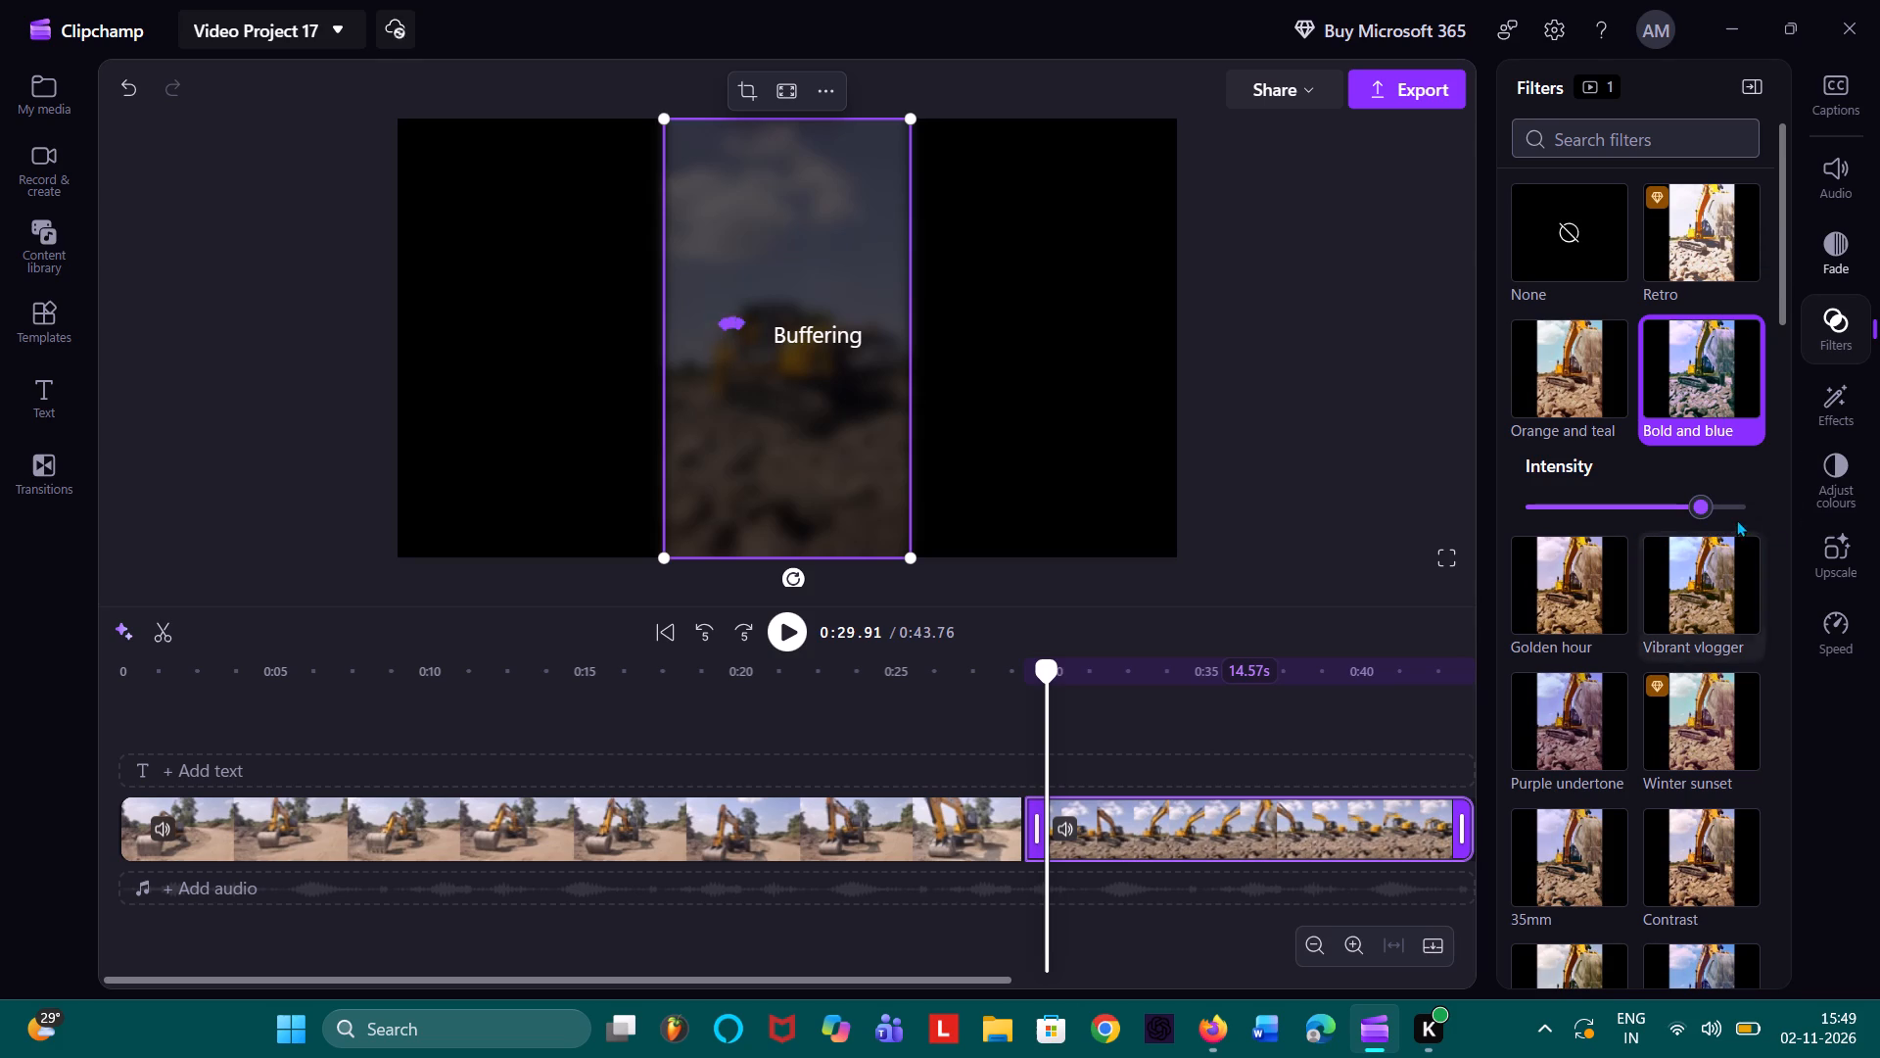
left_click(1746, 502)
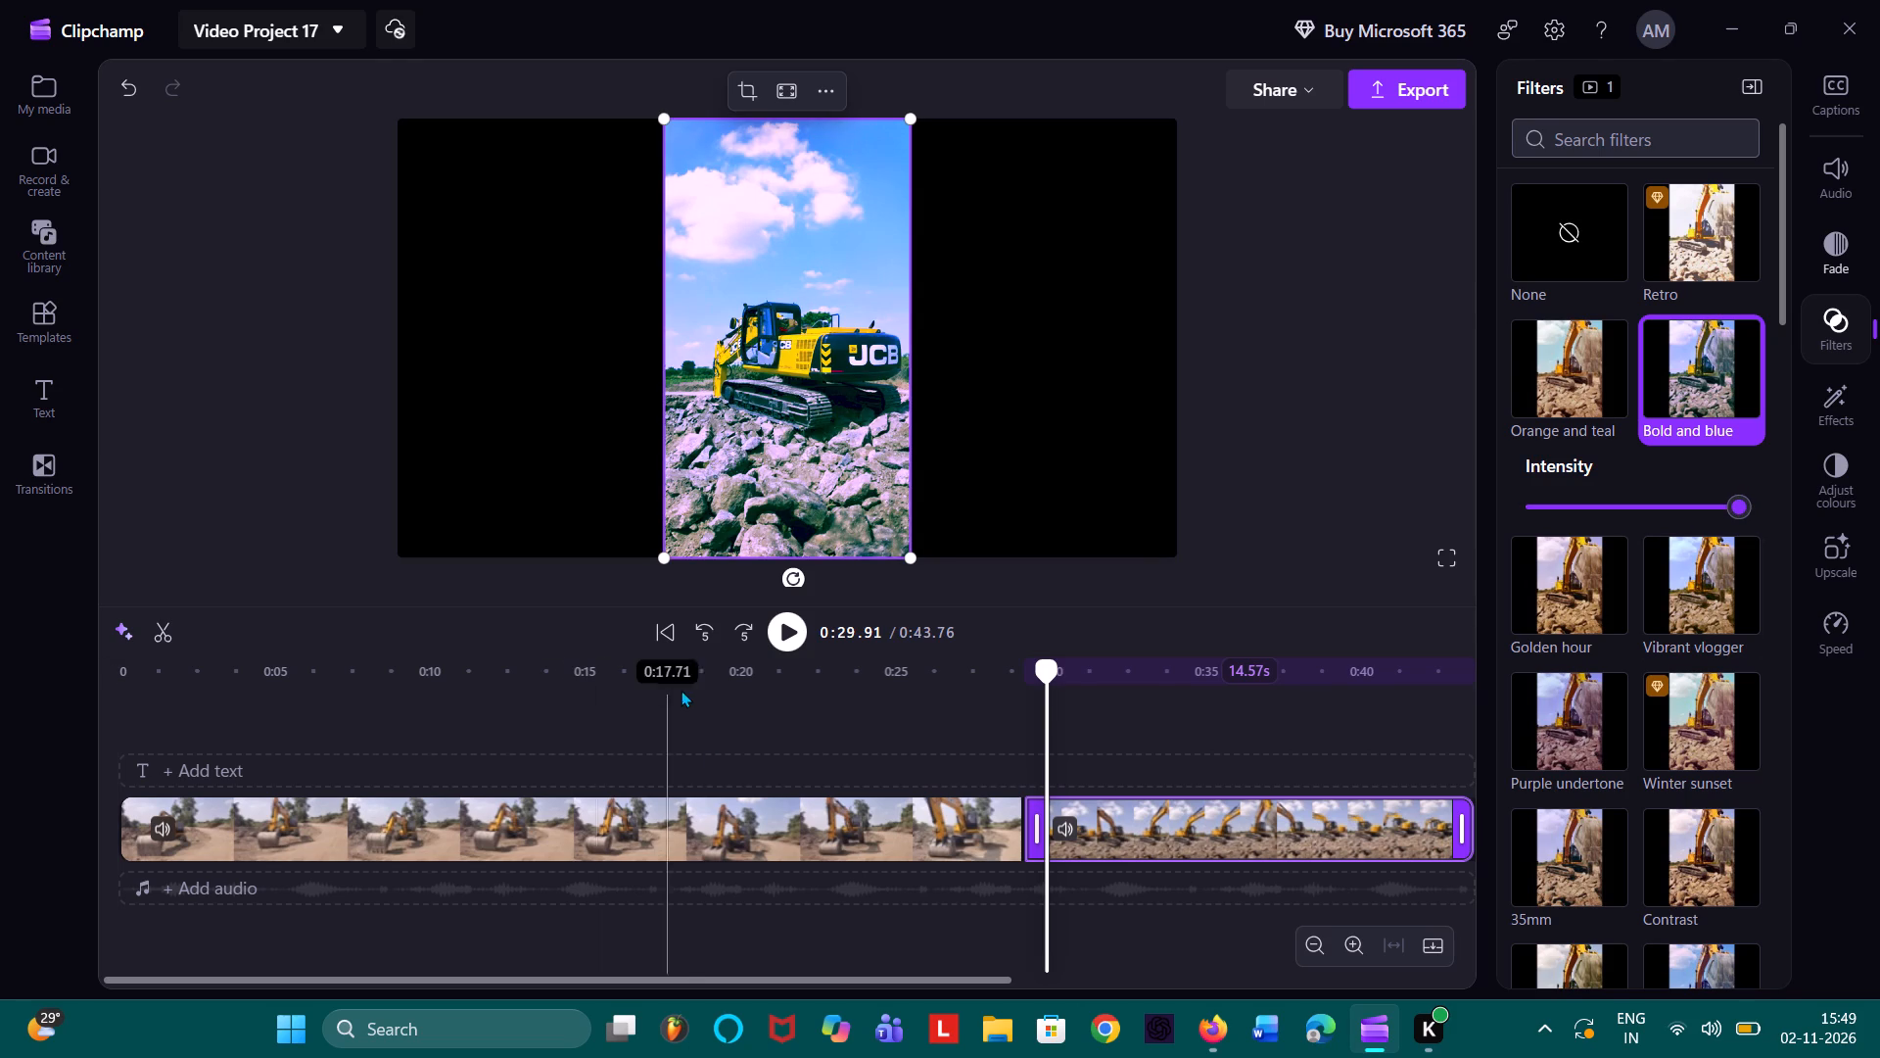
Check which filter the first clip uses and compare the frames at 0:23.02 and 0:31.64.
left_click(810, 825)
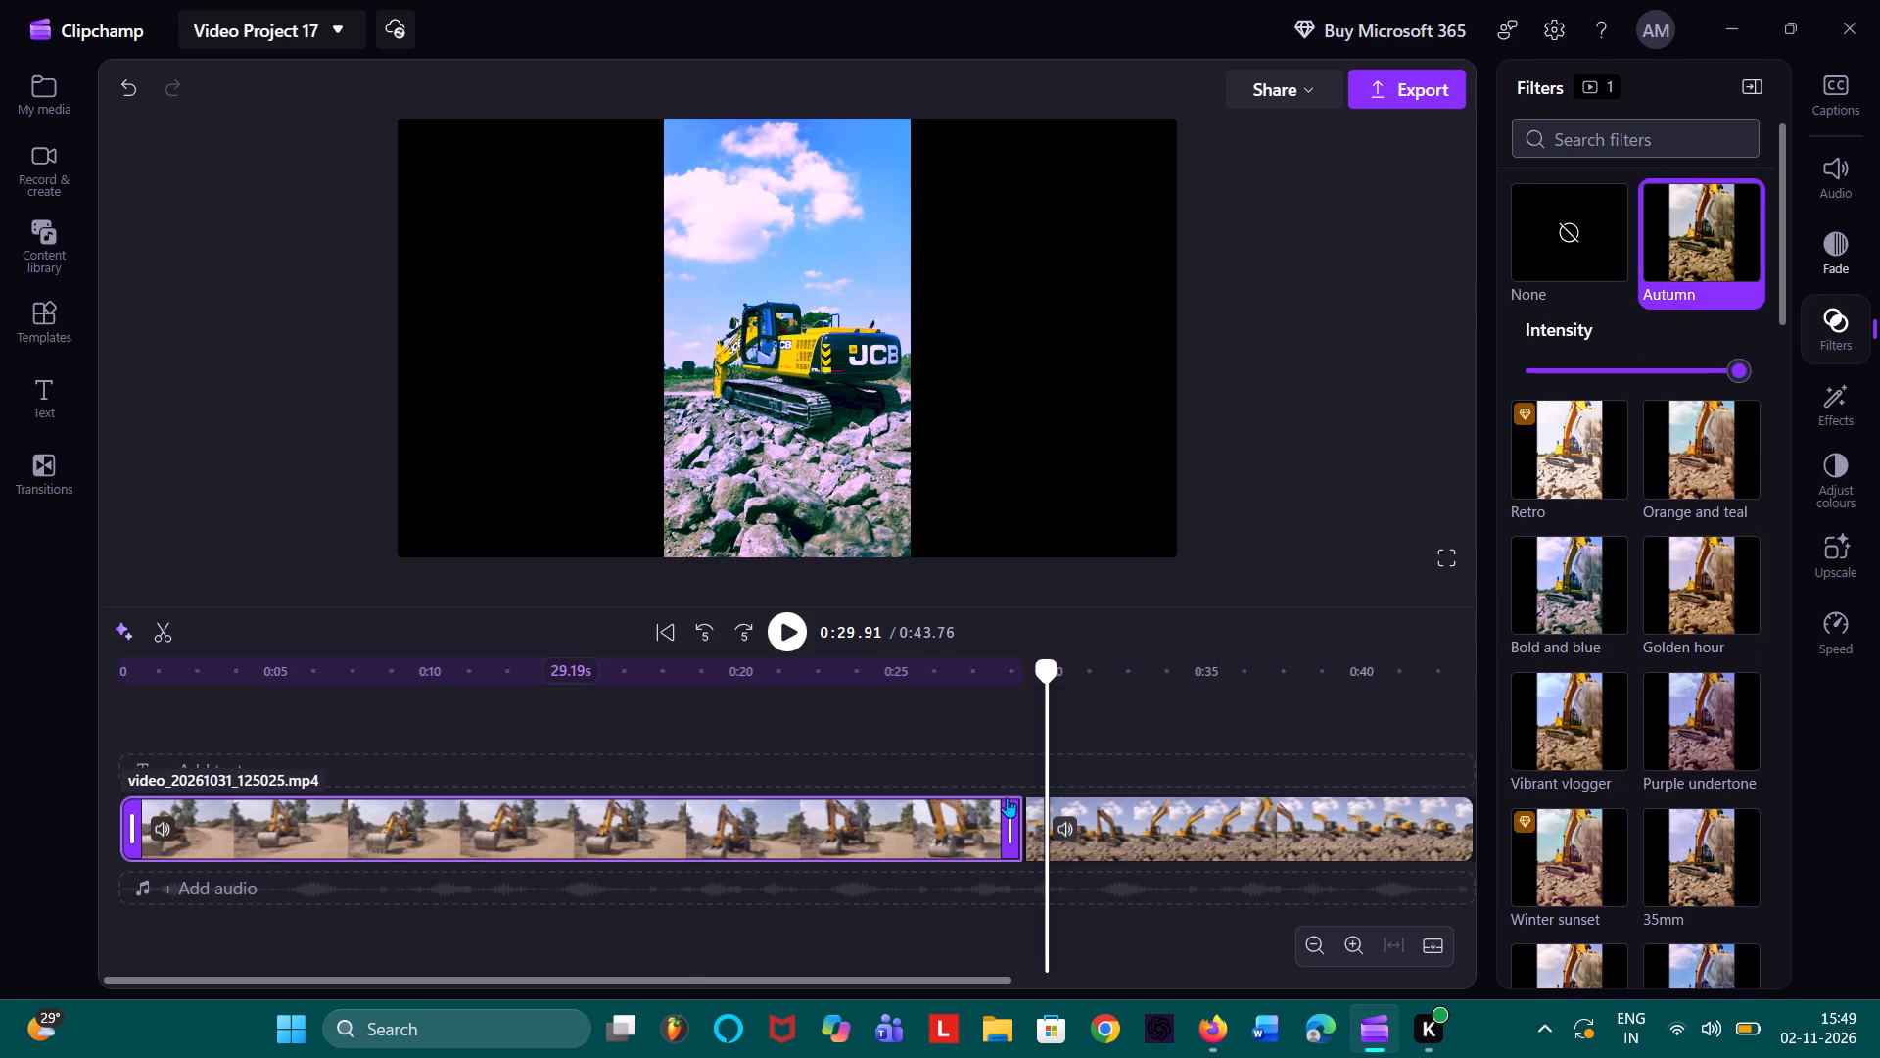
left_click(832, 717)
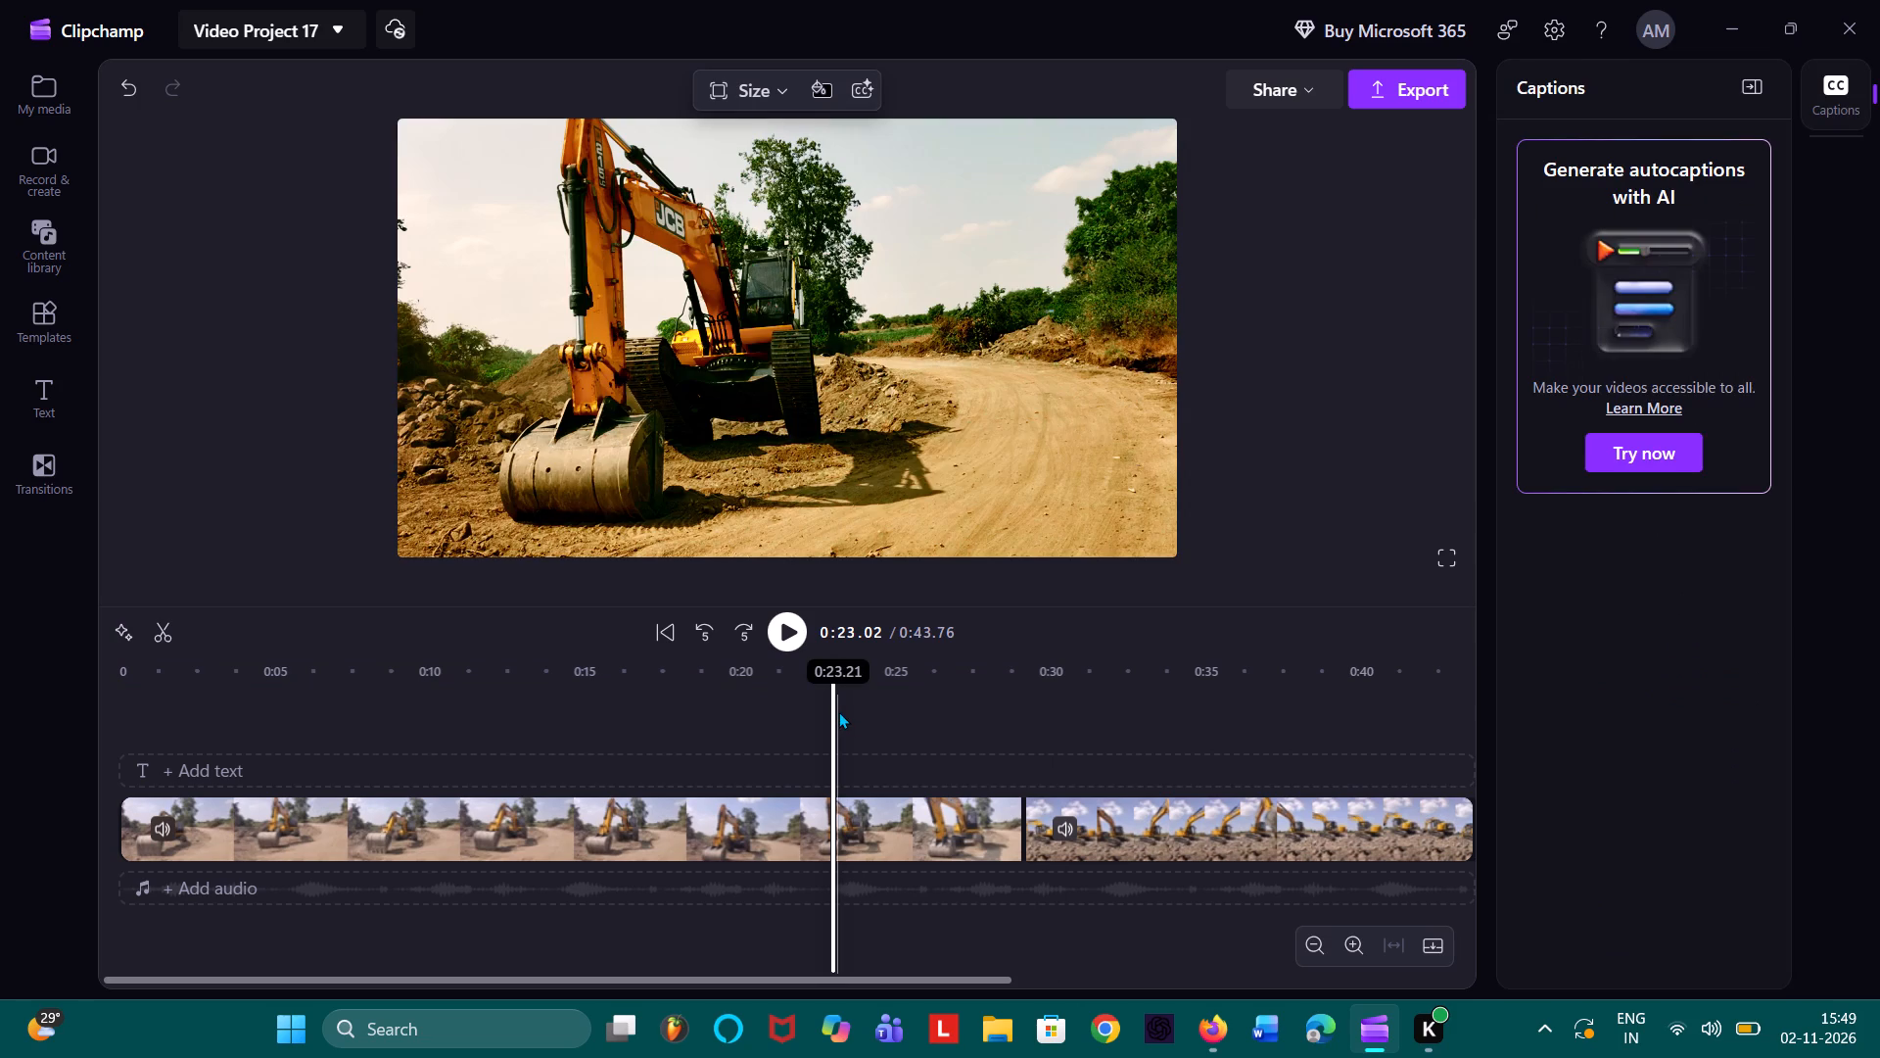
left_click(1100, 726)
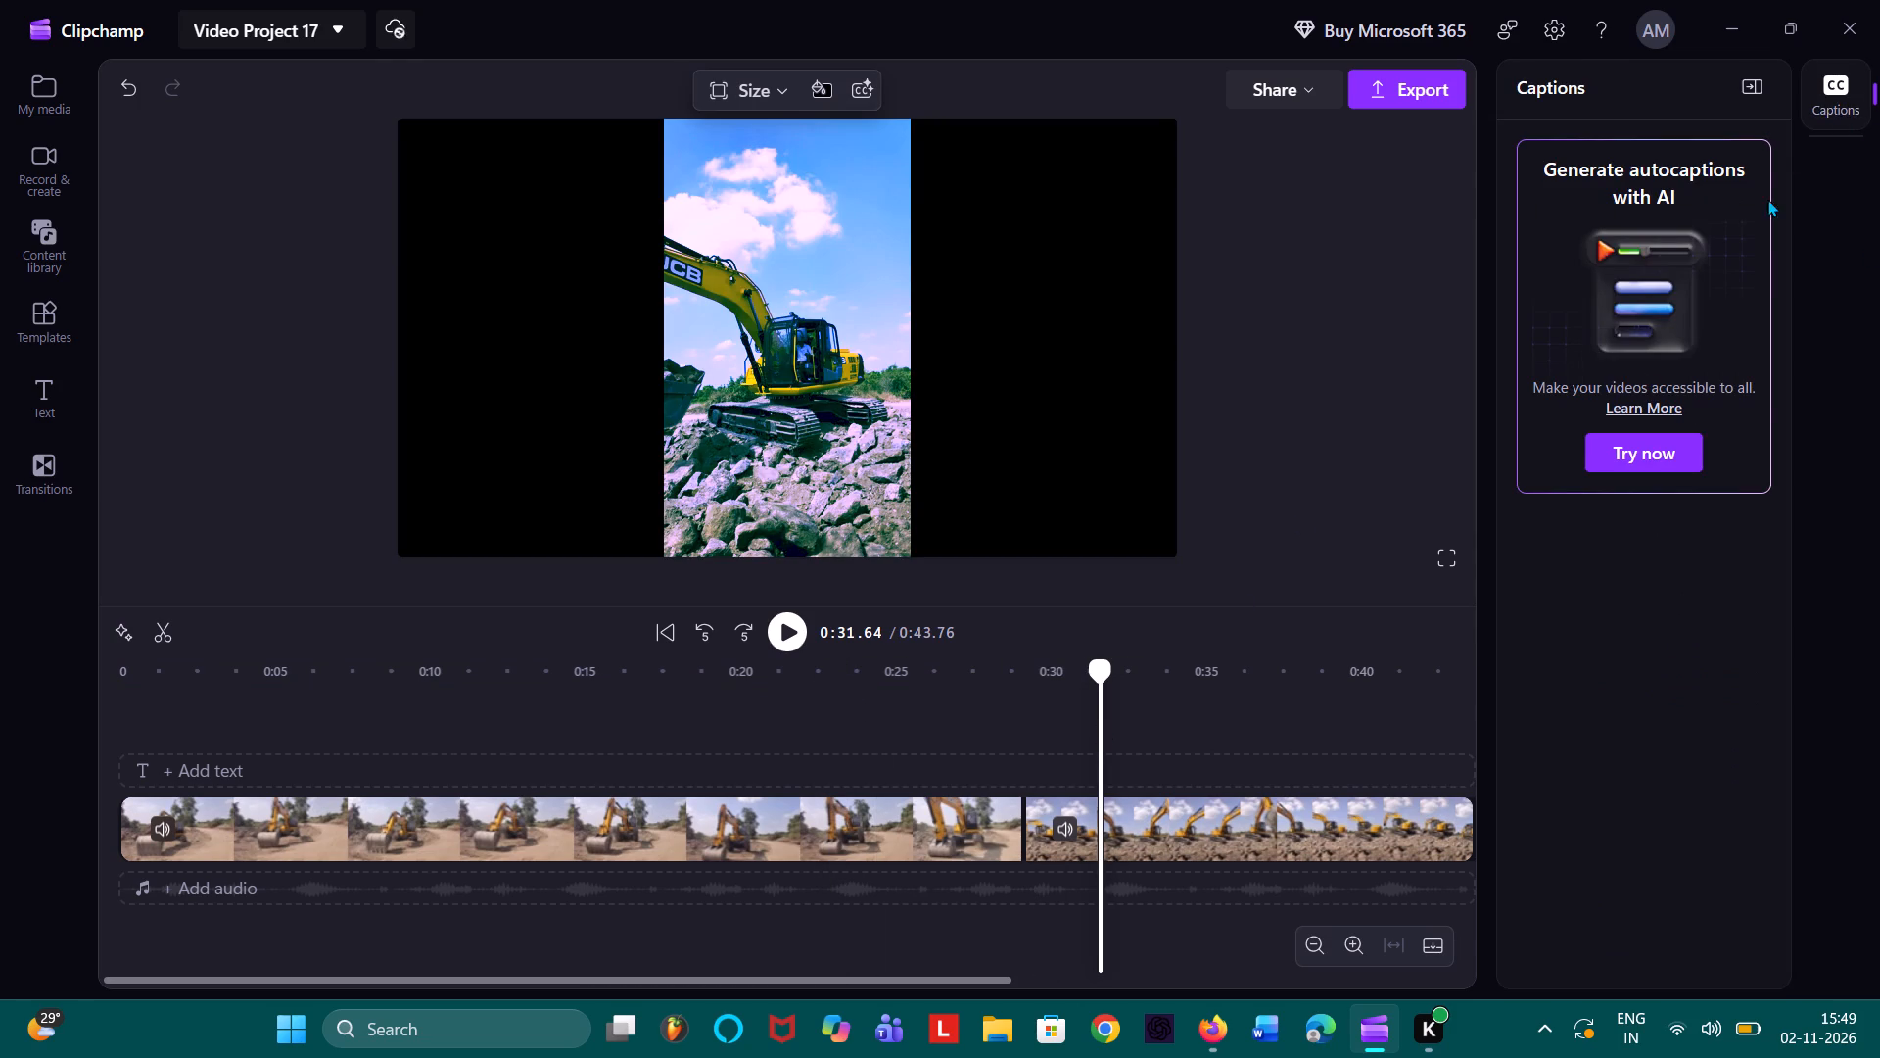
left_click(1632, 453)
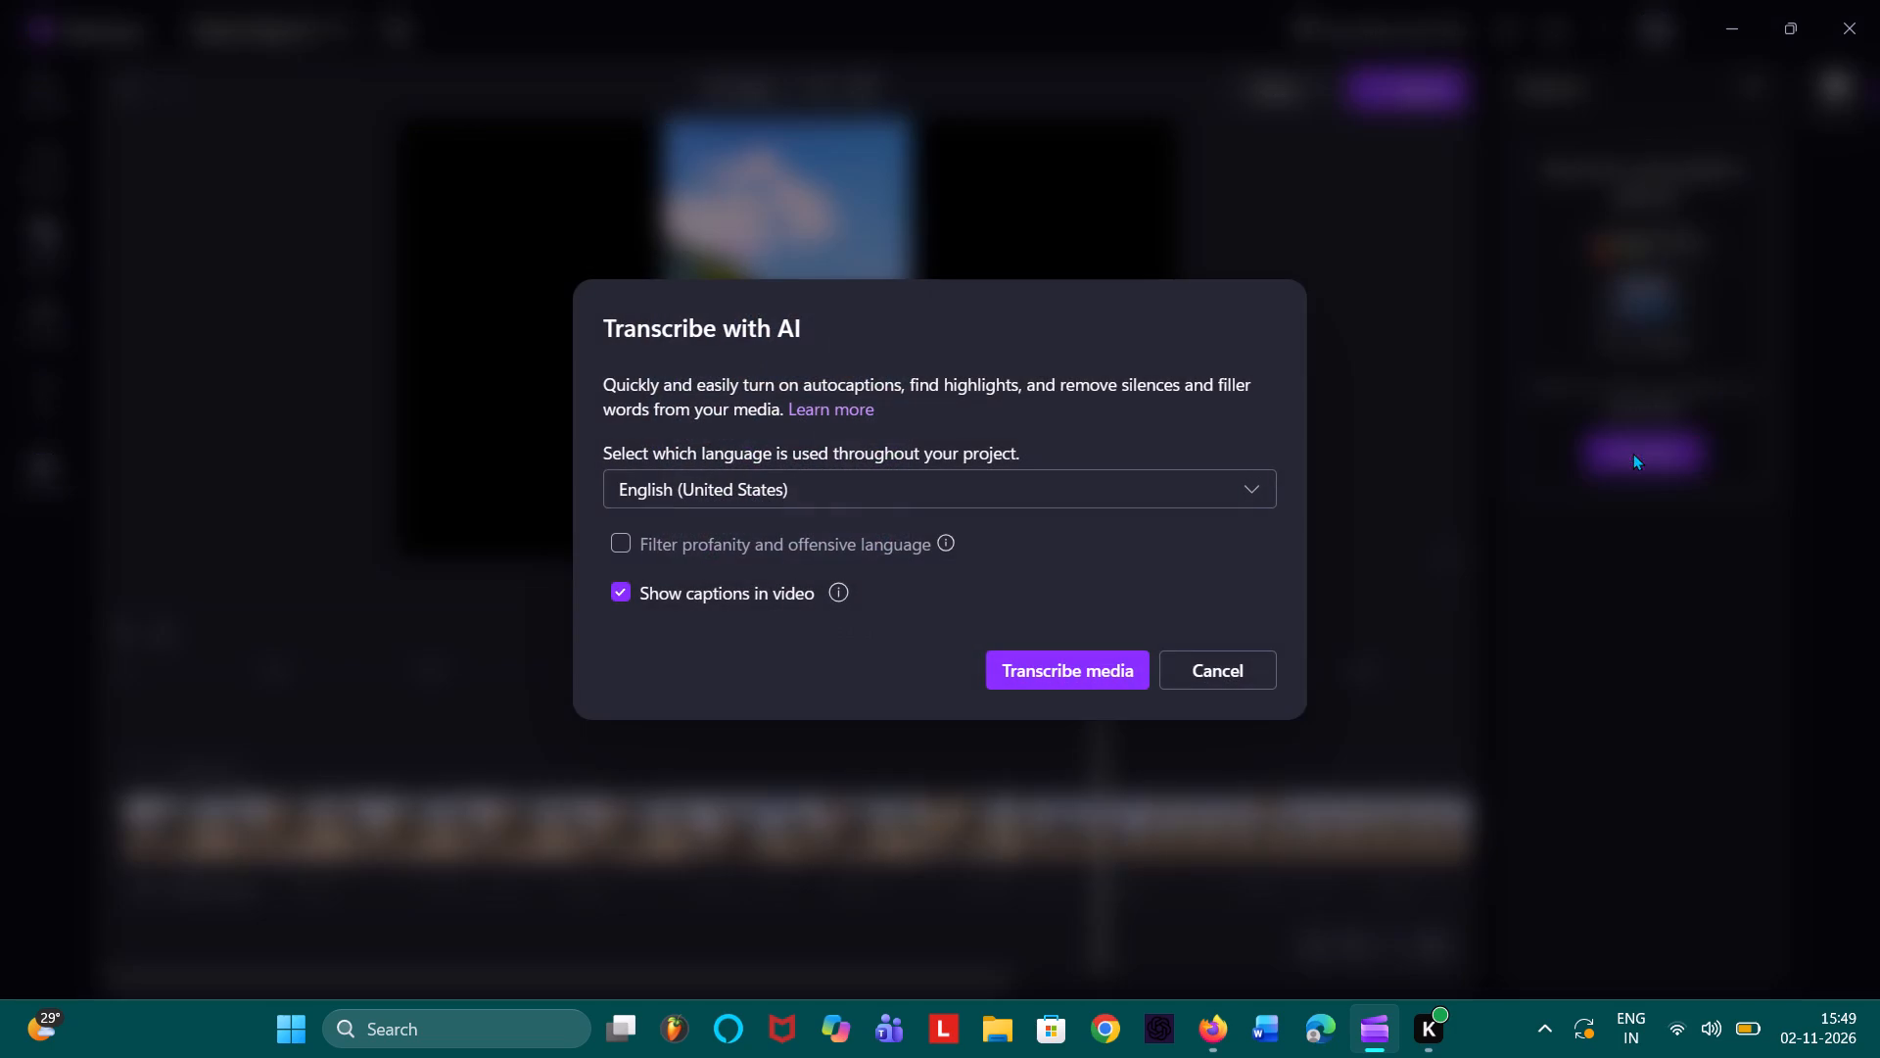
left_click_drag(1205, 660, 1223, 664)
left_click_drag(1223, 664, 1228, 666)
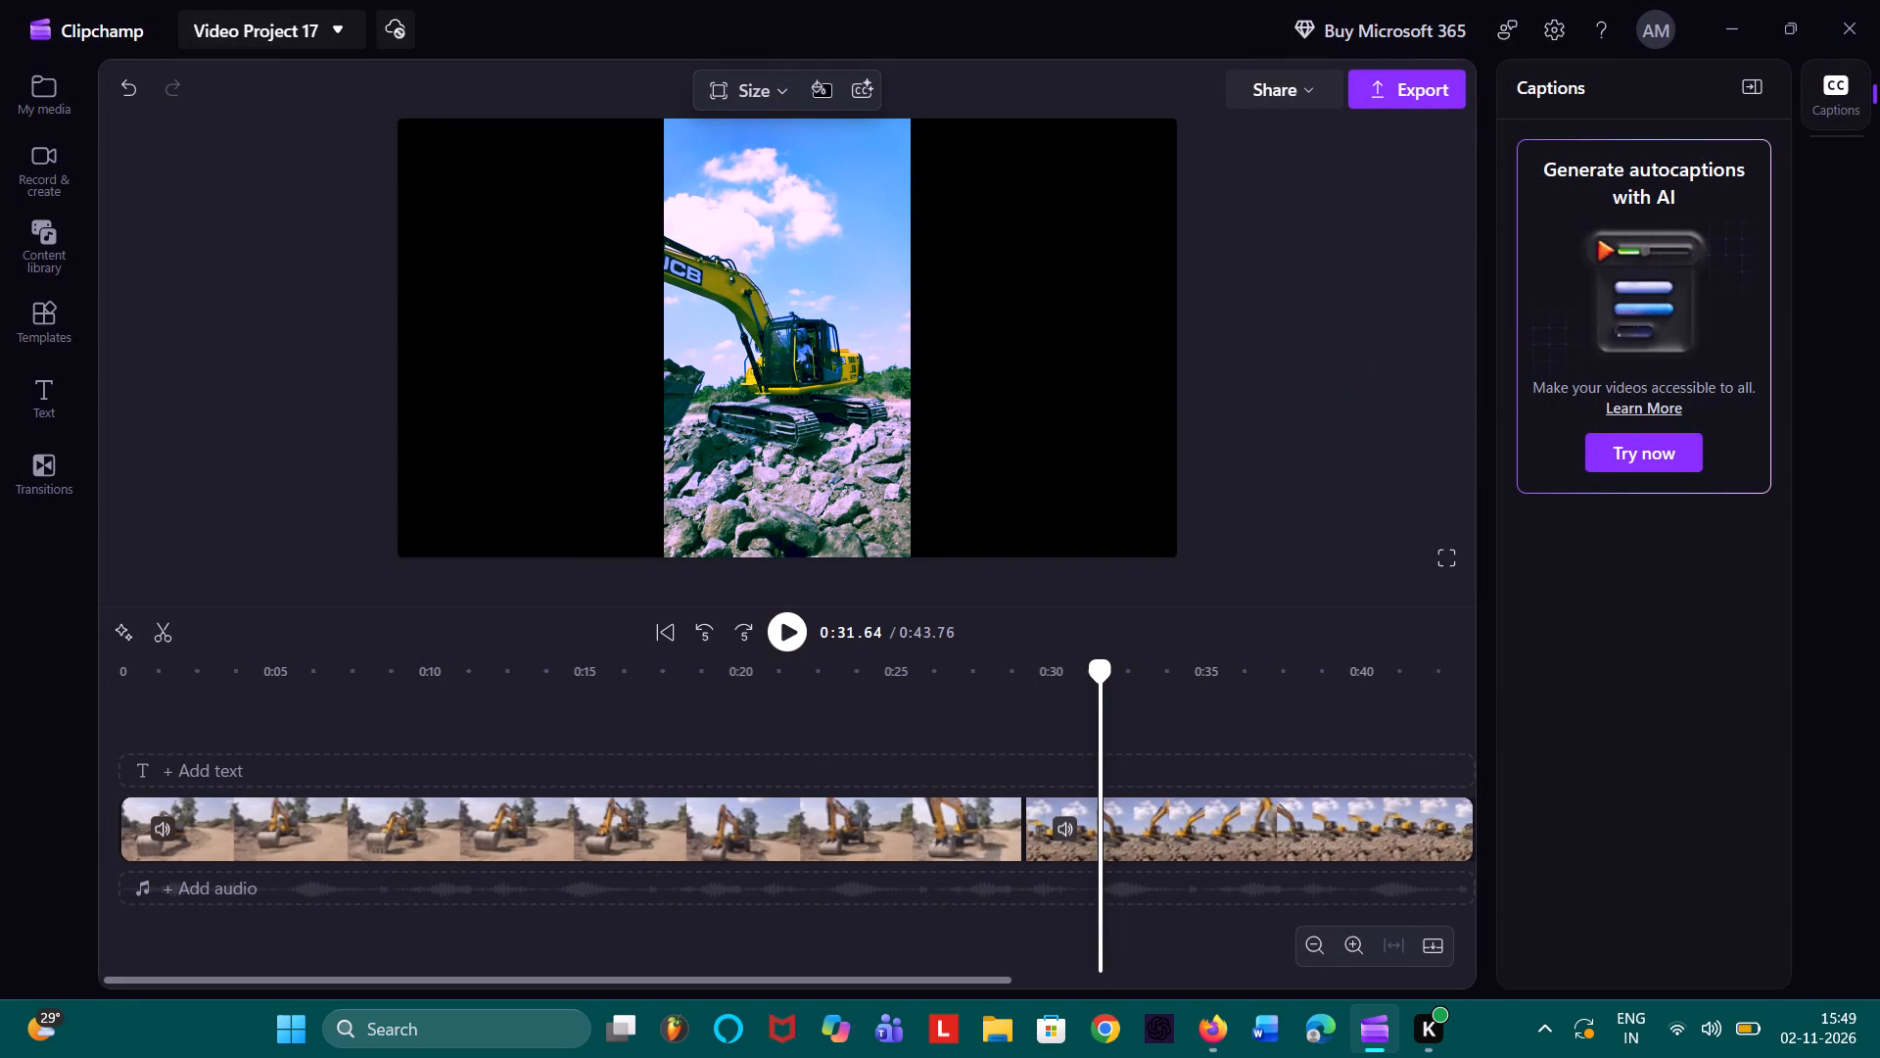
Replace the vertical excavator clip's filter with Autumn.
left_click(1851, 103)
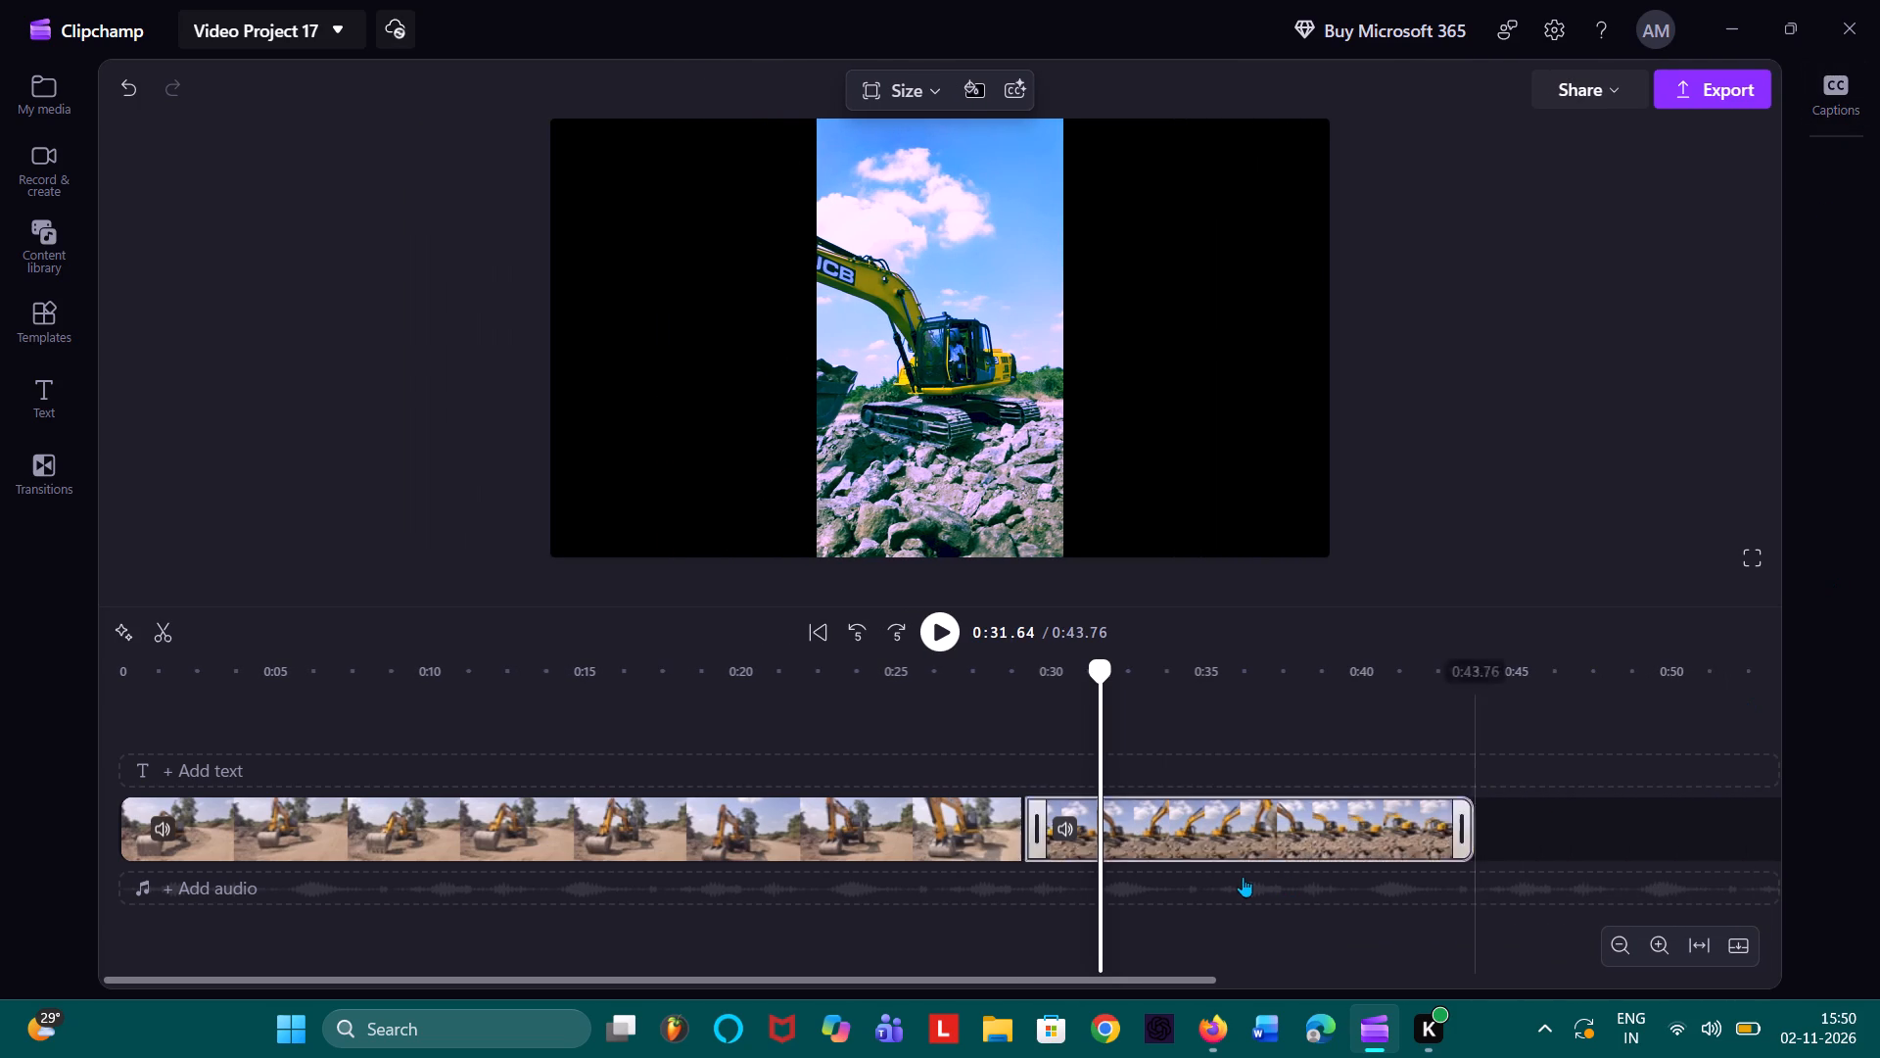
left_click(1236, 831)
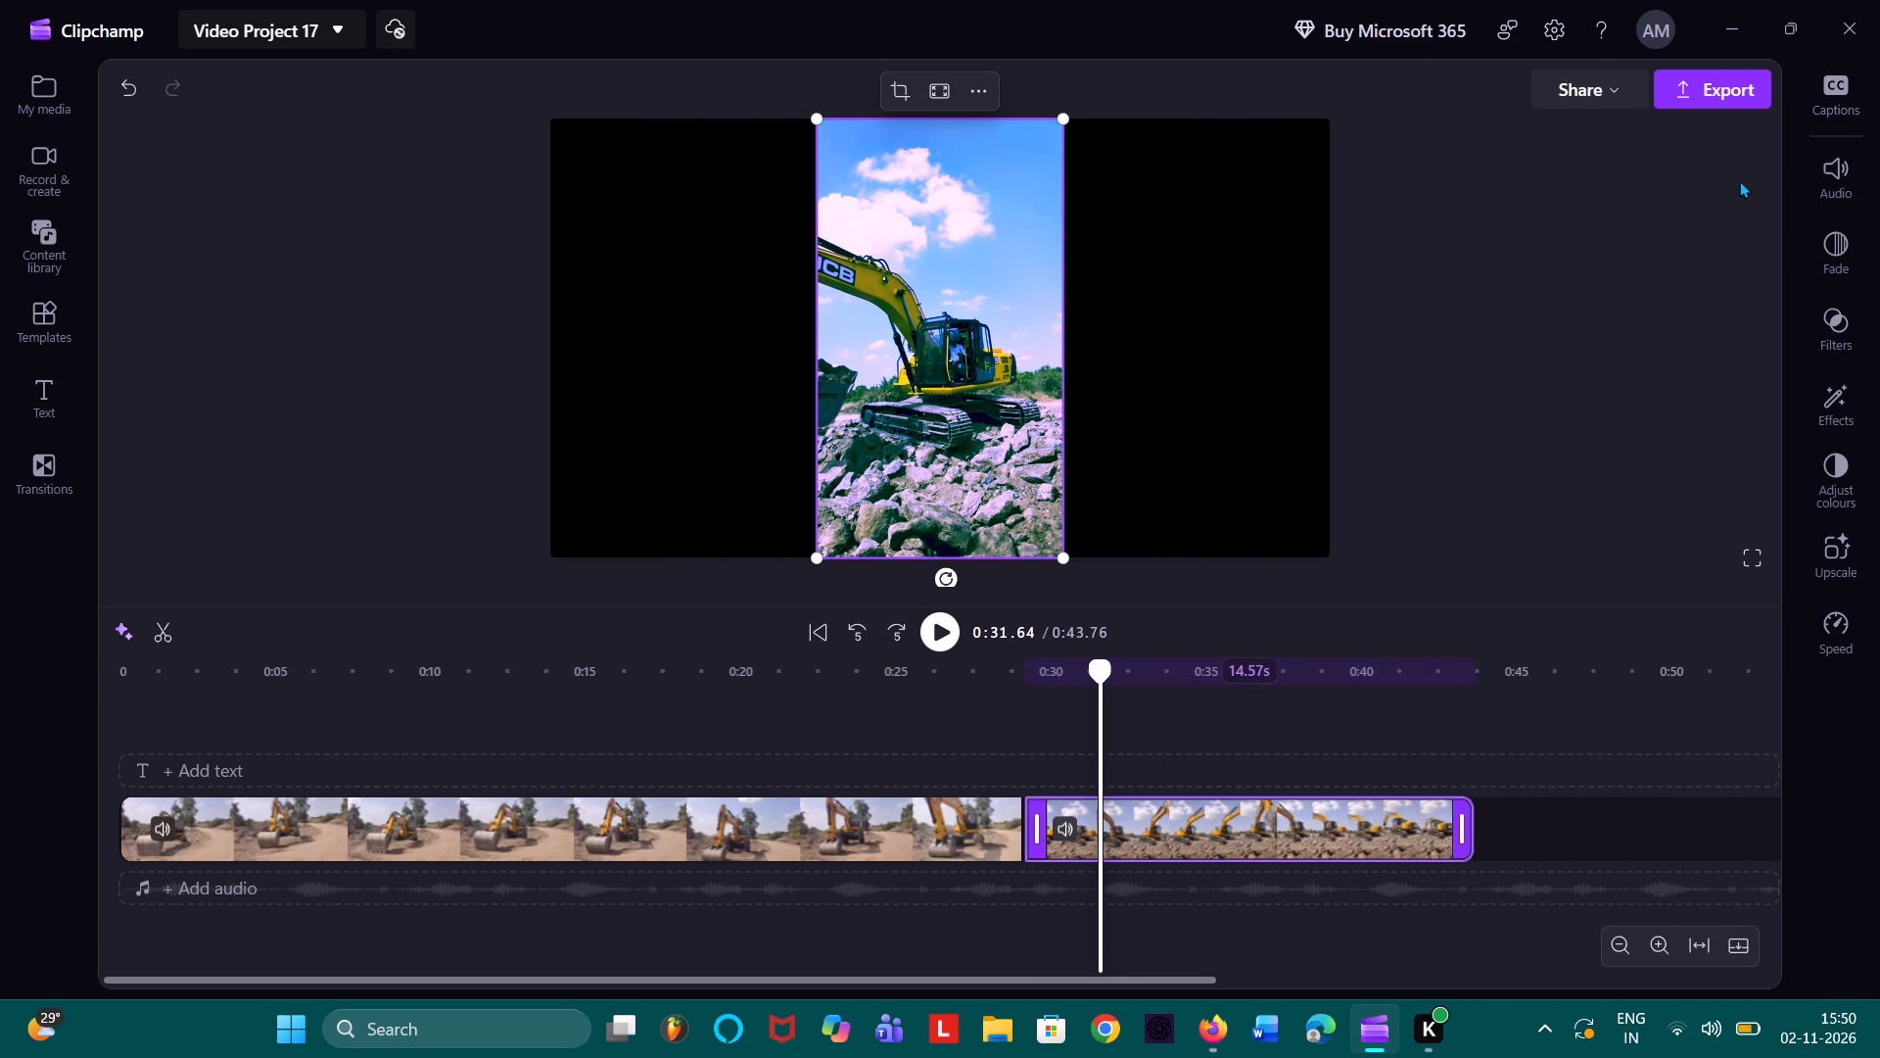
left_click(1838, 293)
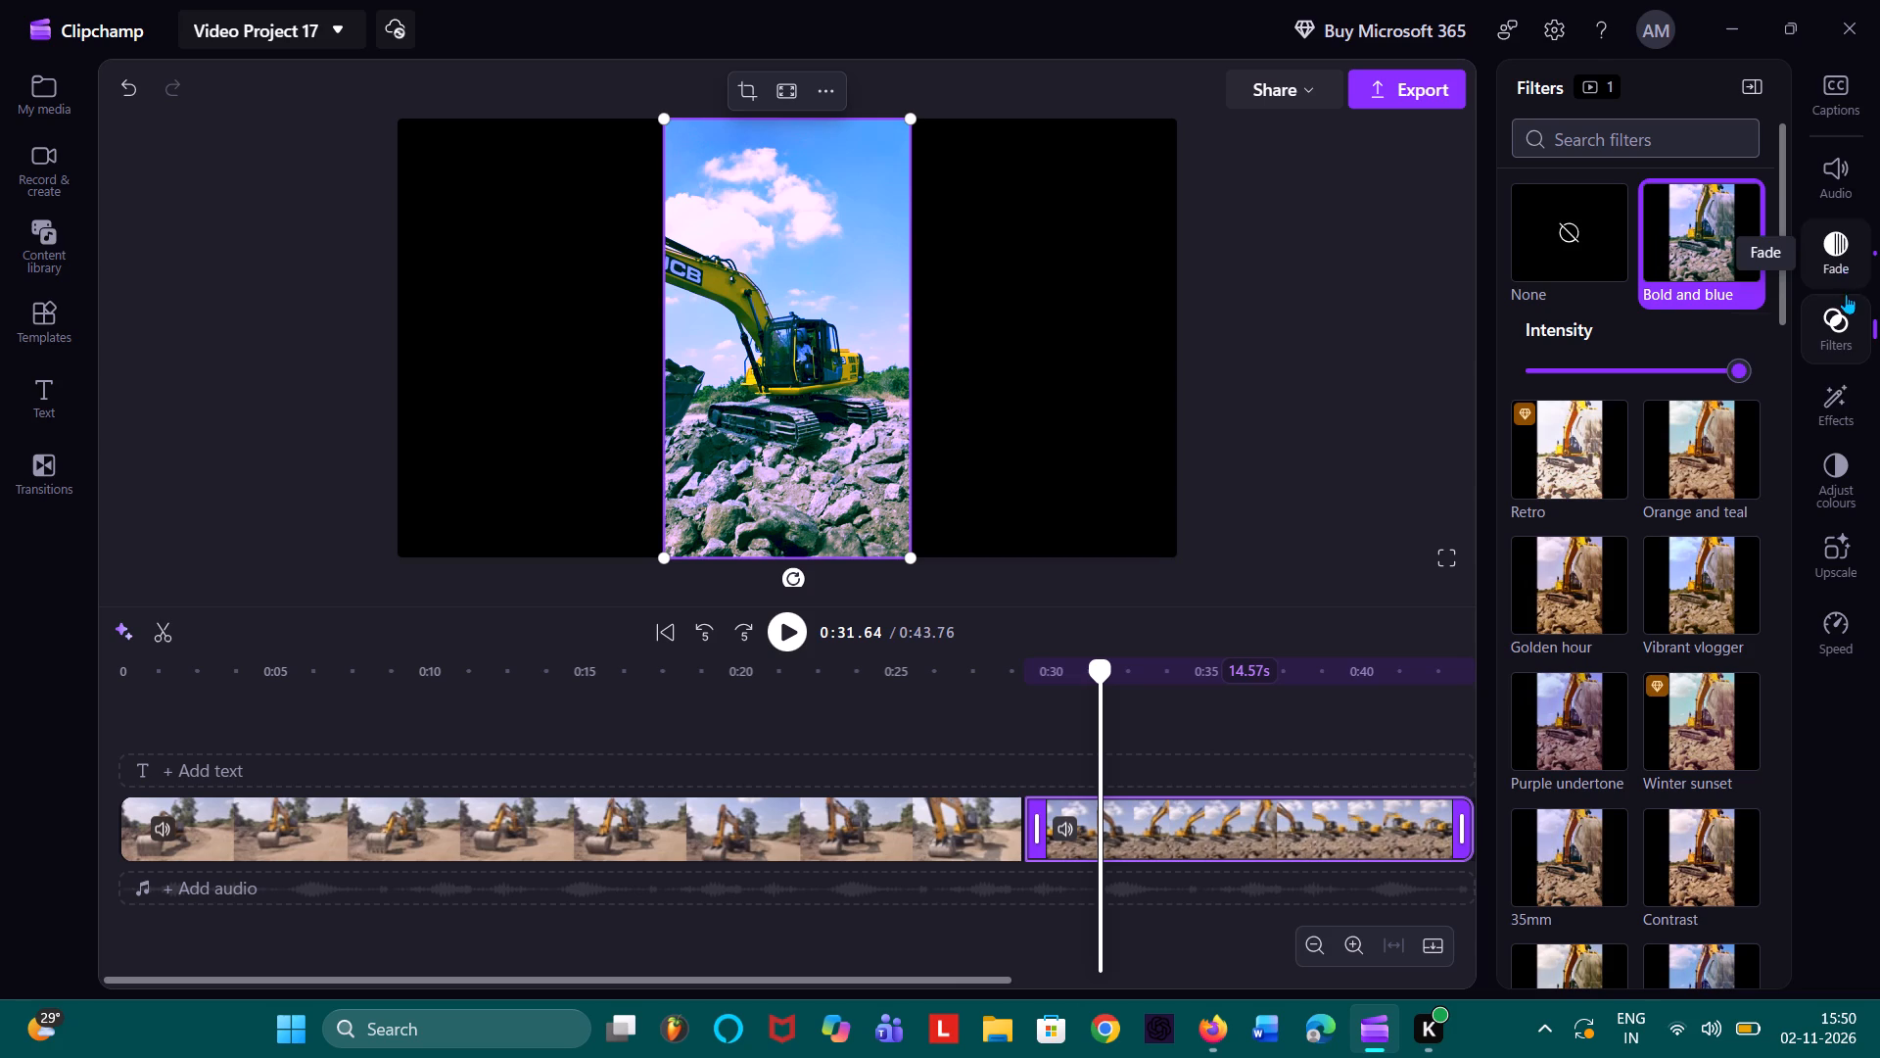
scroll(1762, 437, "down", 1)
scroll(1762, 437, "up", 1)
scroll(1762, 437, "down", 2)
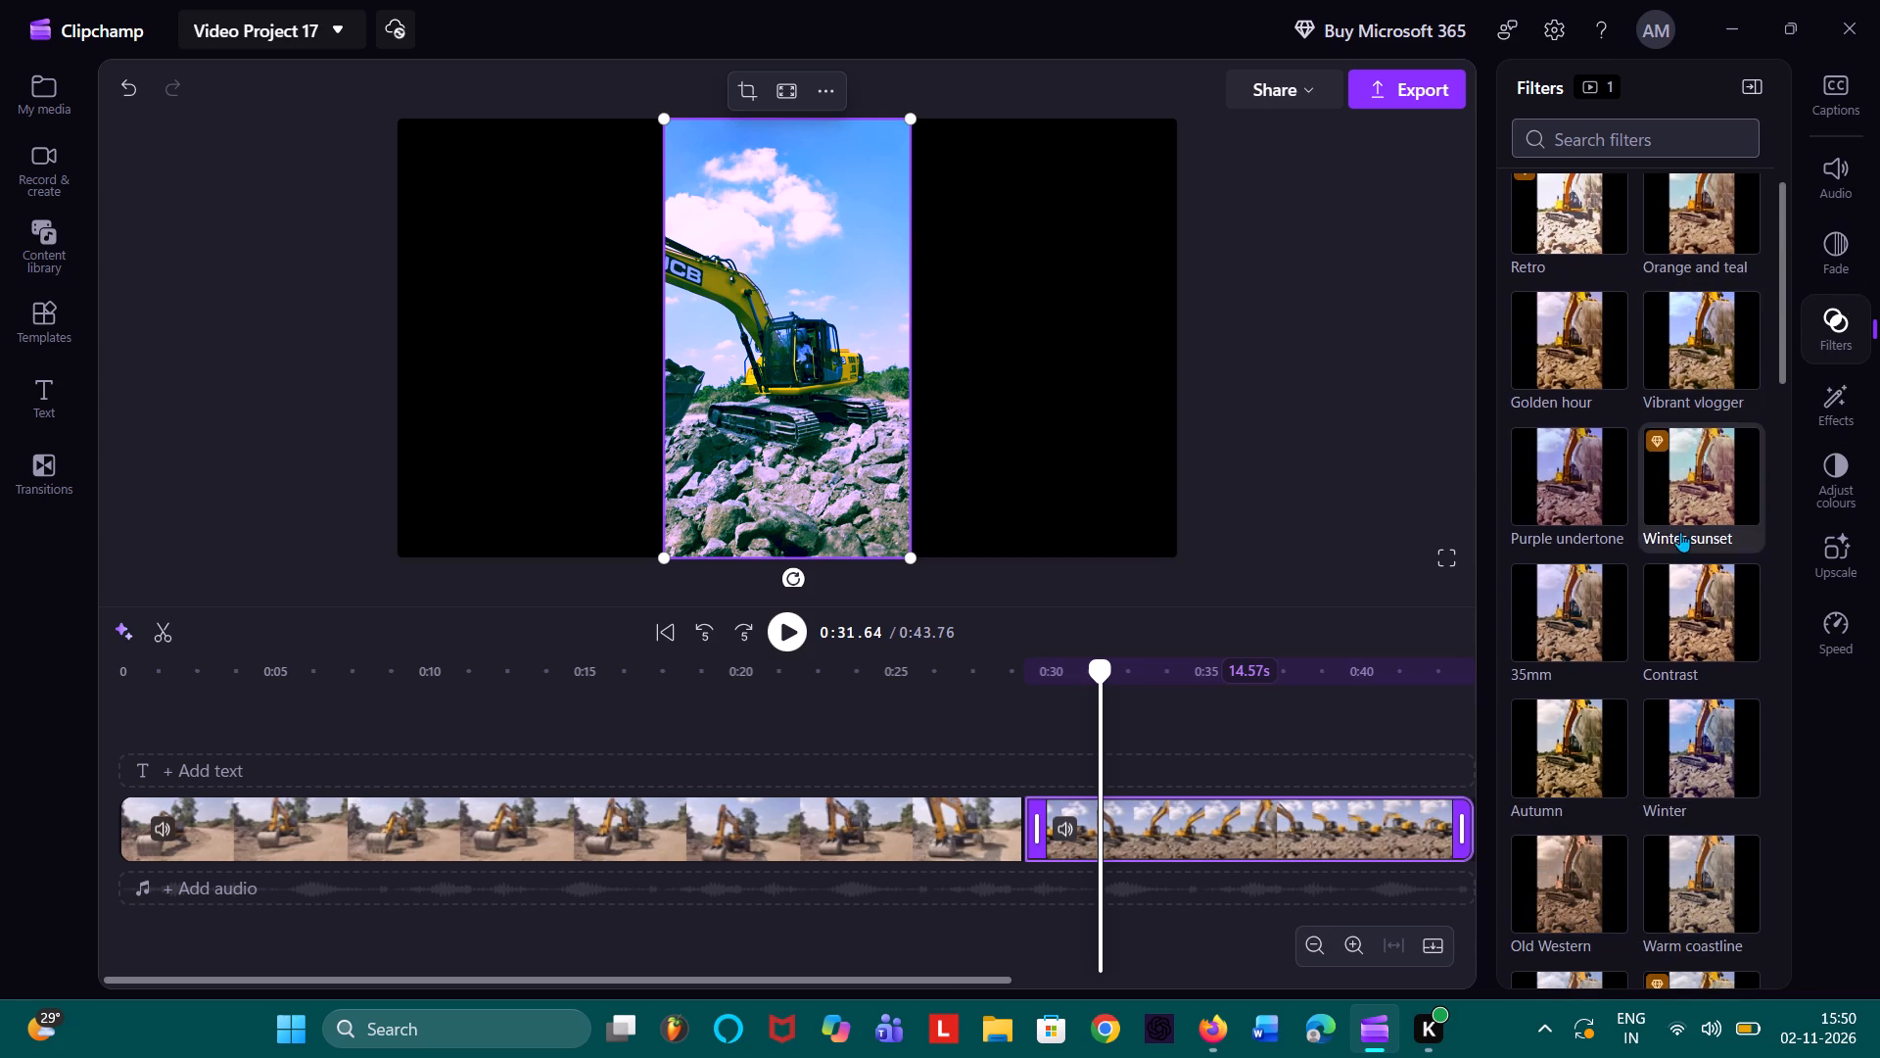
left_click(1574, 731)
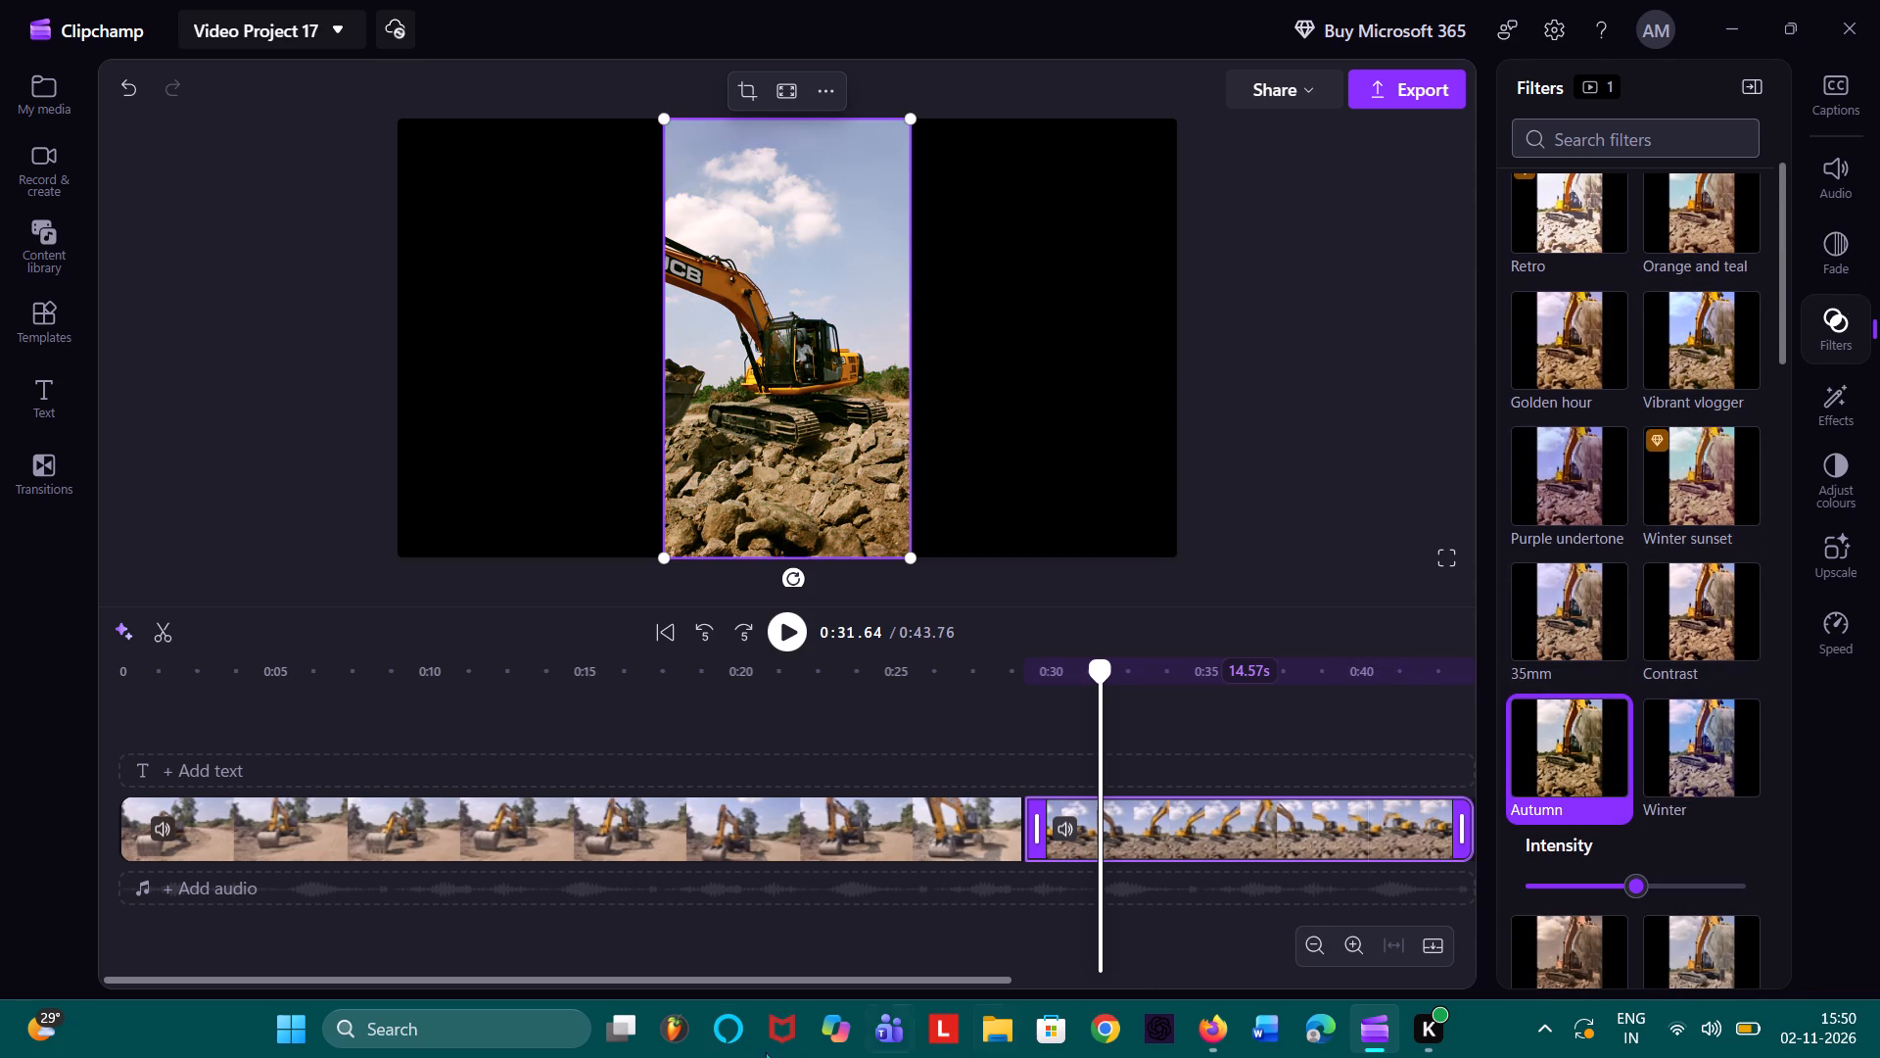
Compare the look of the two clips at 0:27.66 and 0:31.45.
left_click(976, 726)
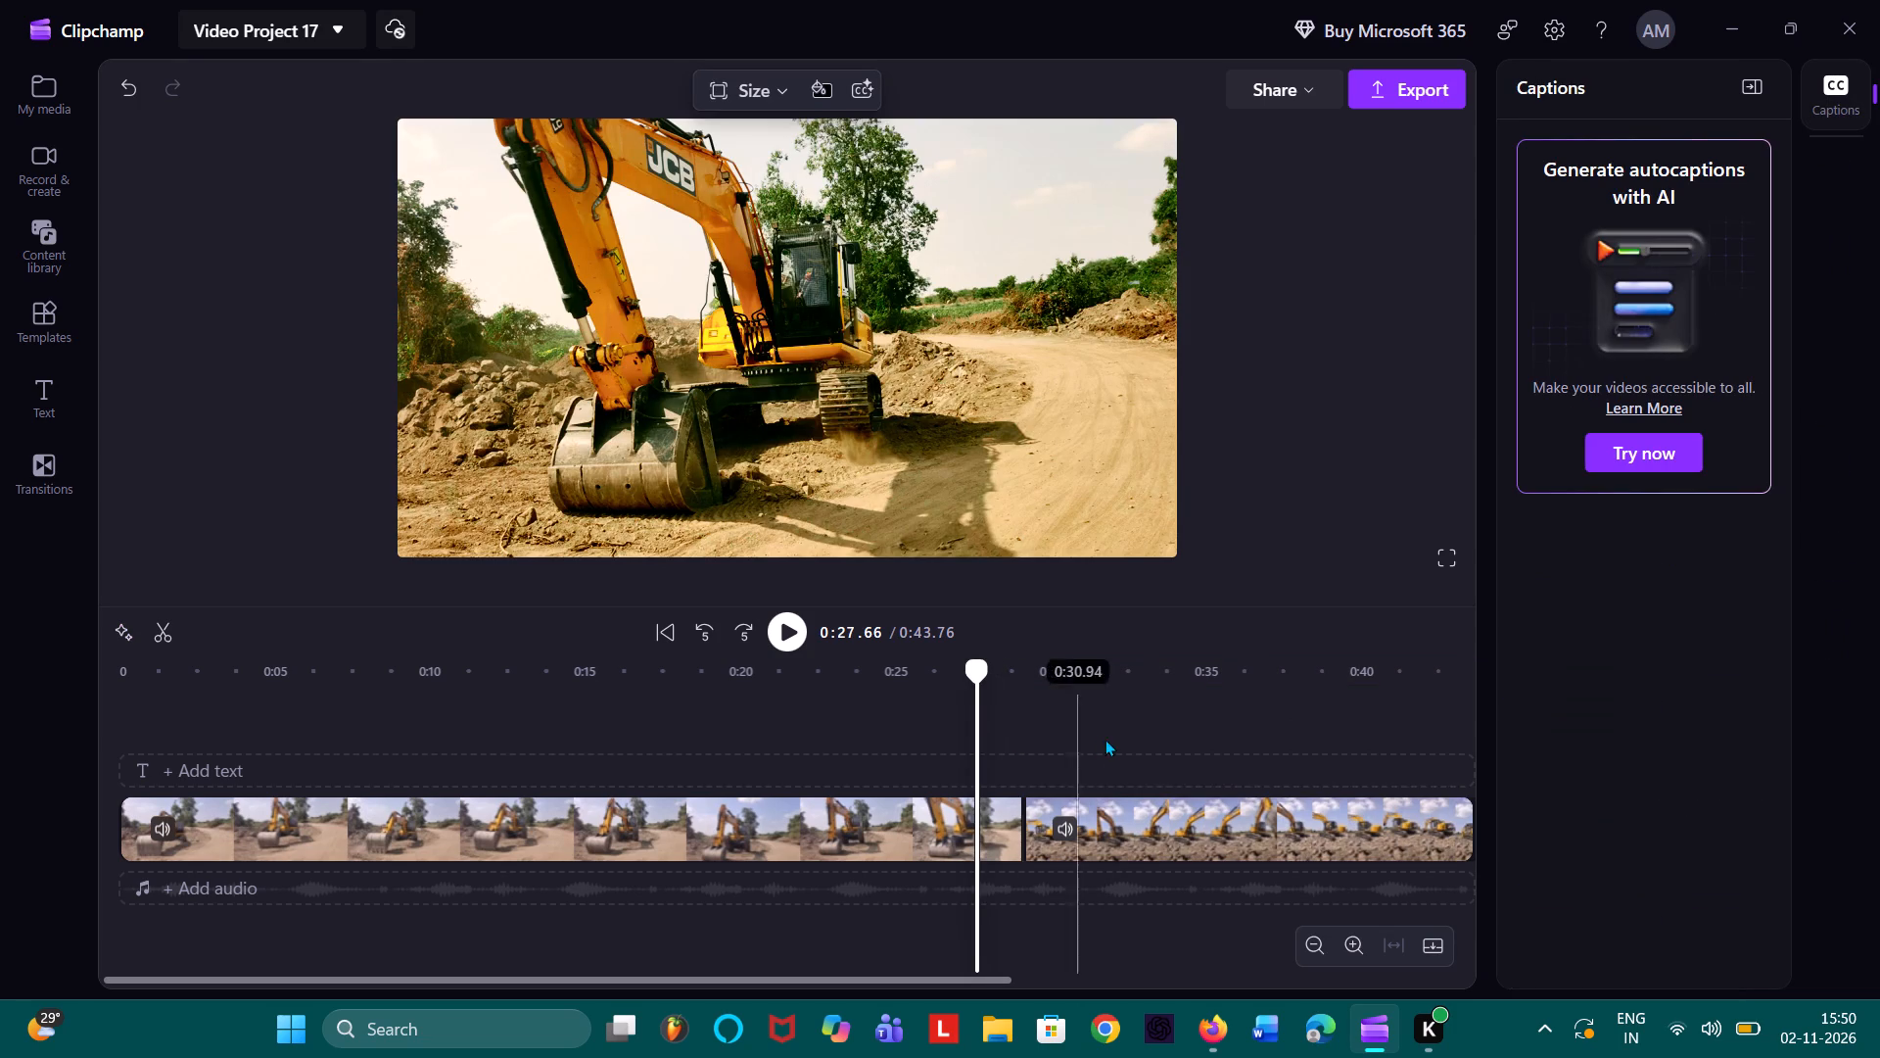
left_click_drag(1107, 727, 1120, 727)
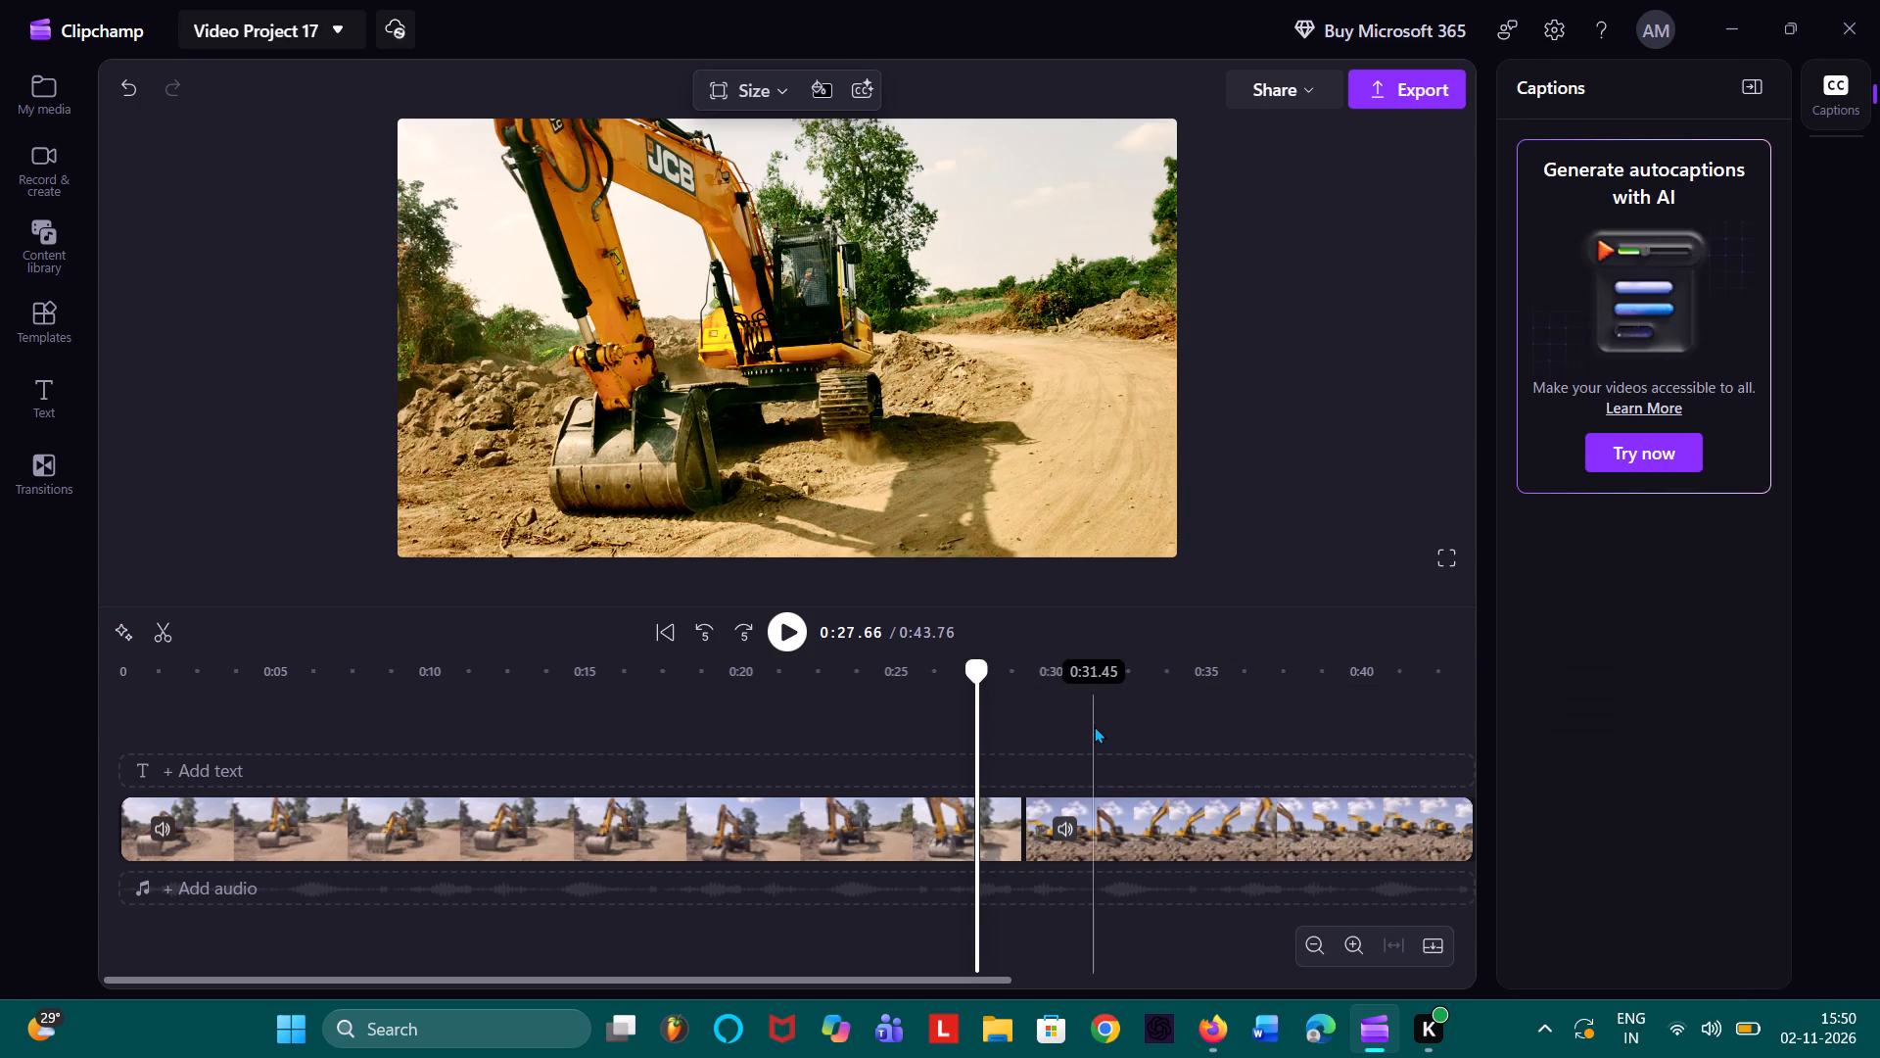
left_click(1094, 726)
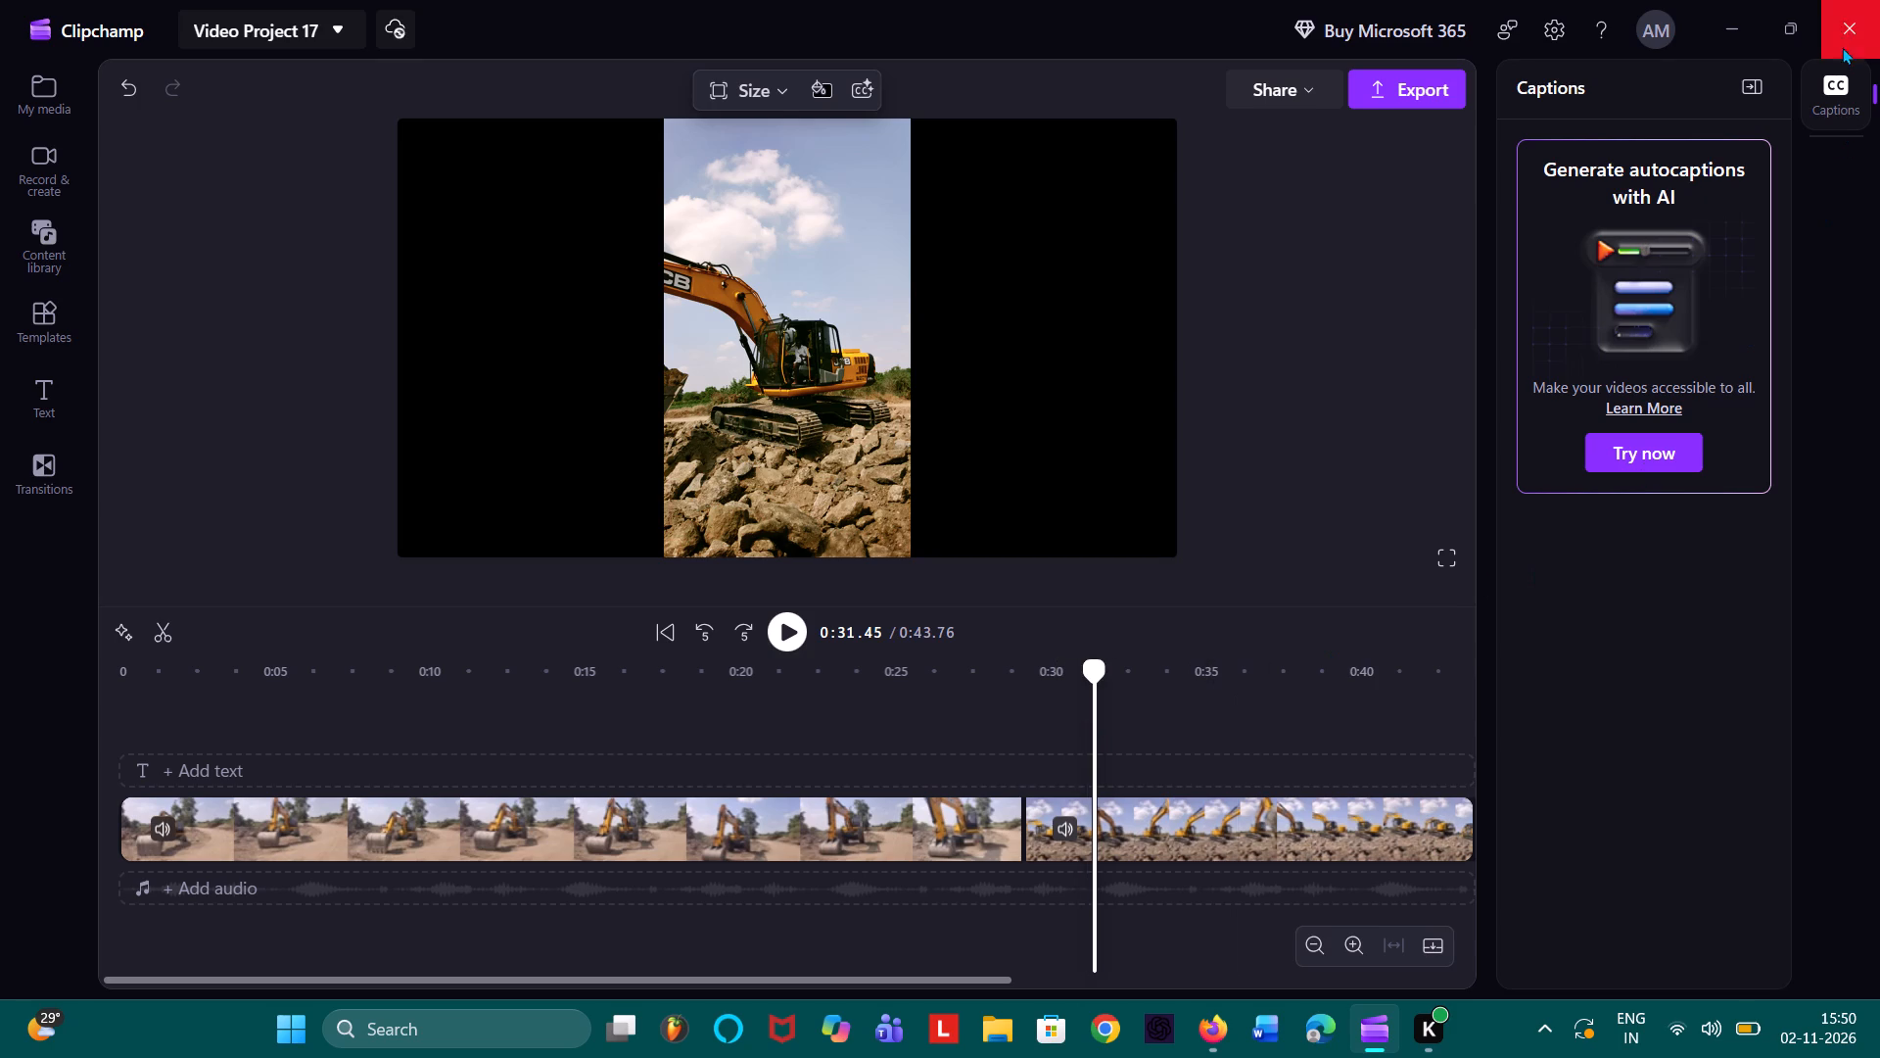
Raise the Autumn filter's intensity on the vertical excavator clip to the maximum.
left_click(1842, 75)
left_click(1842, 75)
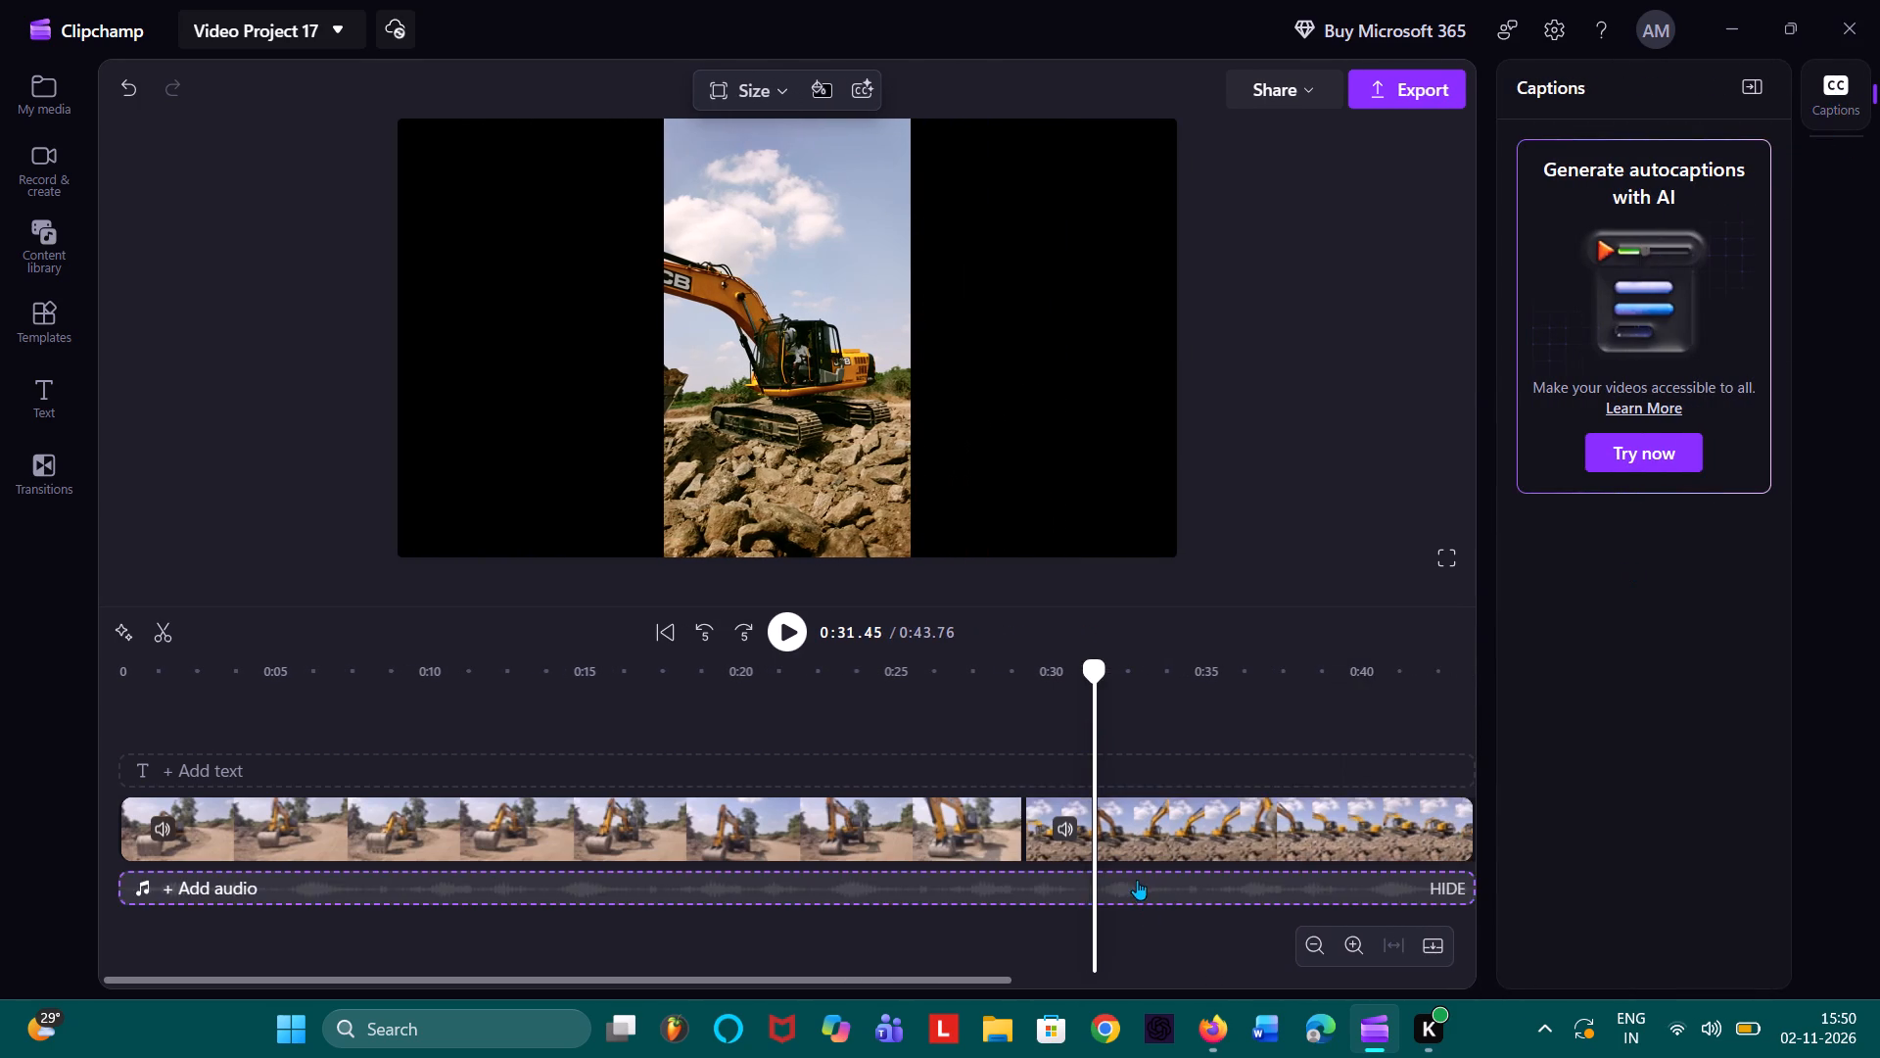
left_click(1150, 805)
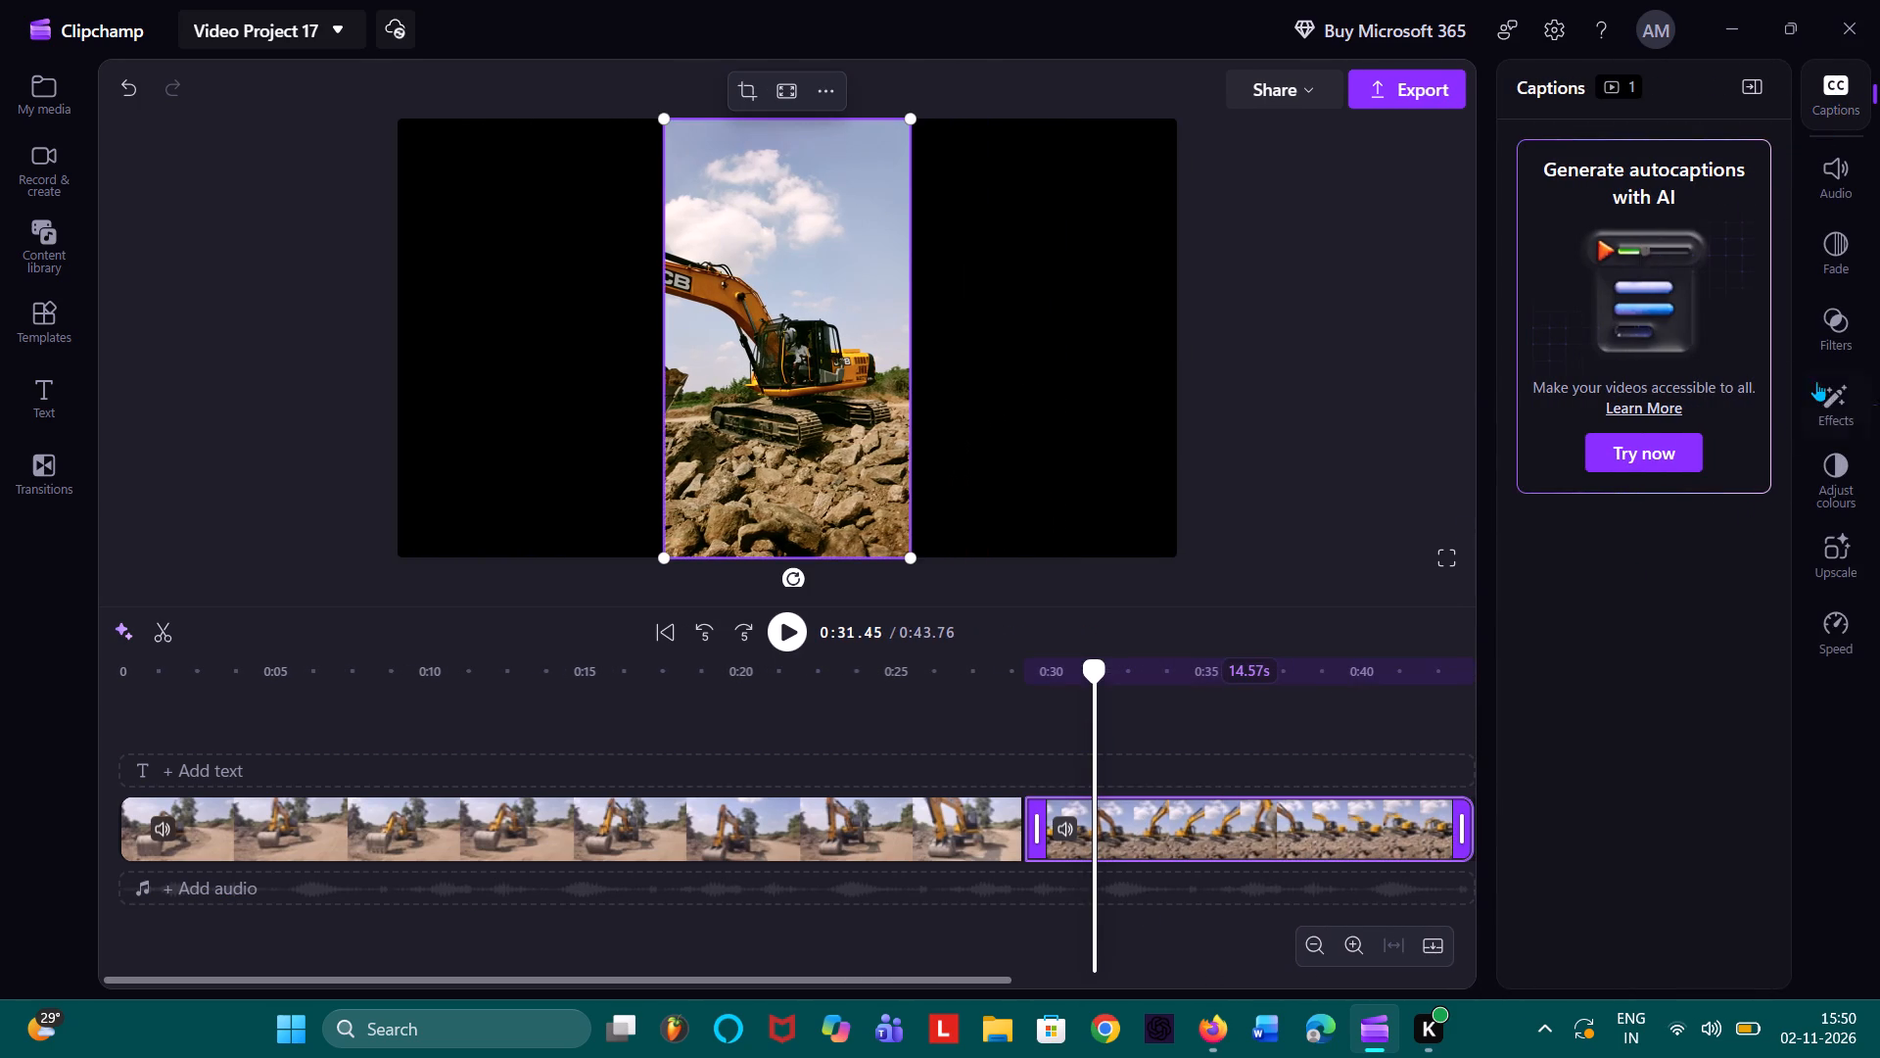
left_click(1841, 332)
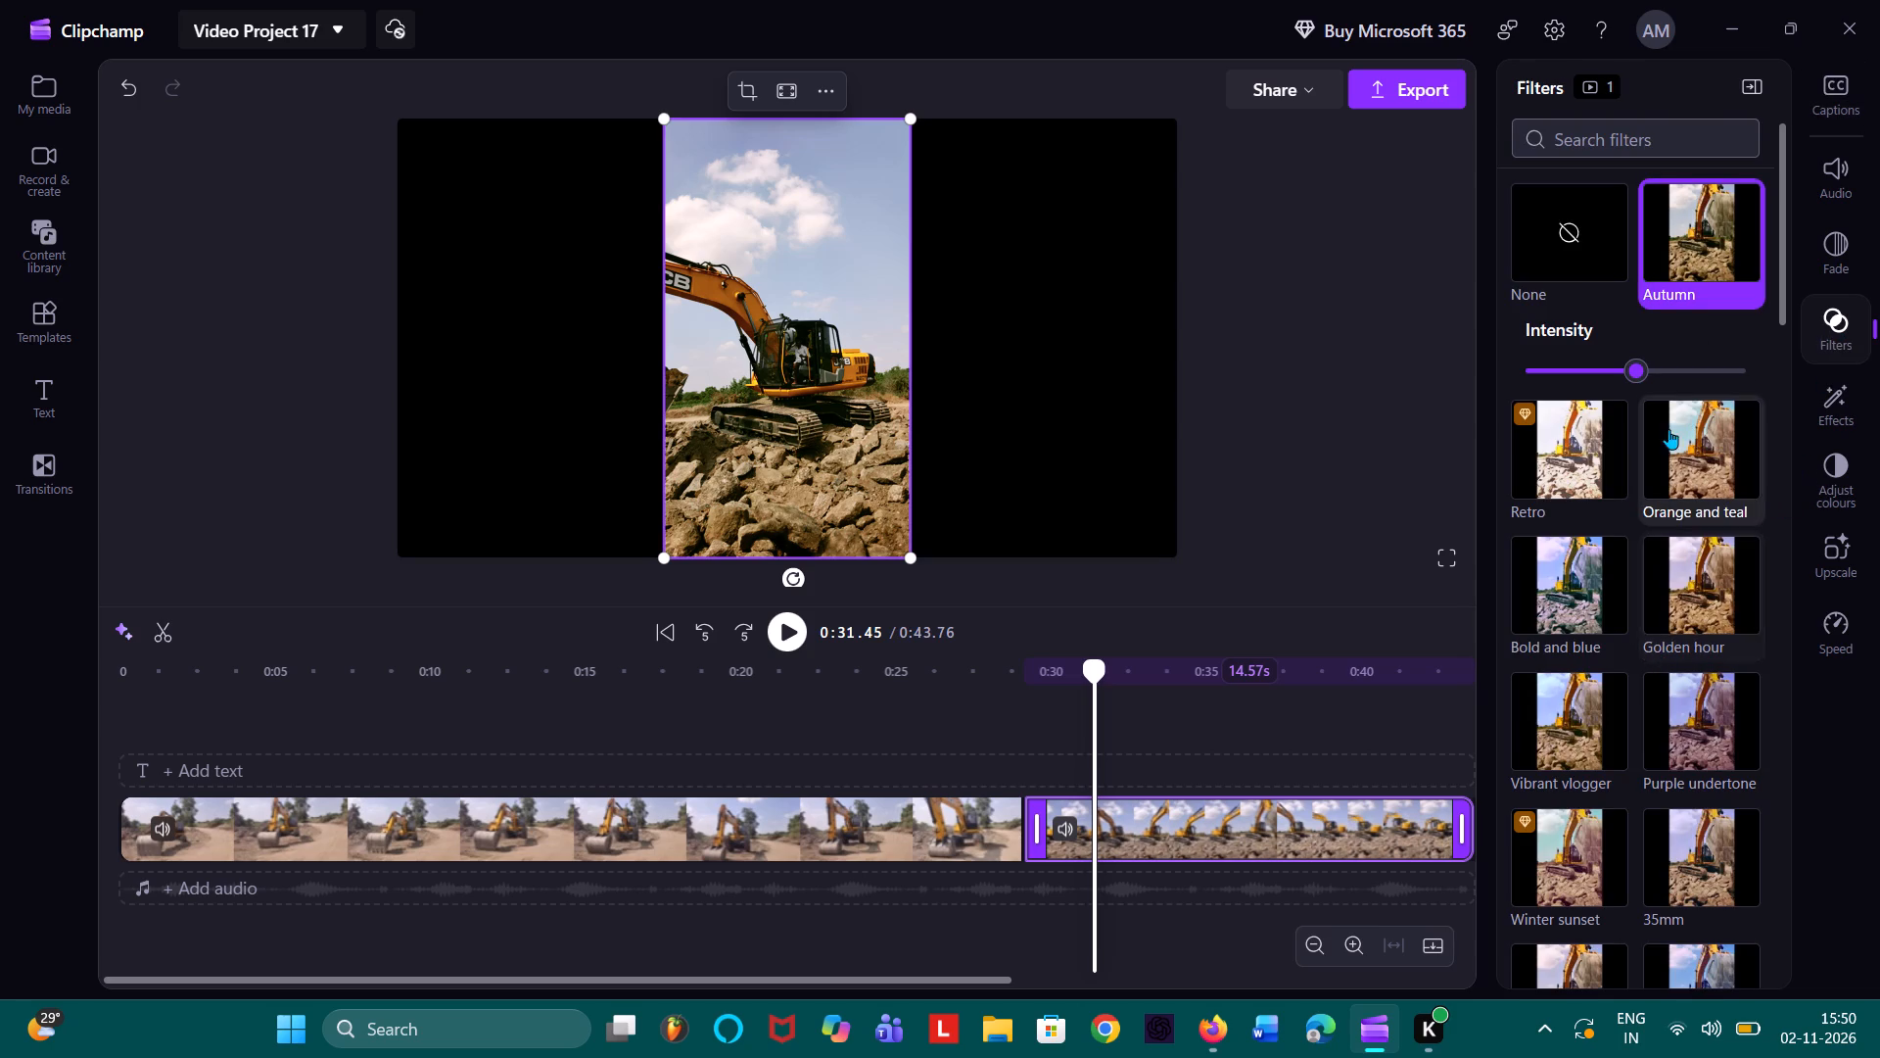
left_click_drag(1642, 365, 1677, 365)
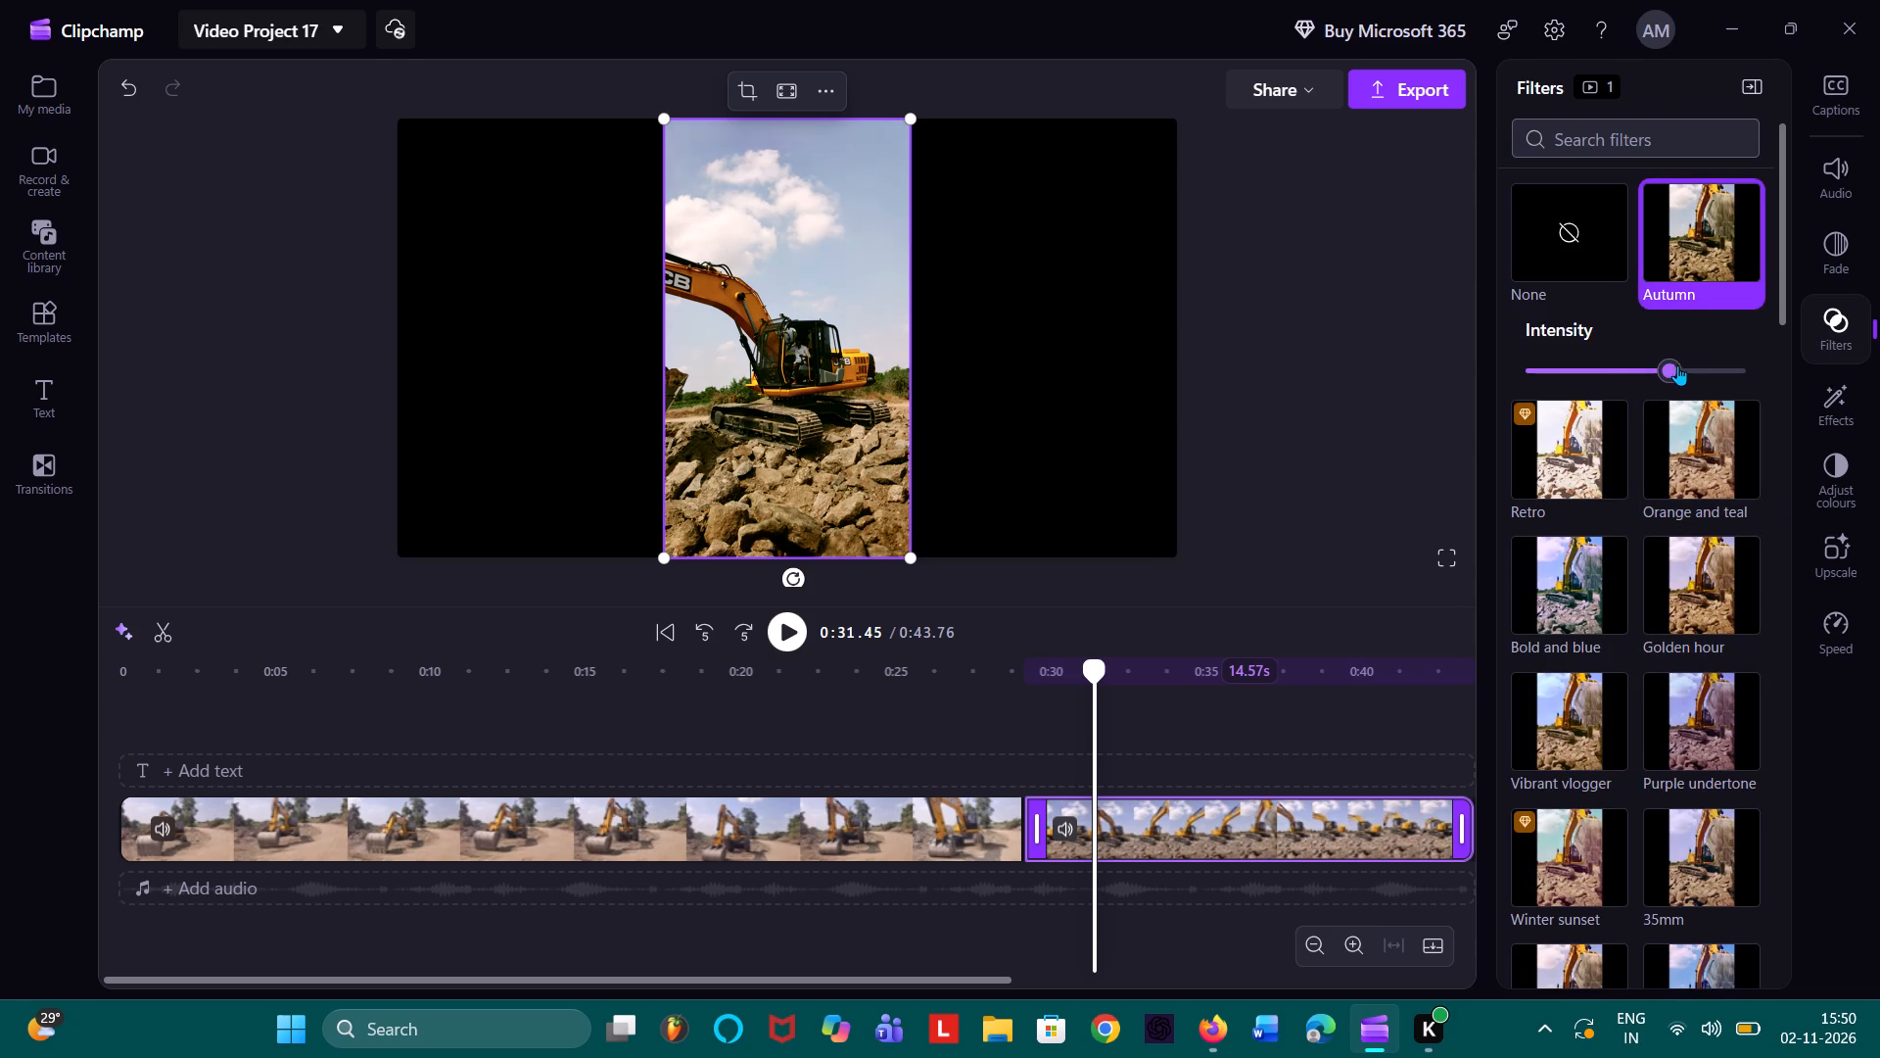
left_click_drag(1677, 365, 1859, 381)
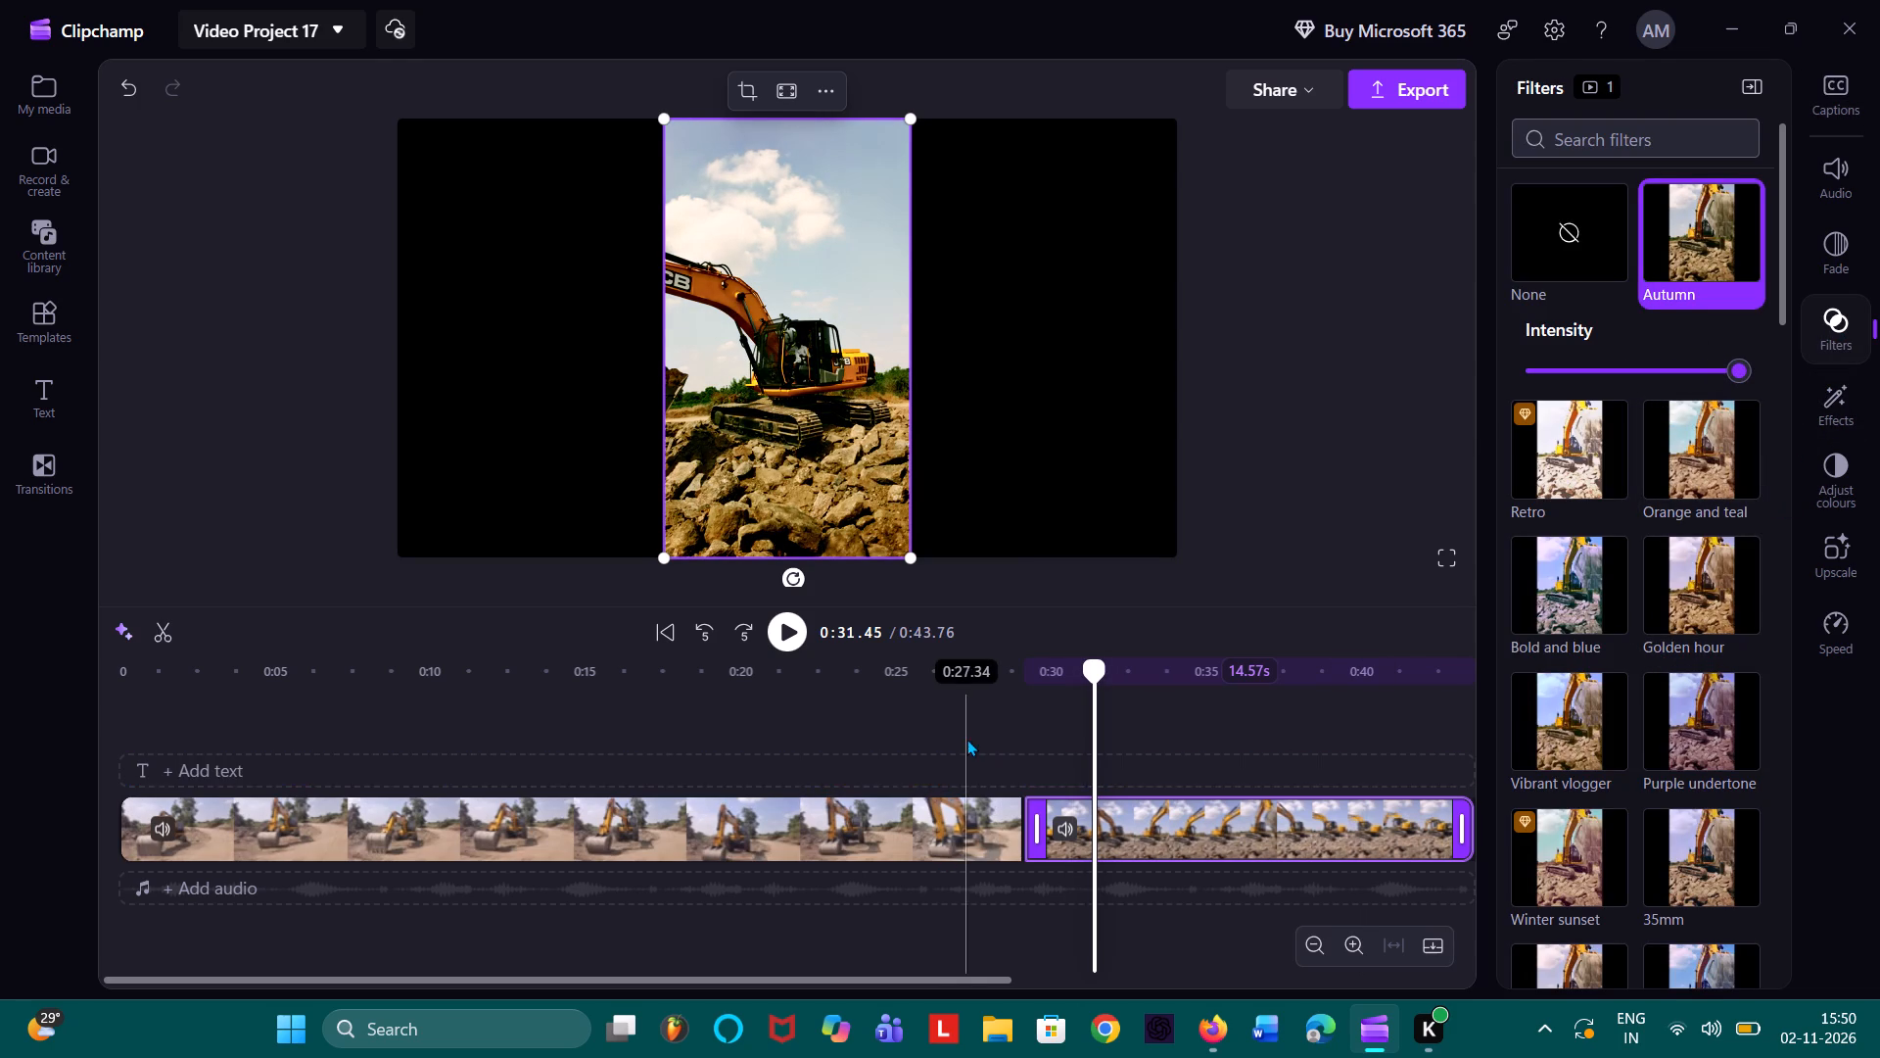
Check the frames on both sides of the clip join, at 0:27.47 and 0:29.62.
left_click(970, 717)
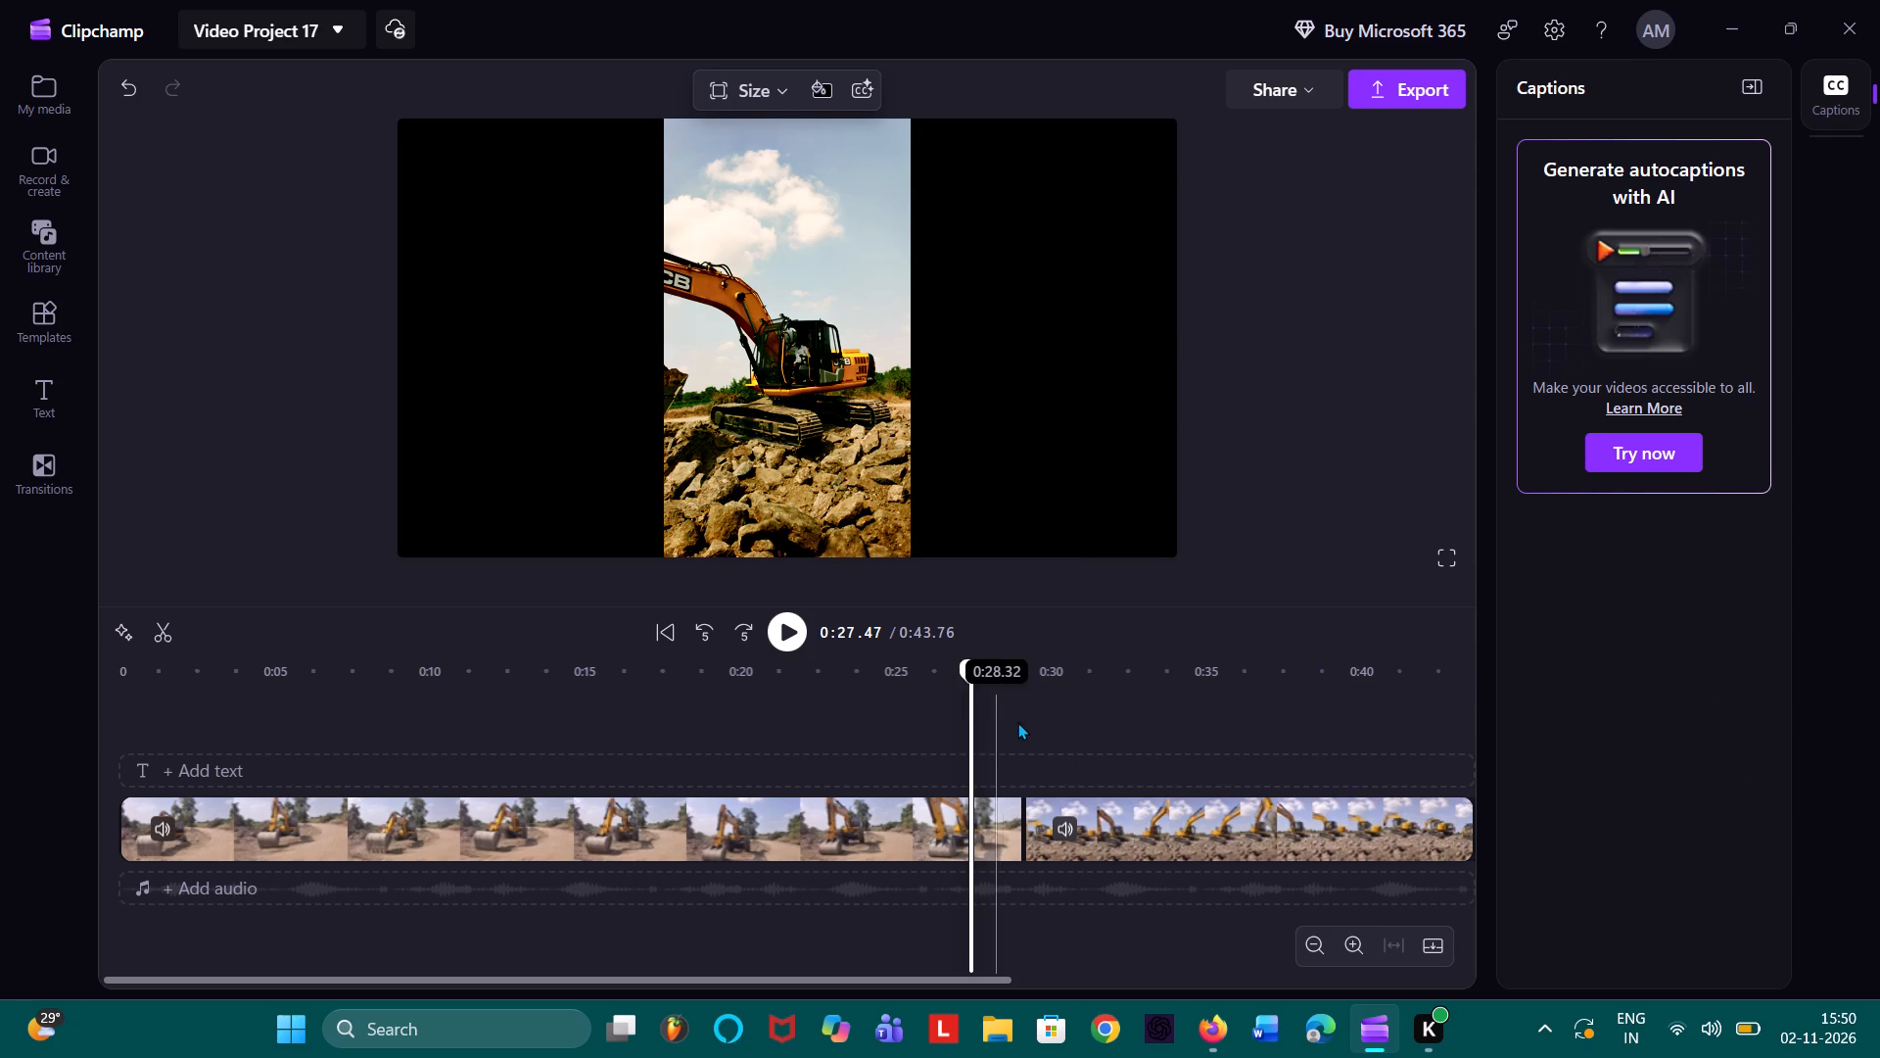
left_click(1037, 727)
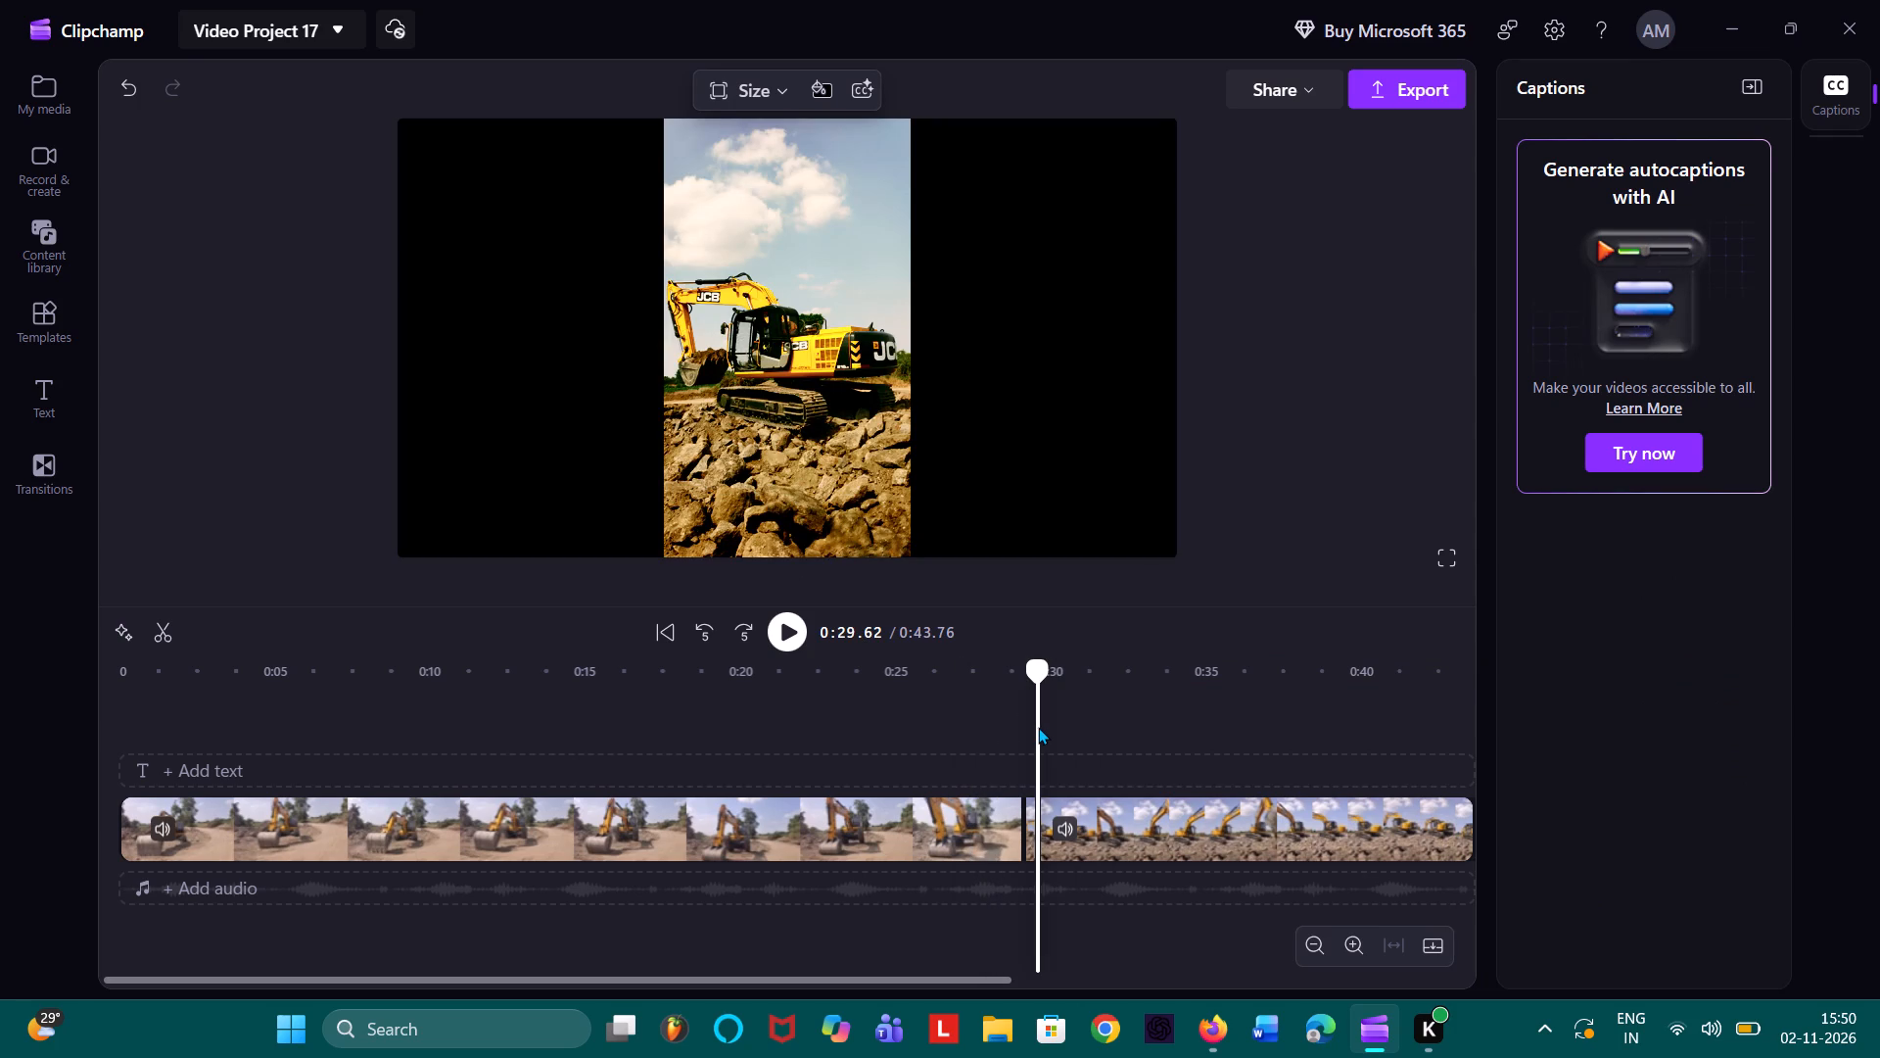
Play the video from 0:23.36 through the join to the end.
left_click(843, 715)
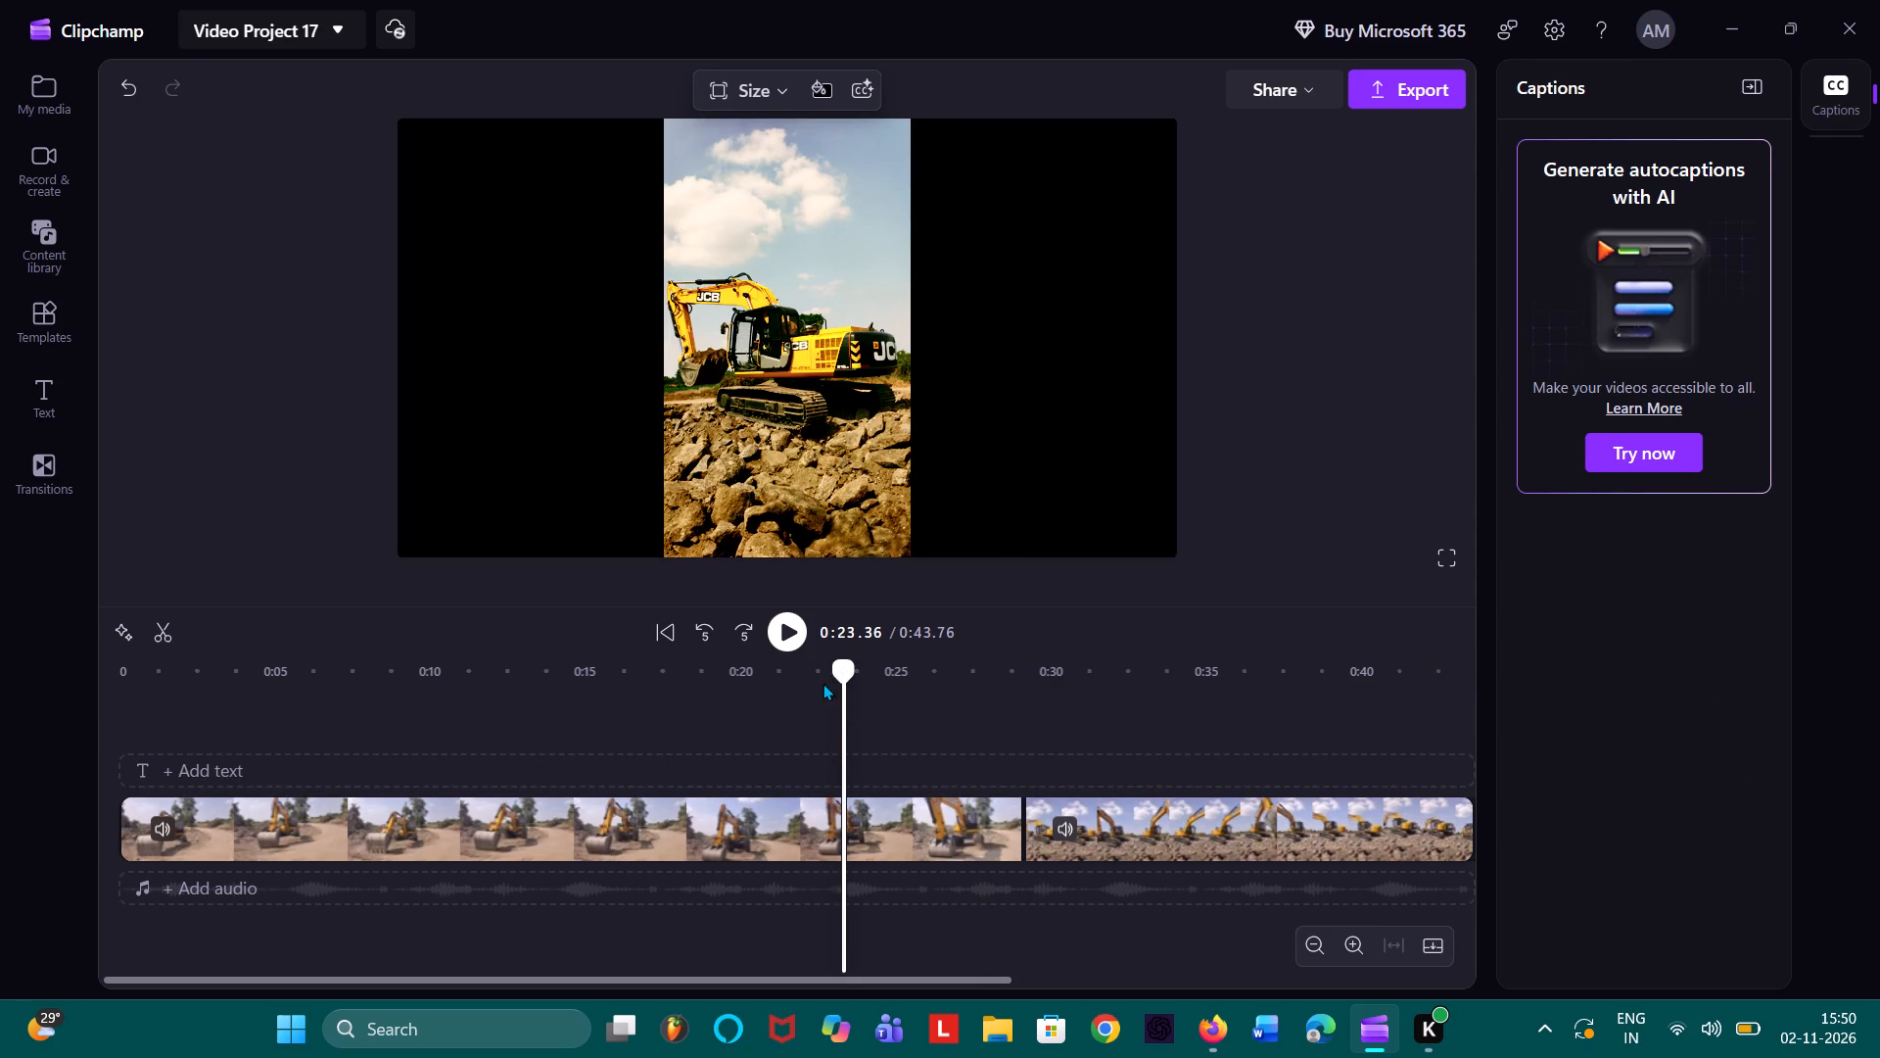
left_click(792, 621)
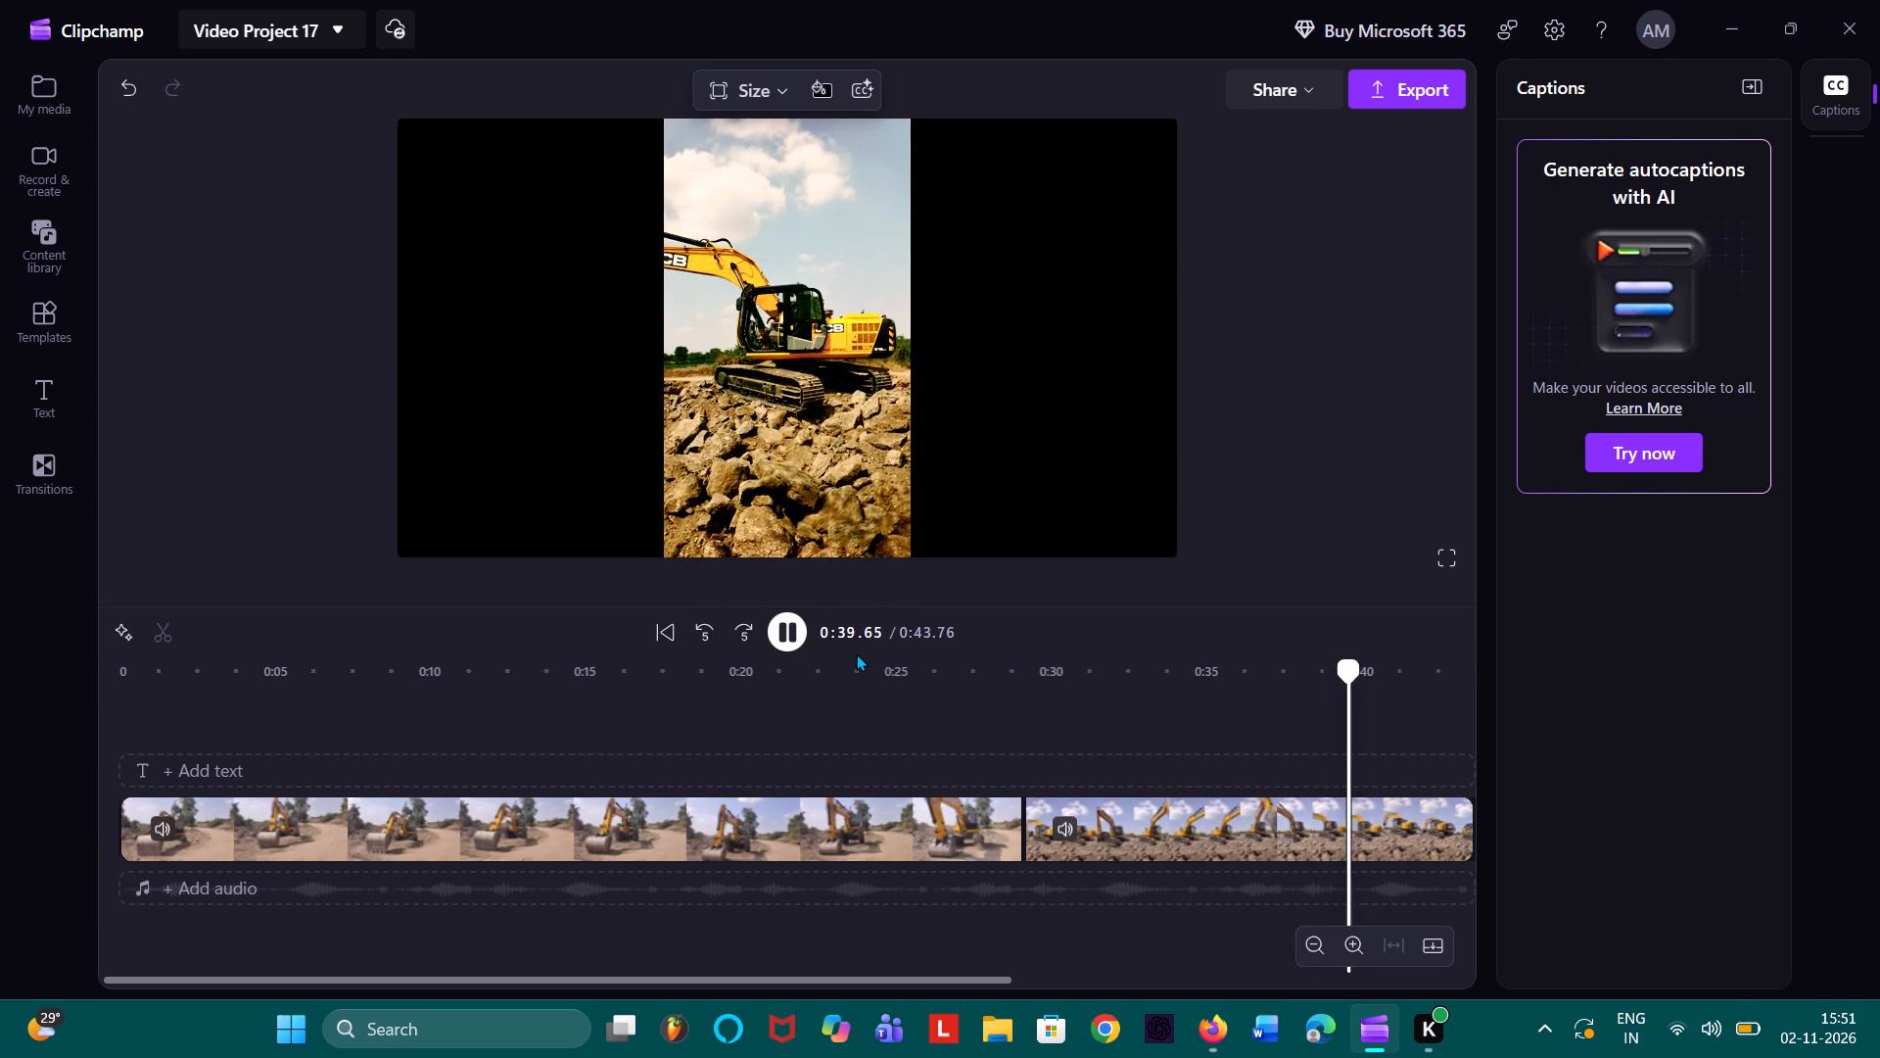
left_click_drag(1188, 1057, 1425, 1023)
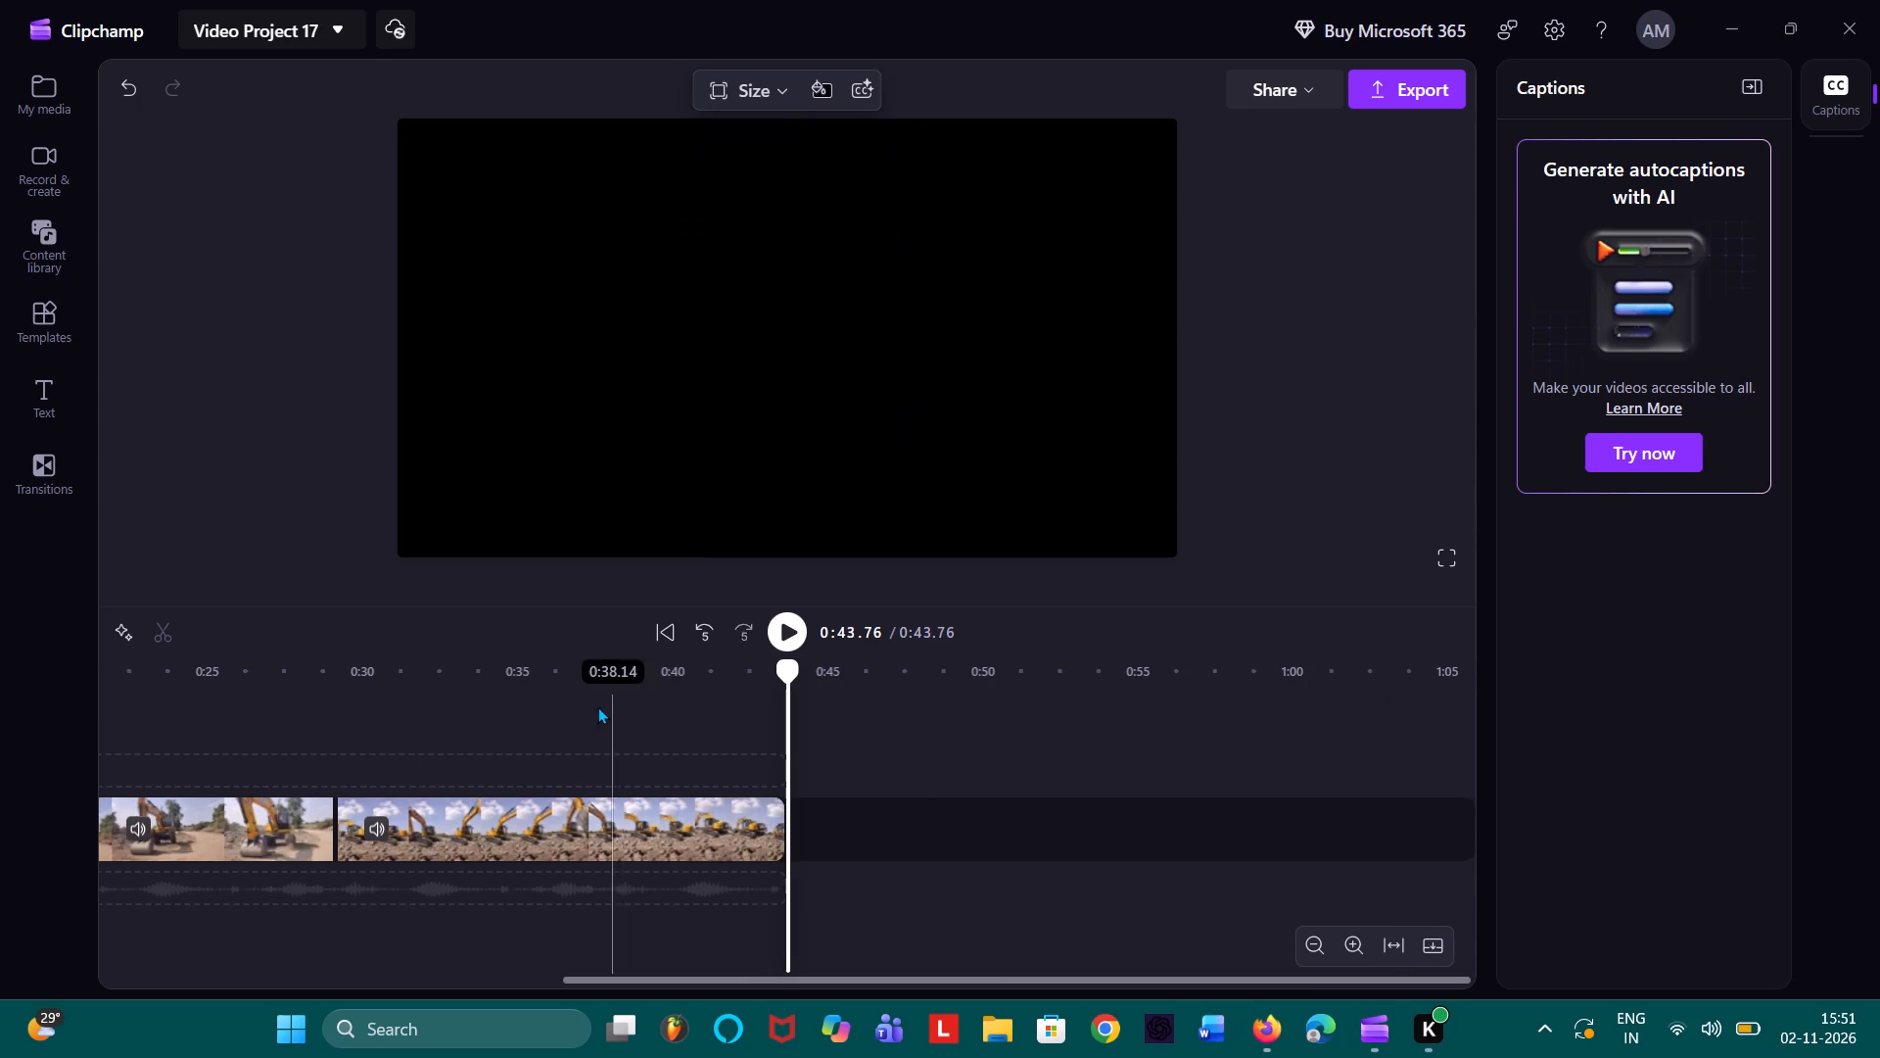
Move the playhead back to 0:25.73 and on to 0:18.94 to review the first clip.
left_click(228, 715)
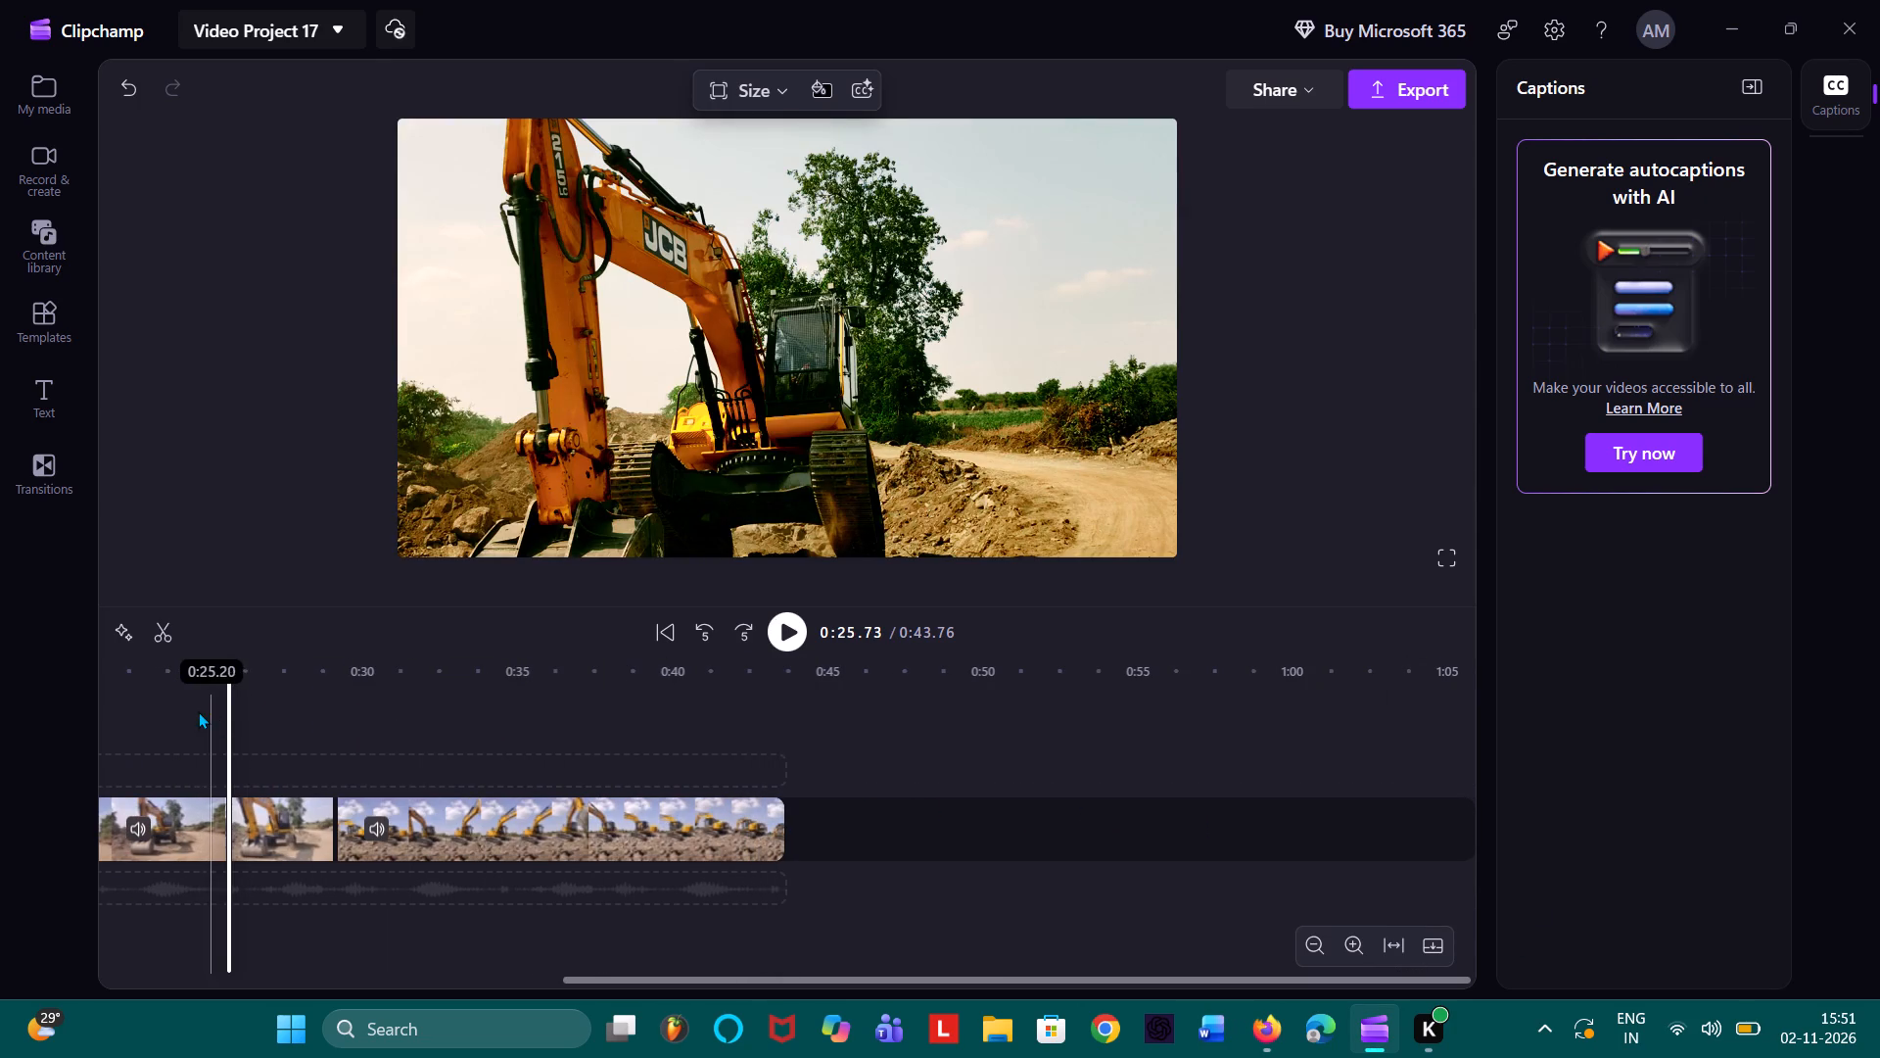
left_click_drag(198, 711, 97, 664)
left_click_drag(83, 682, 54, 680)
left_click_drag(222, 666, 18, 669)
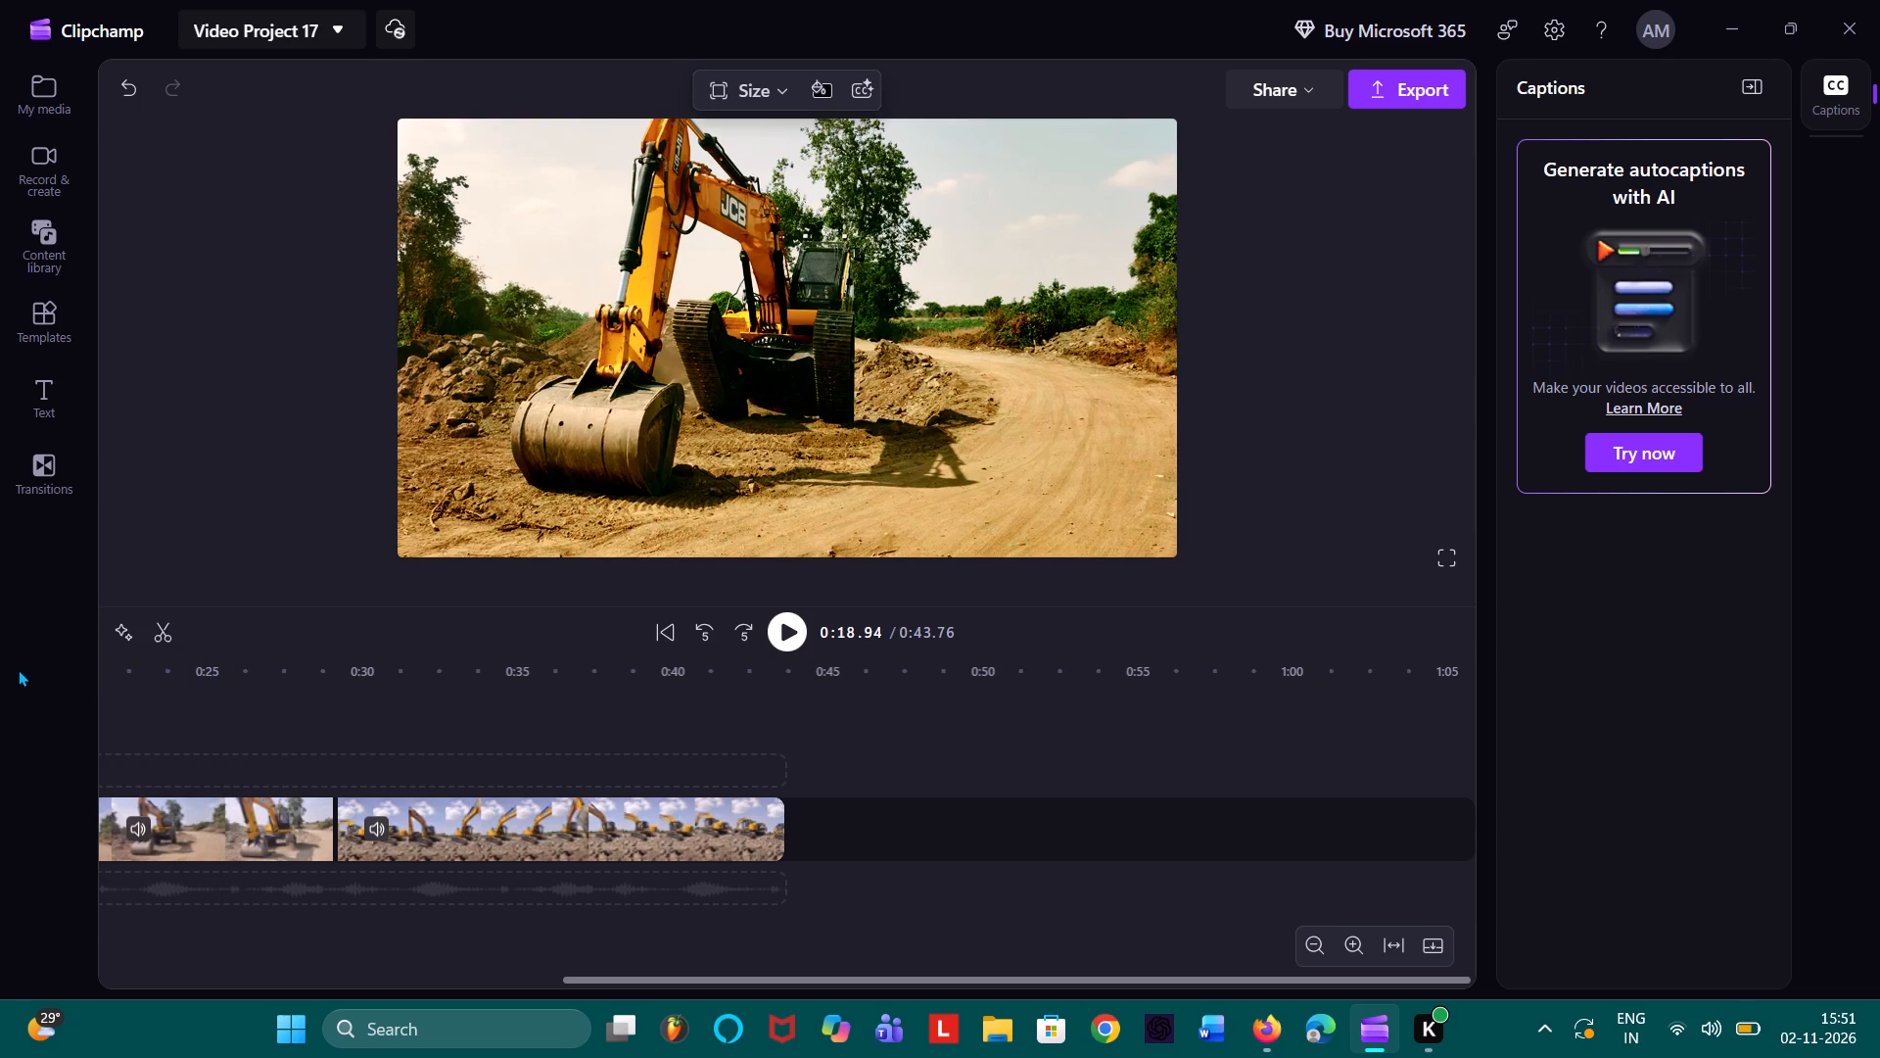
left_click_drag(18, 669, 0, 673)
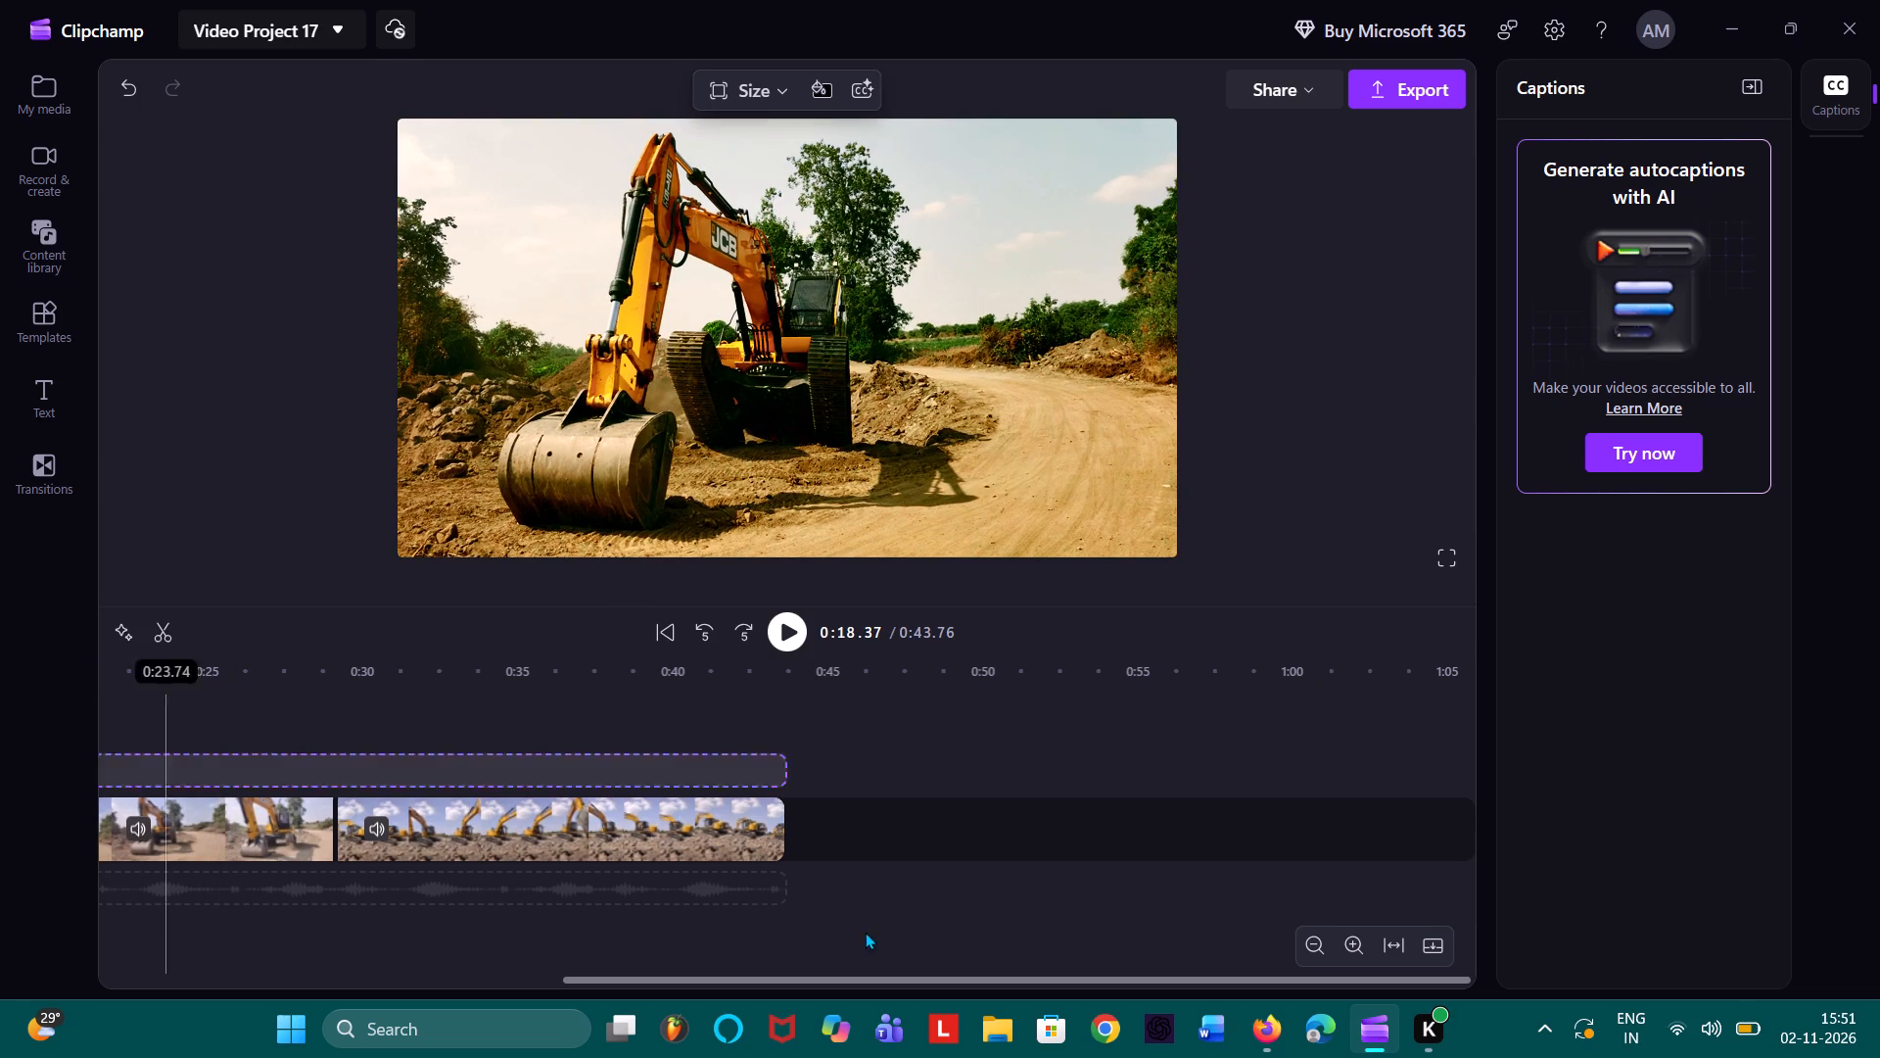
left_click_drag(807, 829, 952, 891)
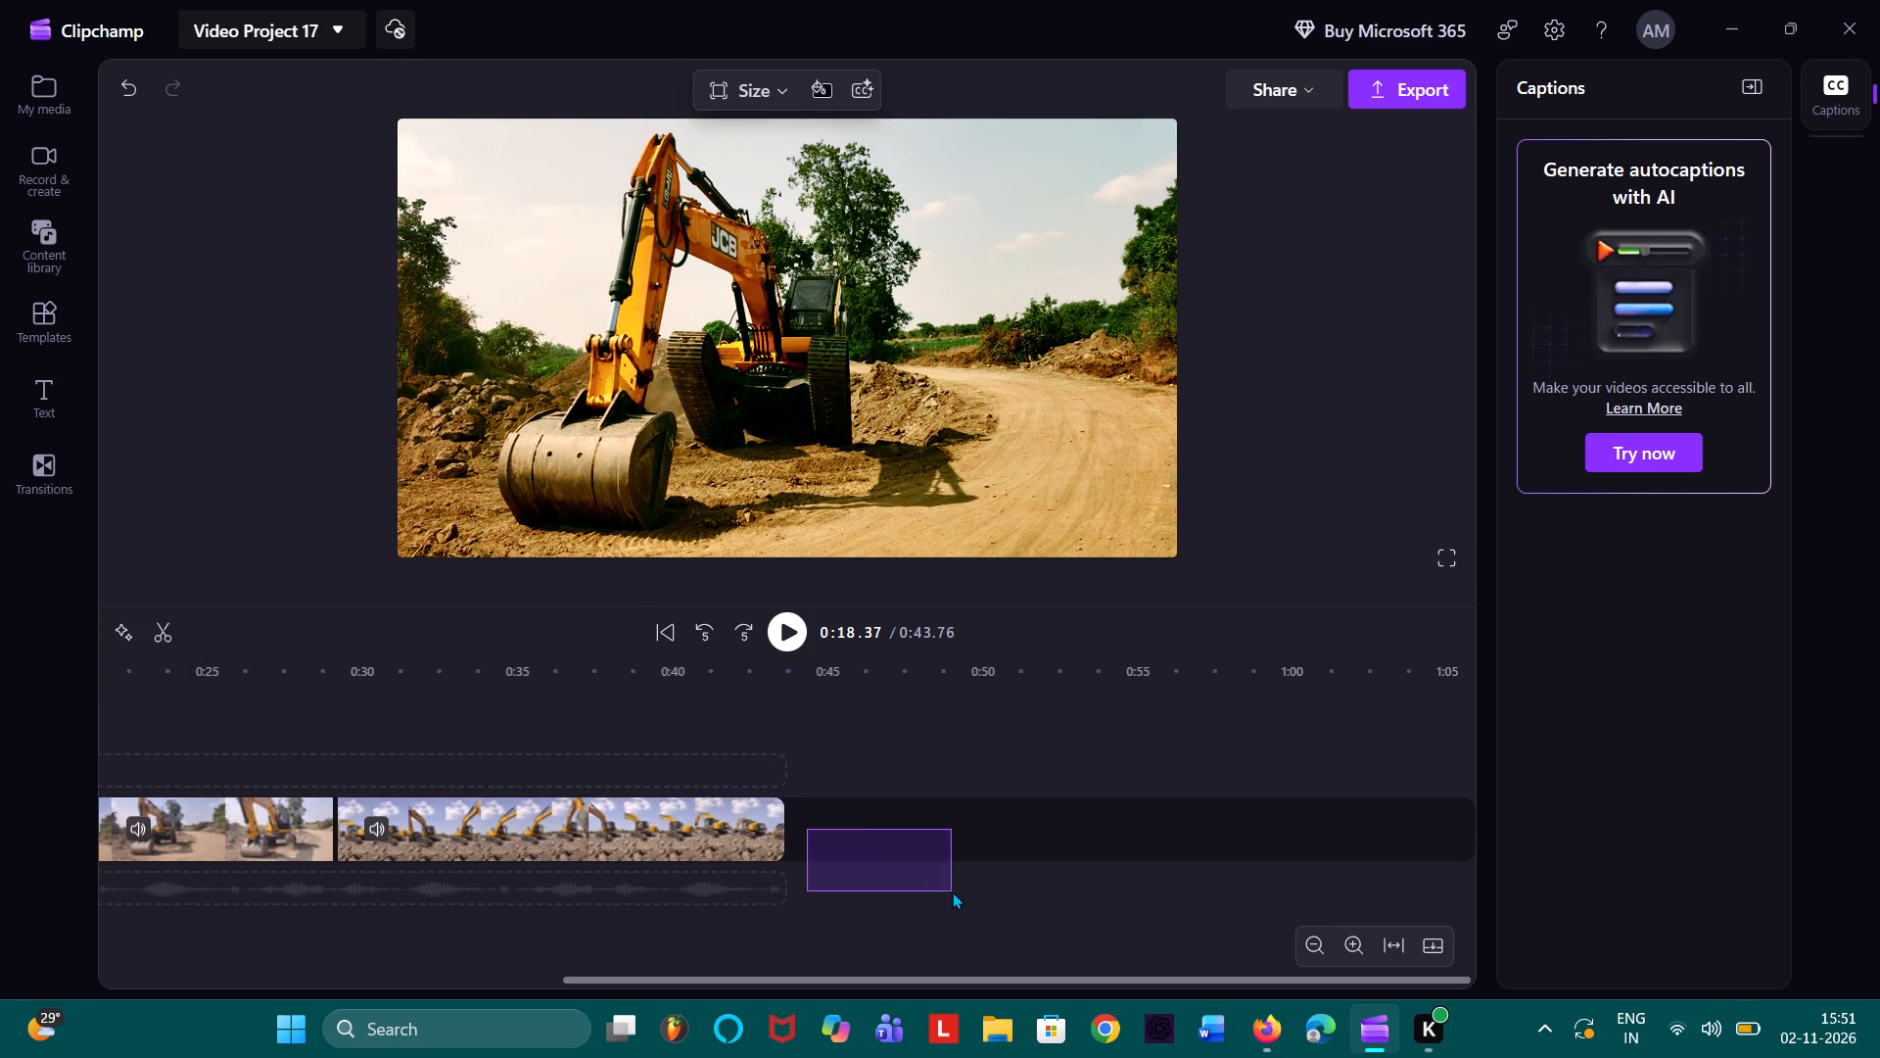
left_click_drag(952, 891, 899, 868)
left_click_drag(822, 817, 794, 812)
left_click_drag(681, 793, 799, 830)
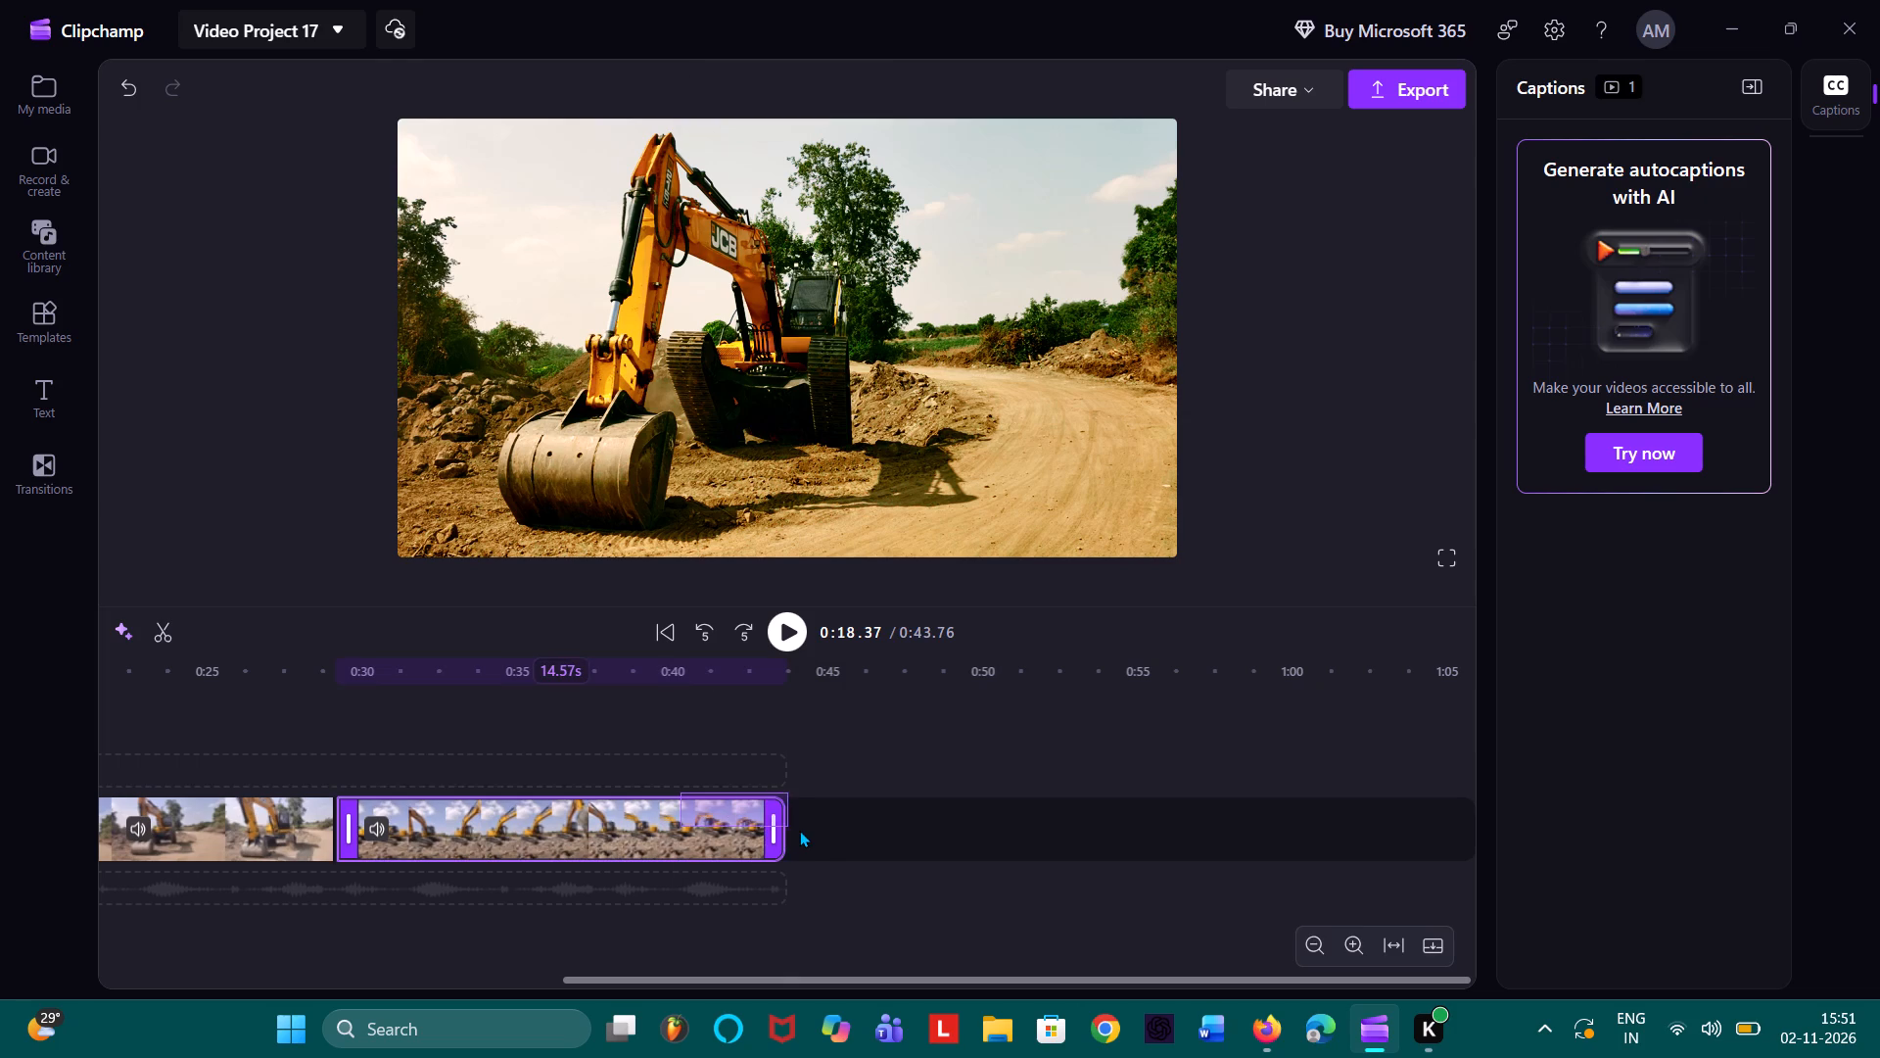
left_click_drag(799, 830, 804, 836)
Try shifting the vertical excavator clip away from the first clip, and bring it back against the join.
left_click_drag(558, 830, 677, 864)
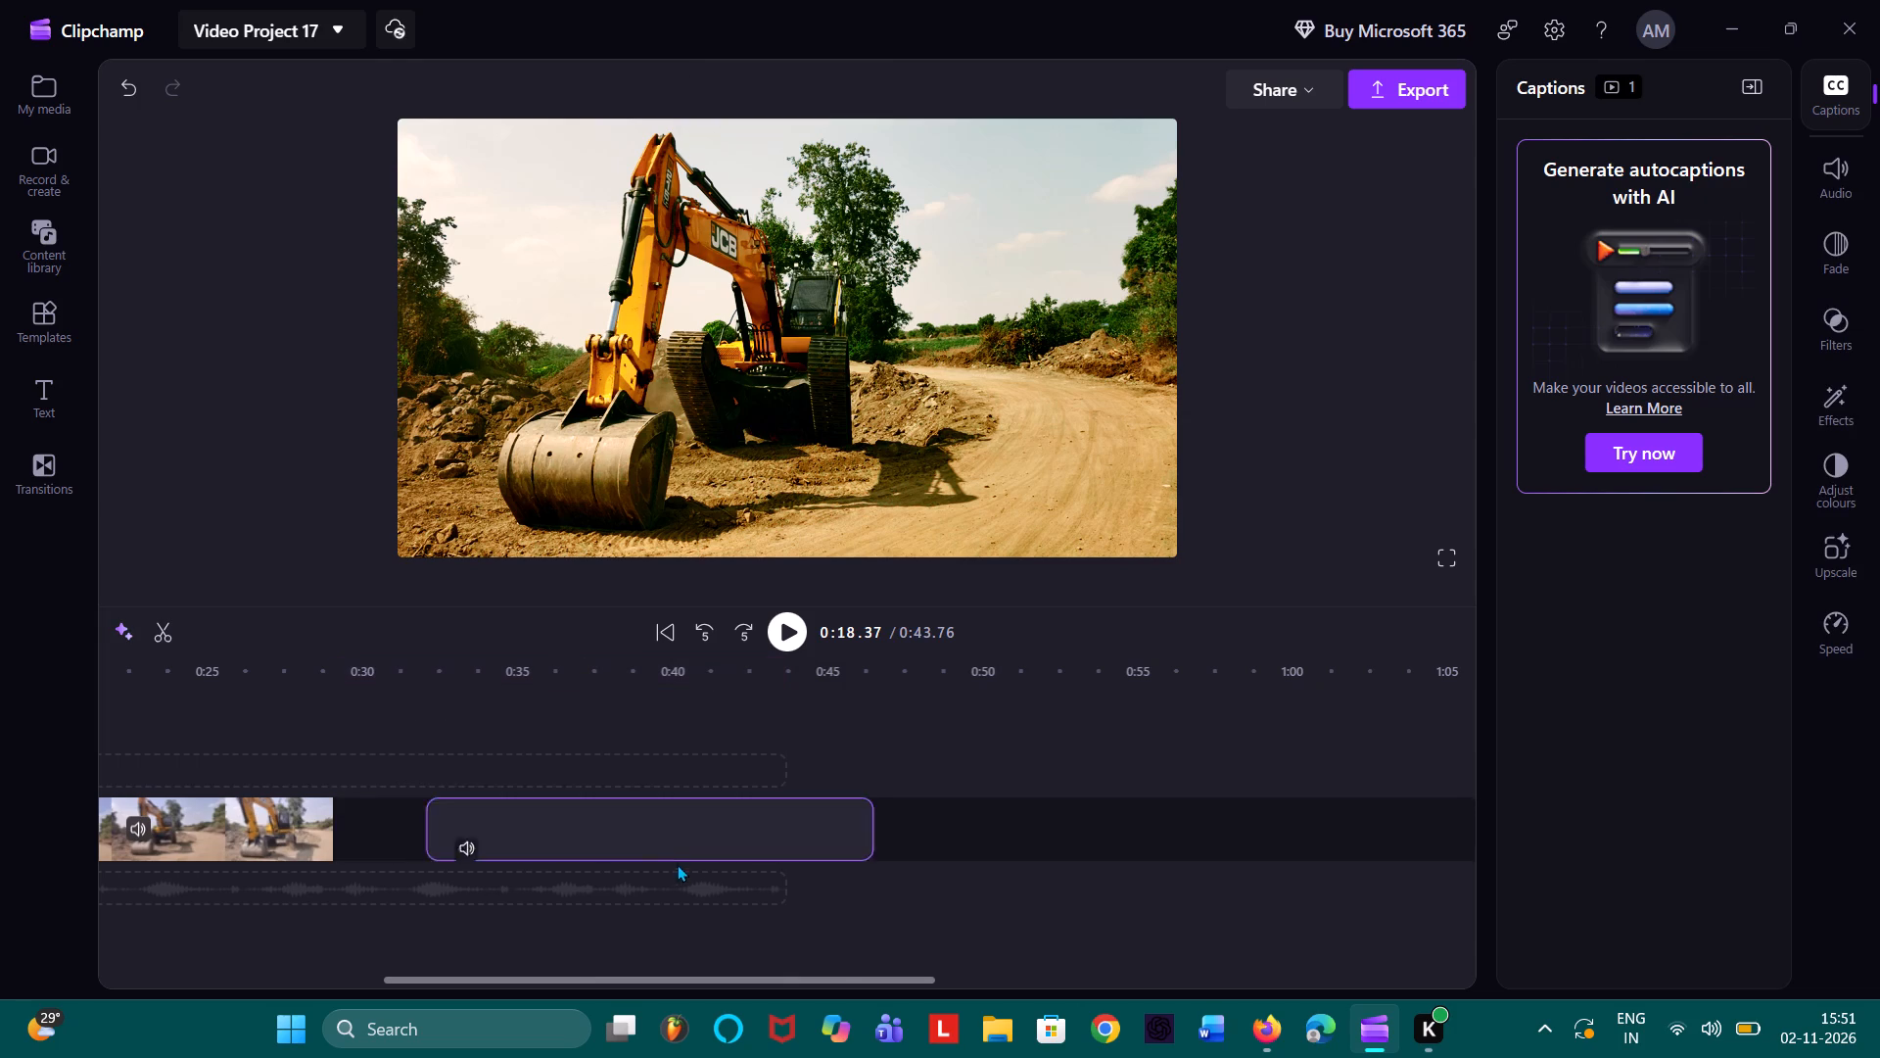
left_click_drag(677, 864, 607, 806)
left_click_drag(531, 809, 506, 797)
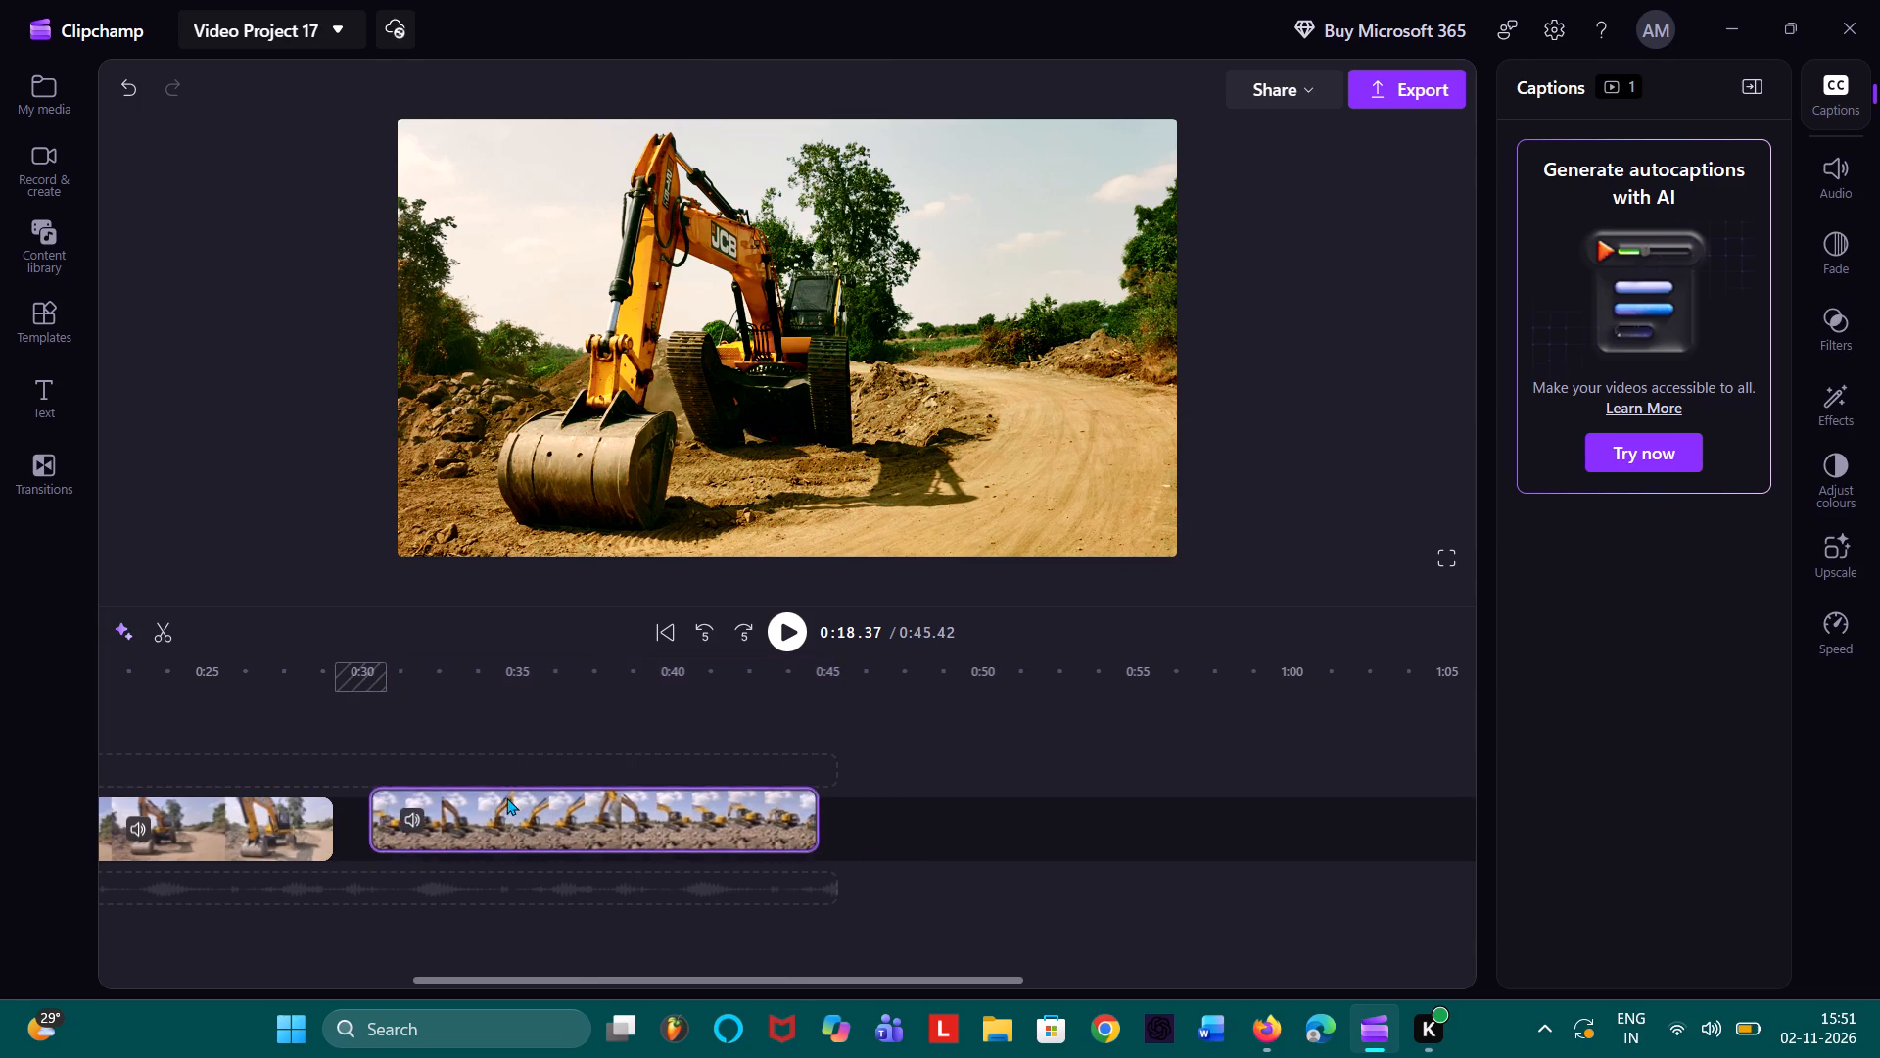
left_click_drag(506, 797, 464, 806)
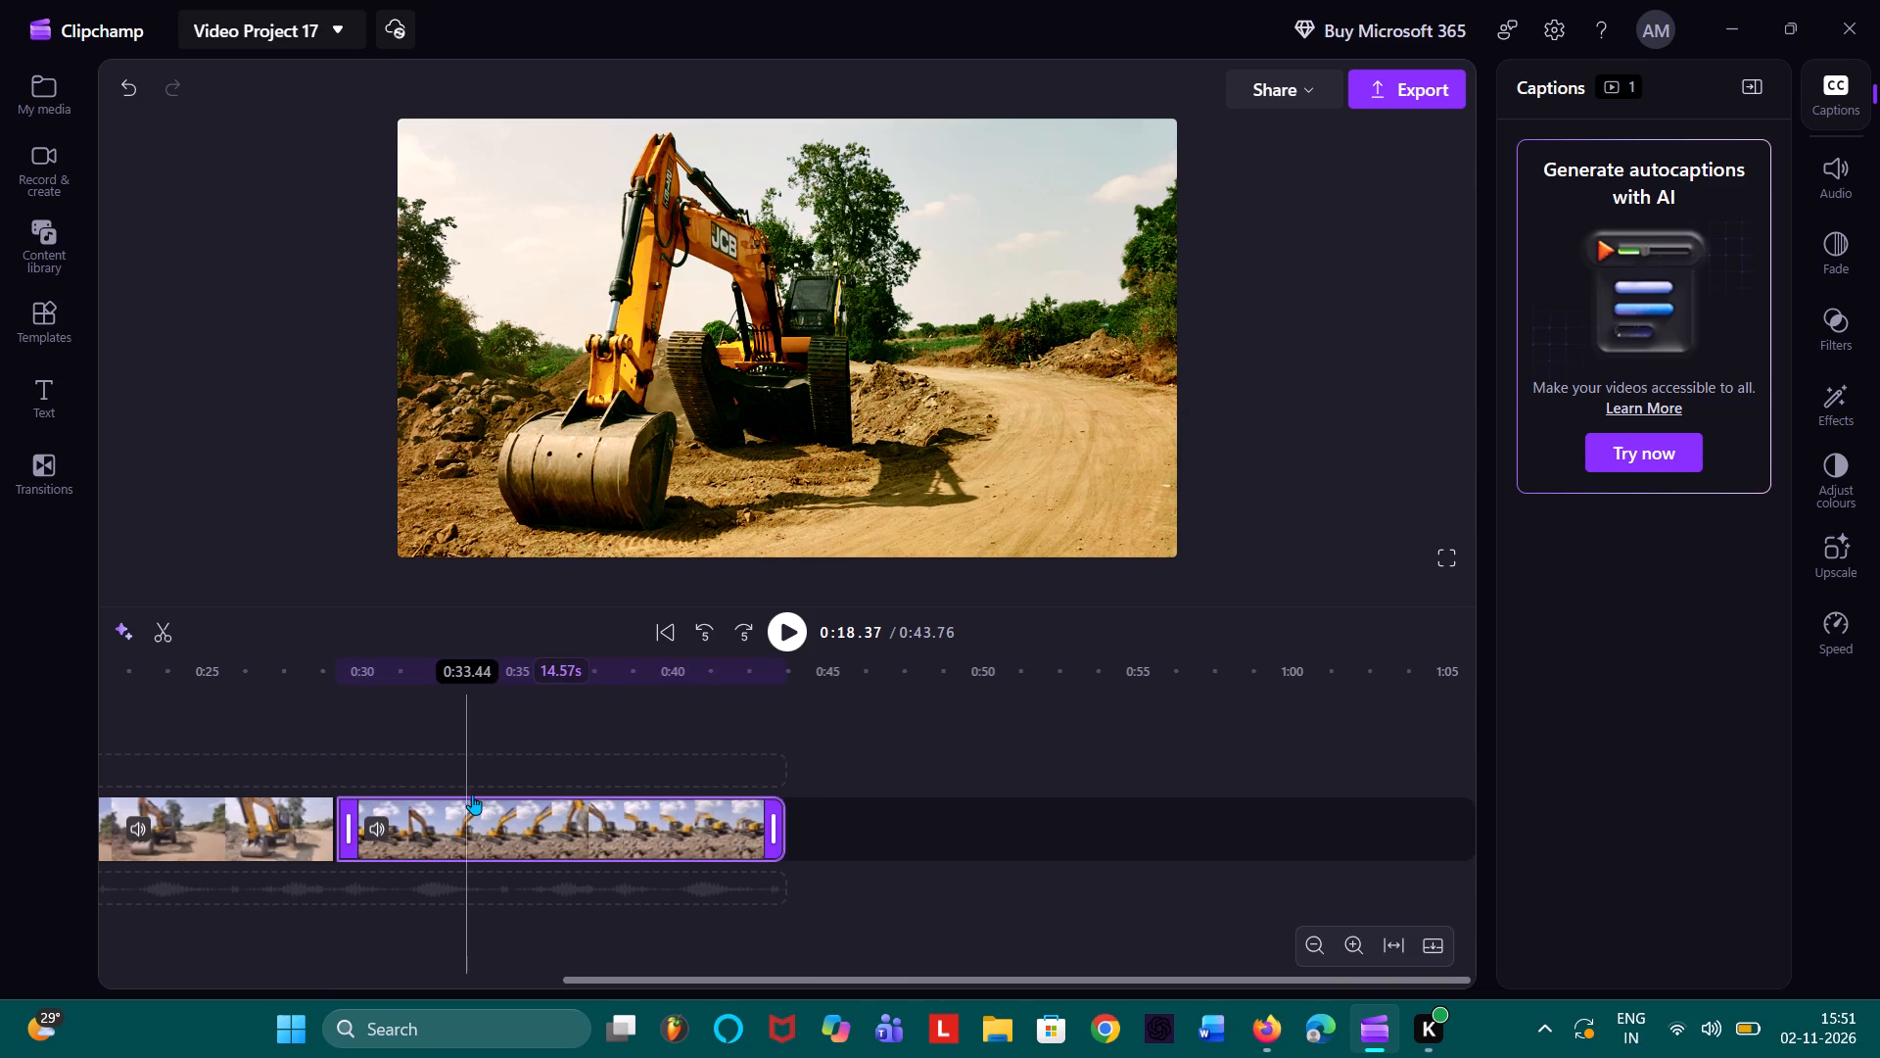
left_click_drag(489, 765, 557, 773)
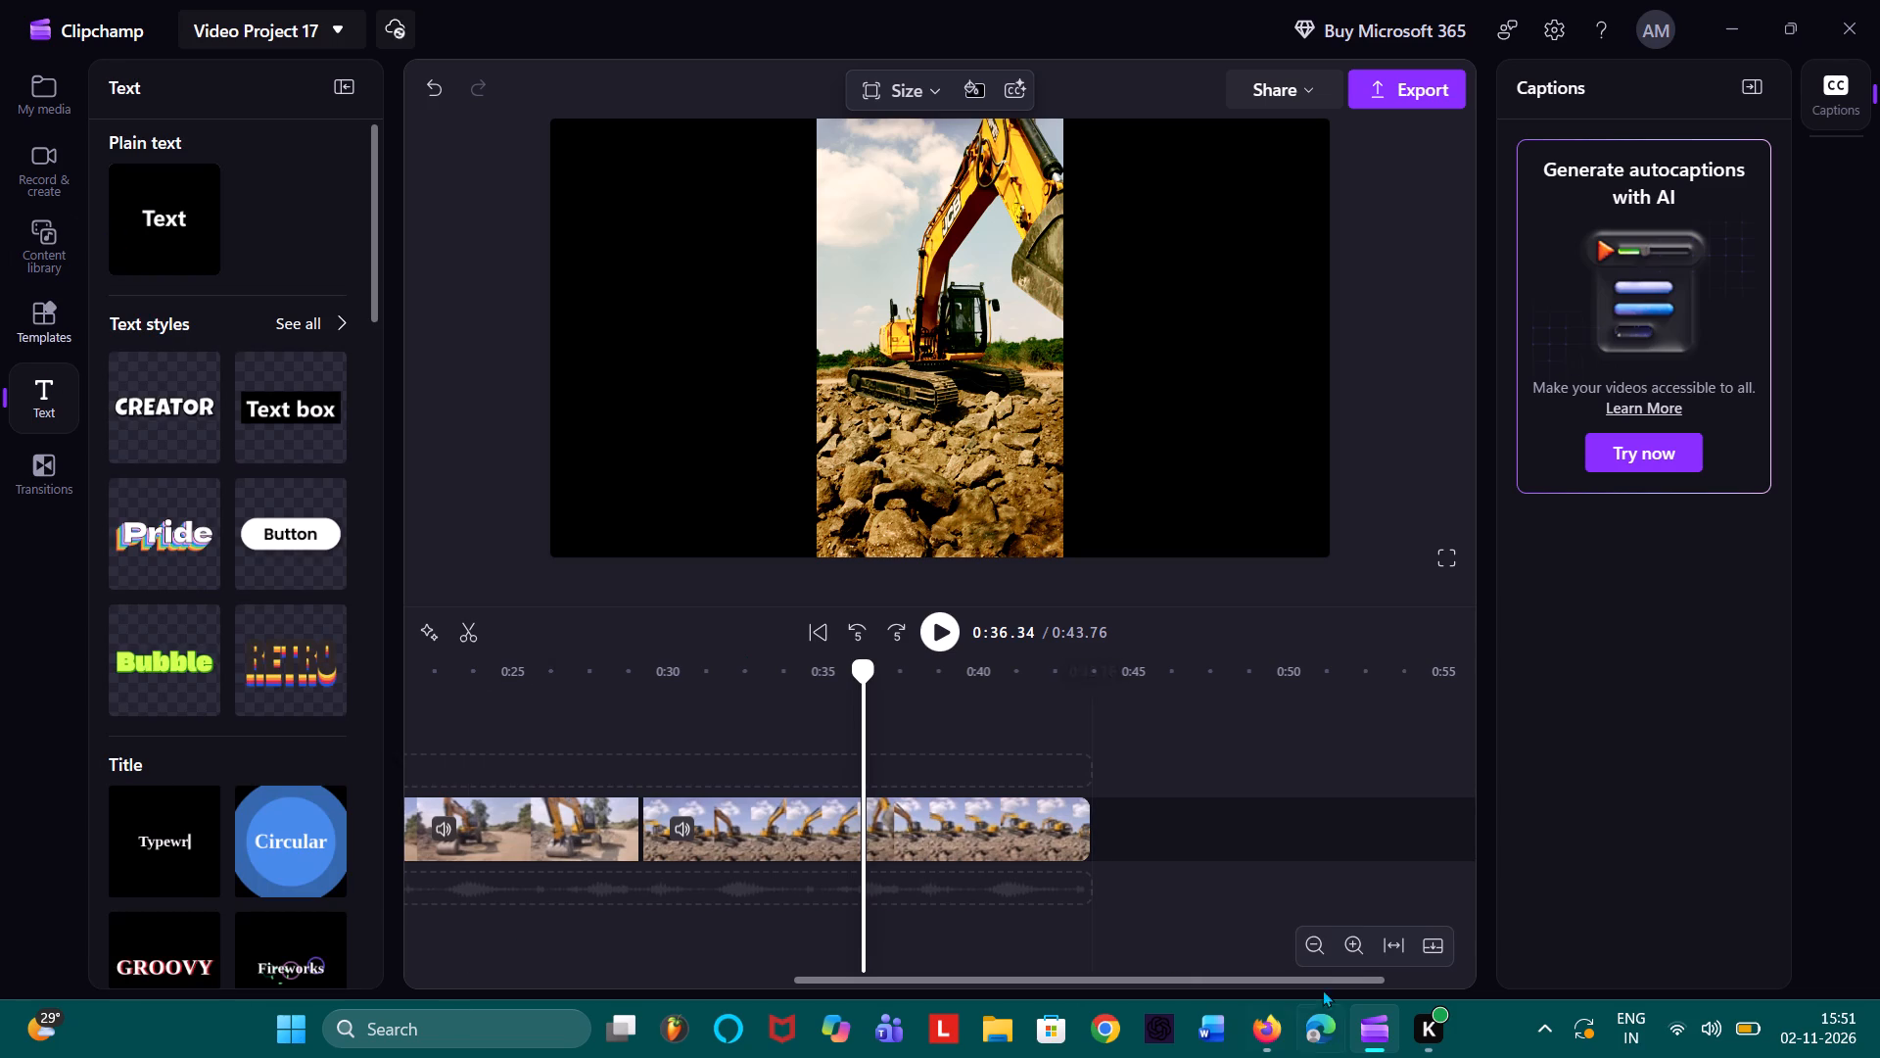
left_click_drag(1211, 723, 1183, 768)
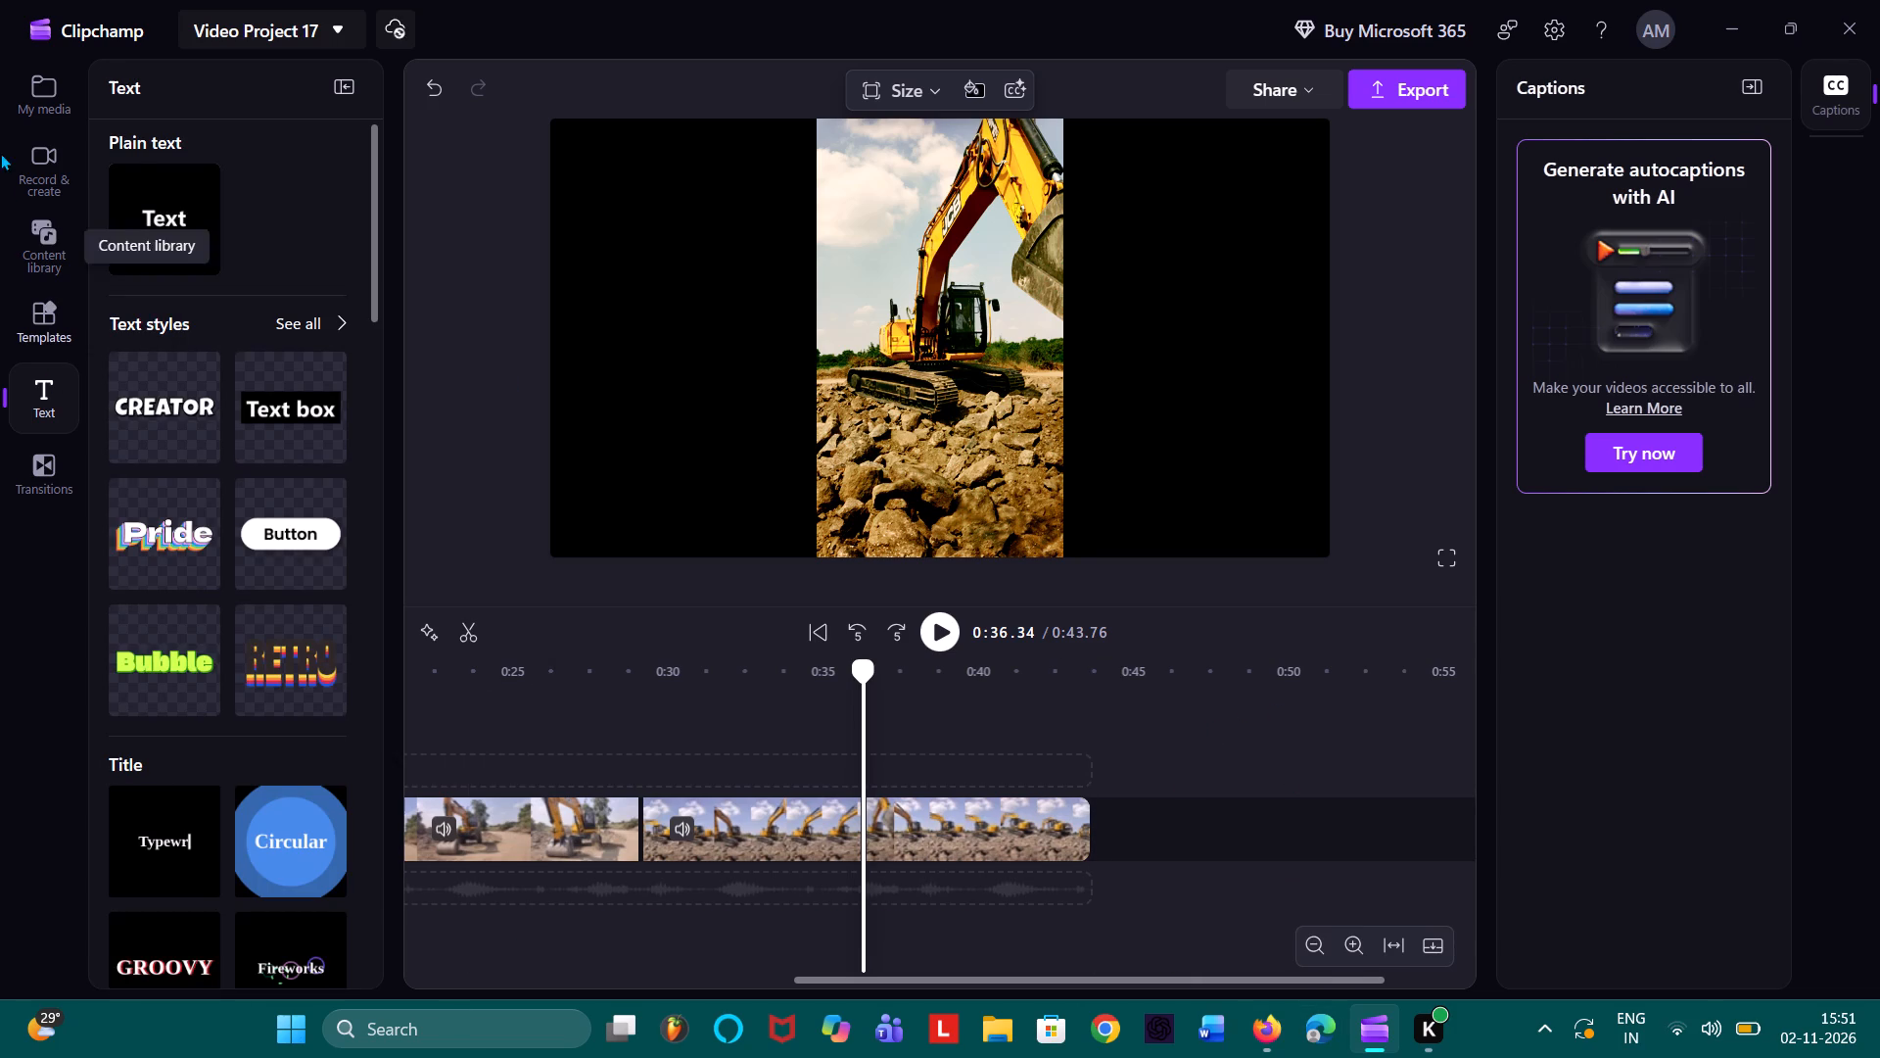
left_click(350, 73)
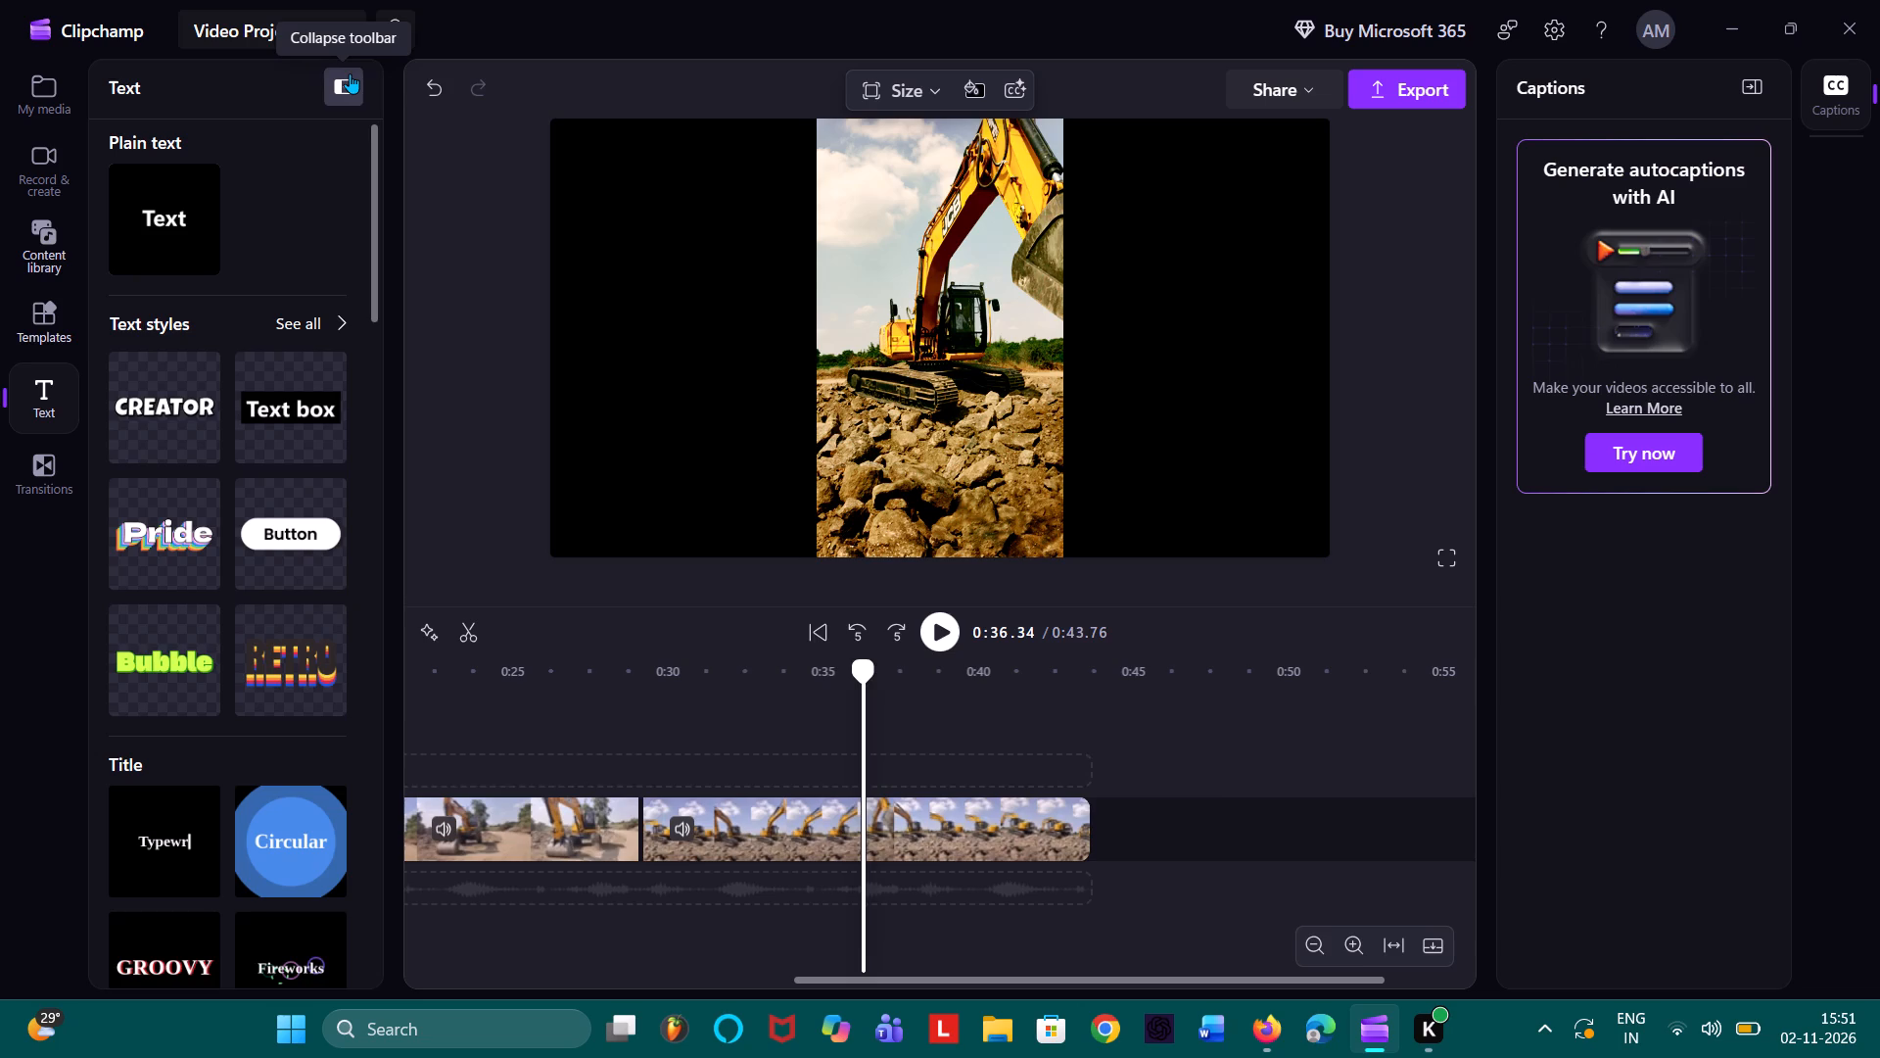
Select the first clip and play the video from 0:36.34 to 0:38.93.
scroll(1806, 615, "up", 1)
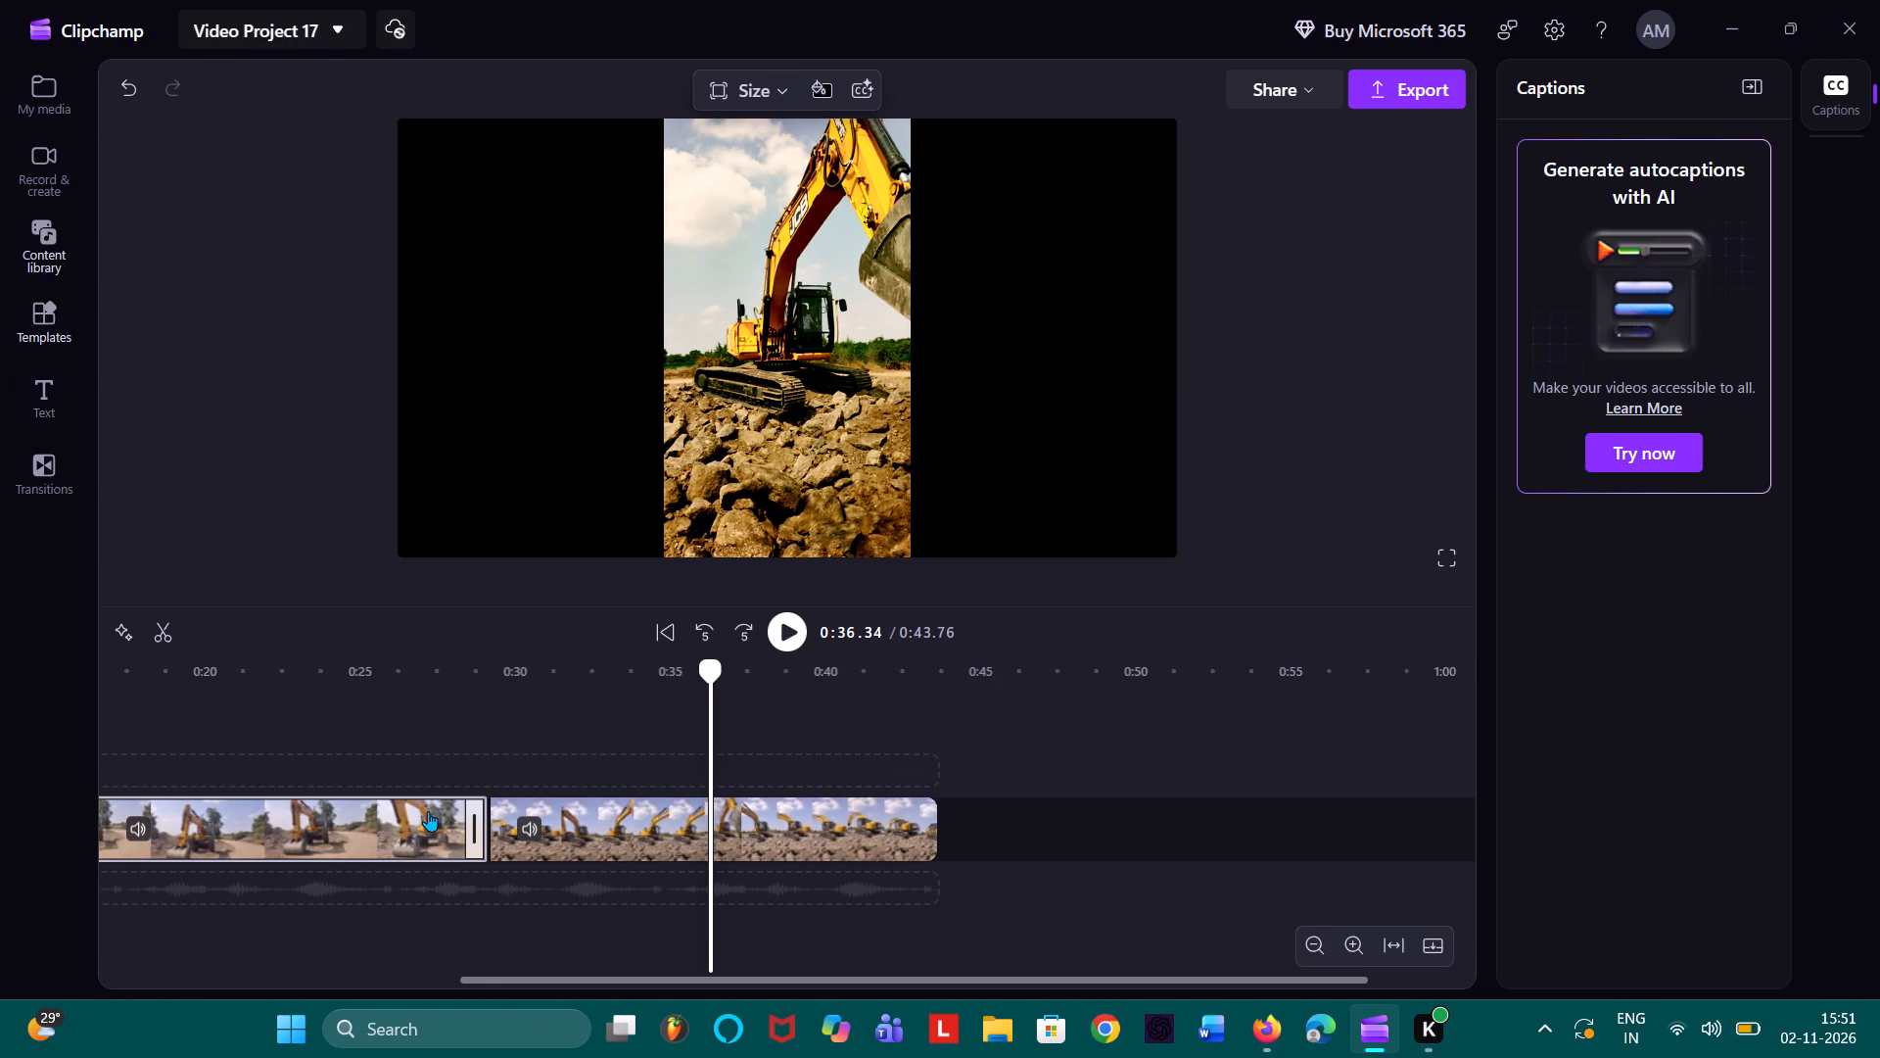
scroll(428, 811, "right", 4)
scroll(428, 811, "up", 1)
scroll(428, 811, "down", 1)
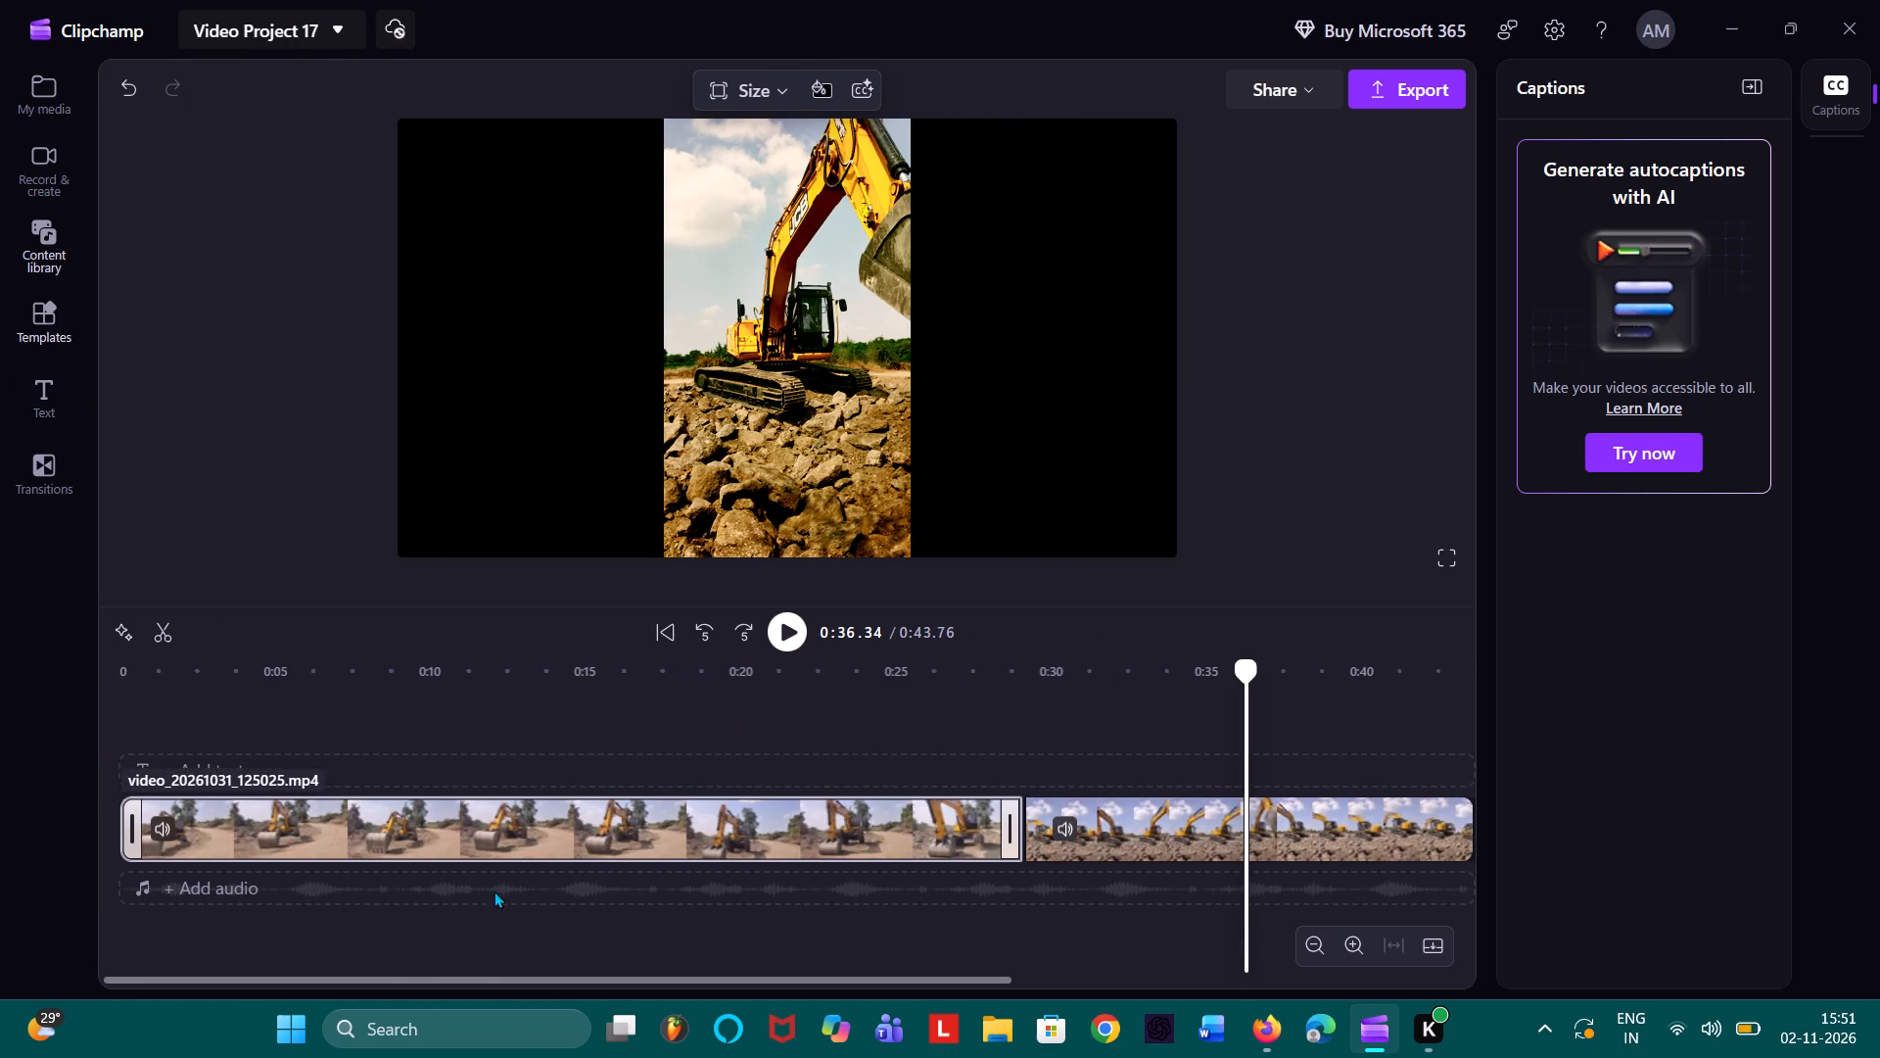
scroll(412, 738, "up", 1)
left_click(276, 811)
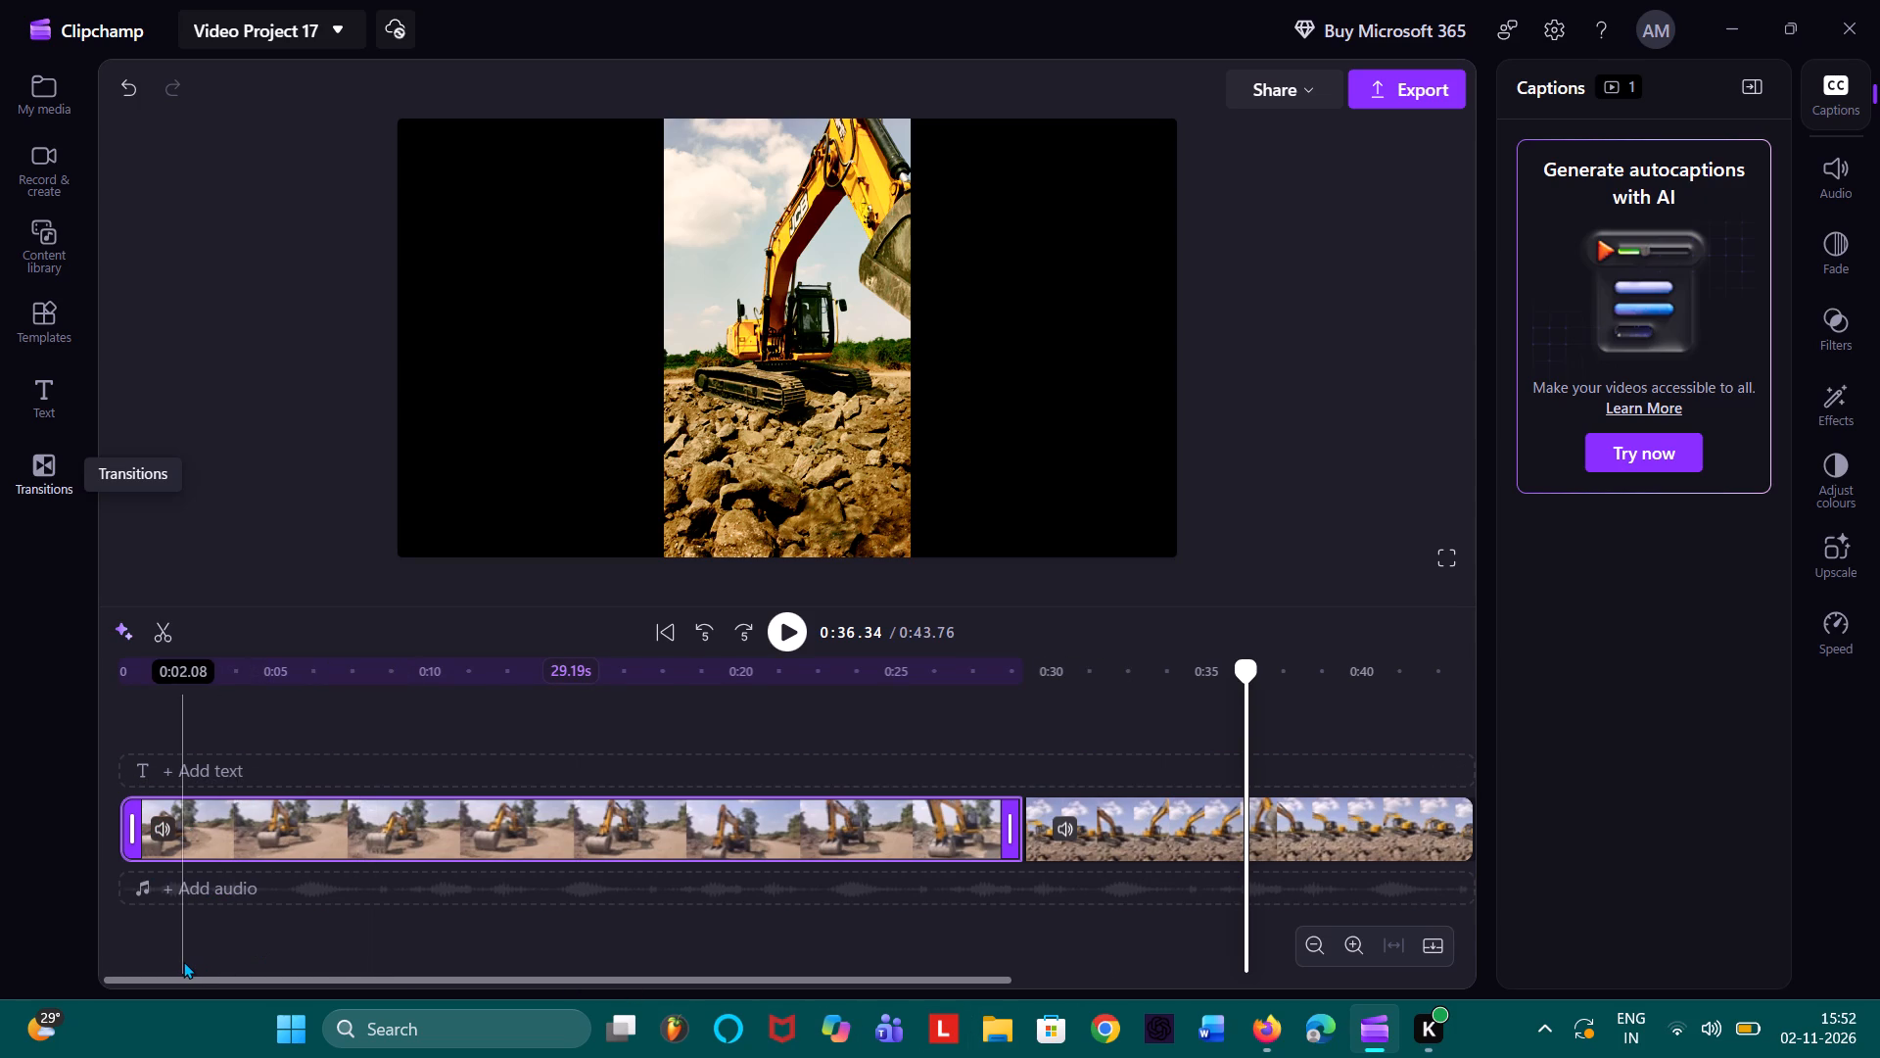
key("space")
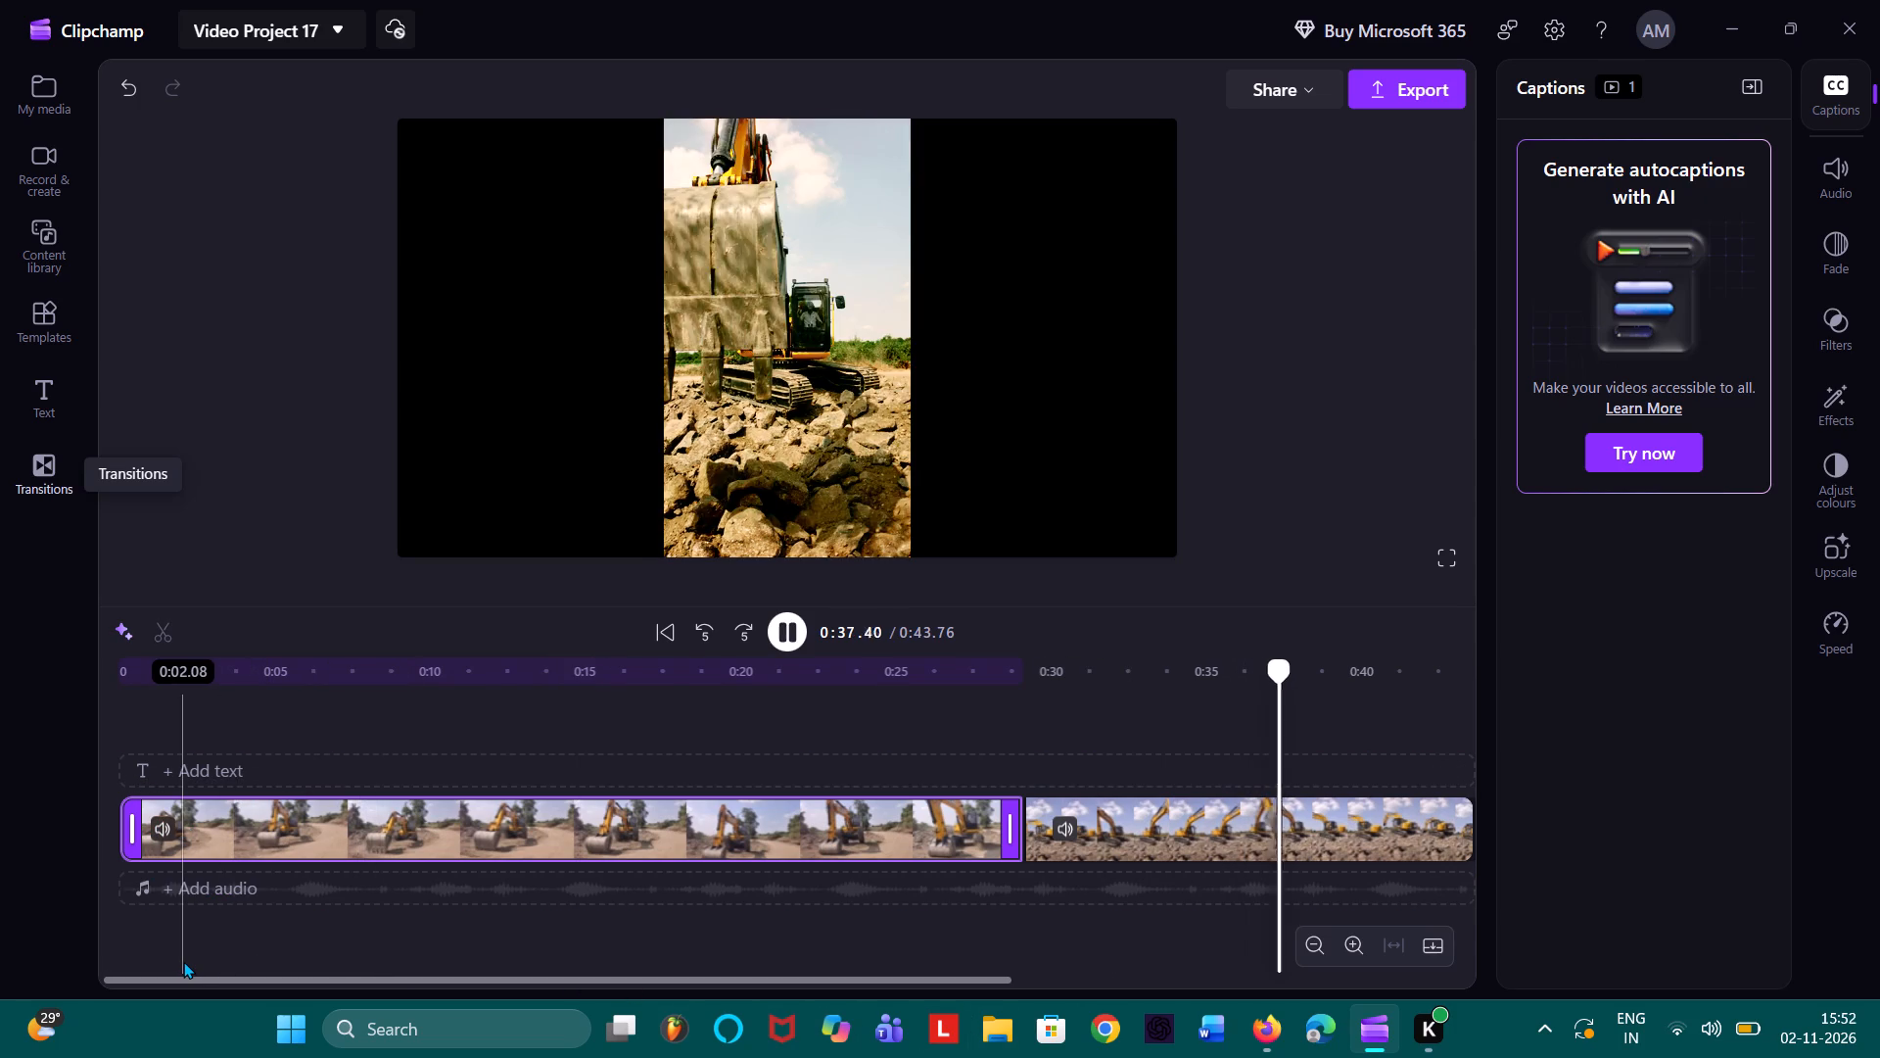
key("space")
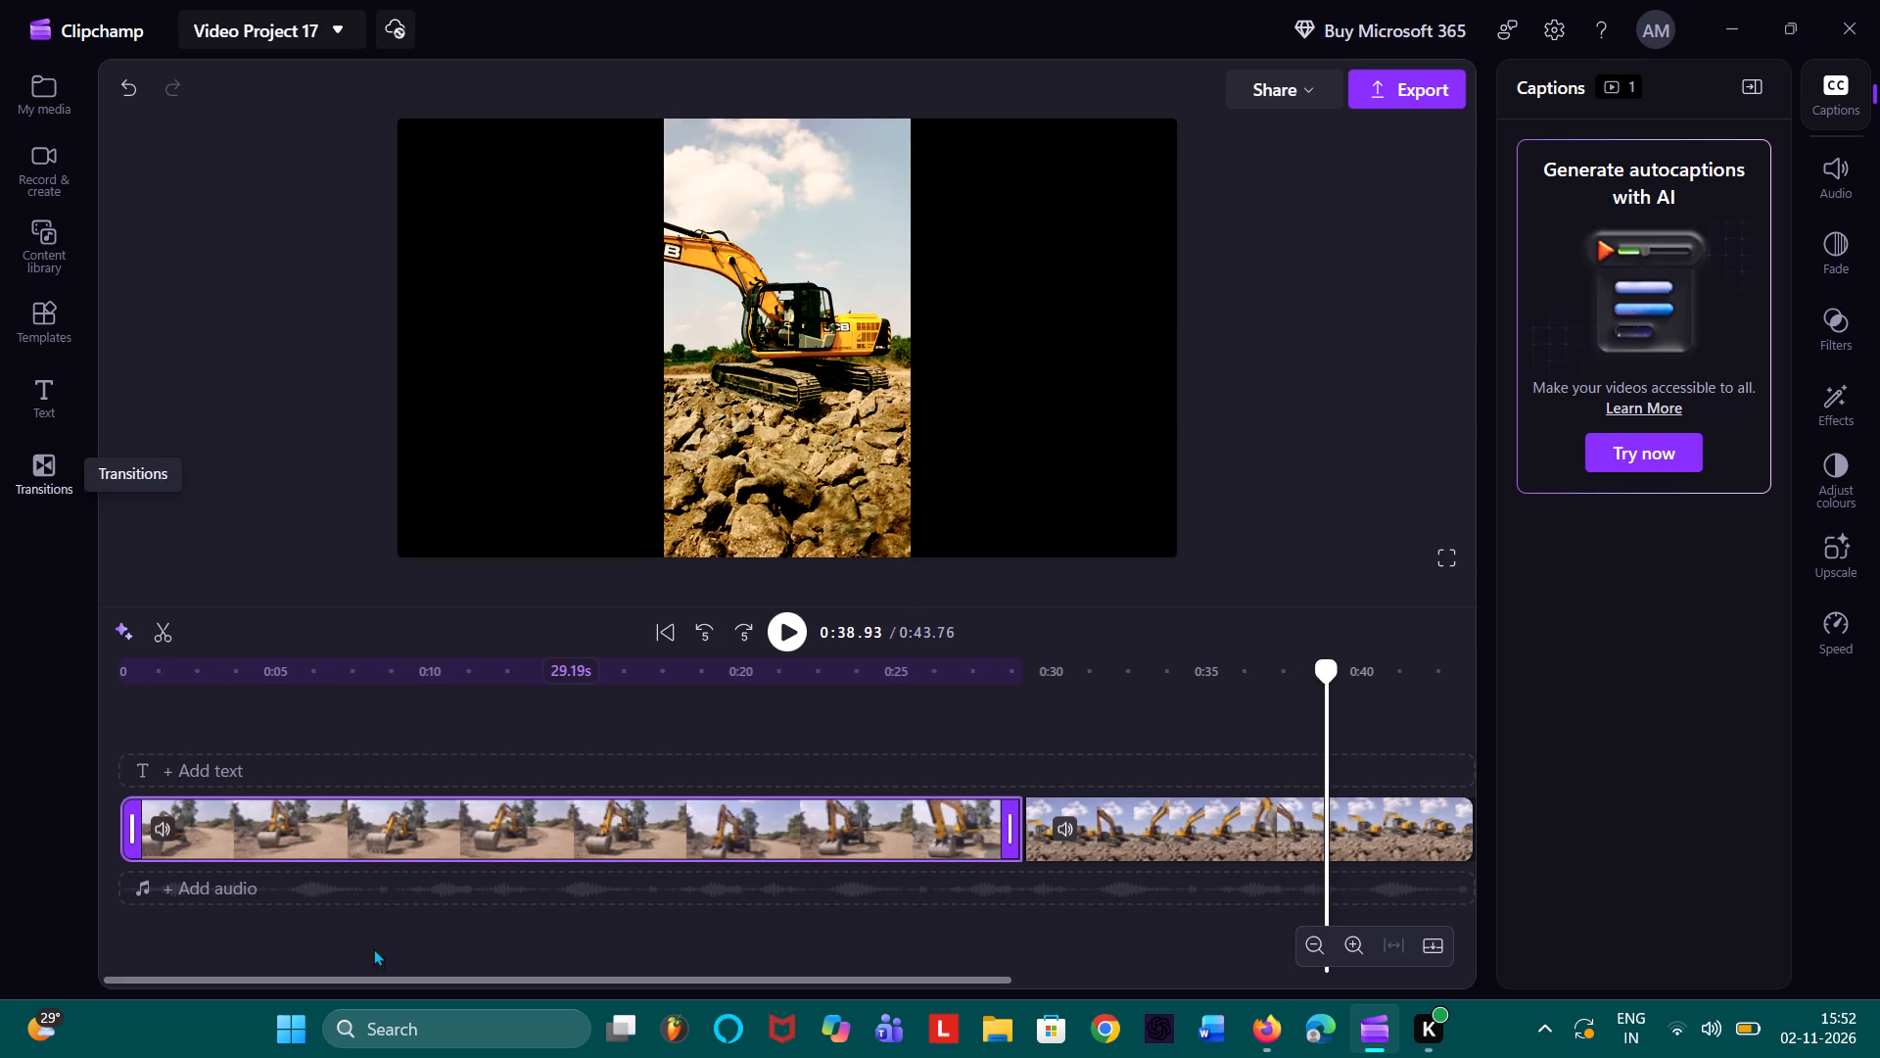
Play the first clip from its beginning, pausing at 0:02.52 and stopping at 0:04.65.
left_click_drag(1333, 674, 126, 651)
key("space")
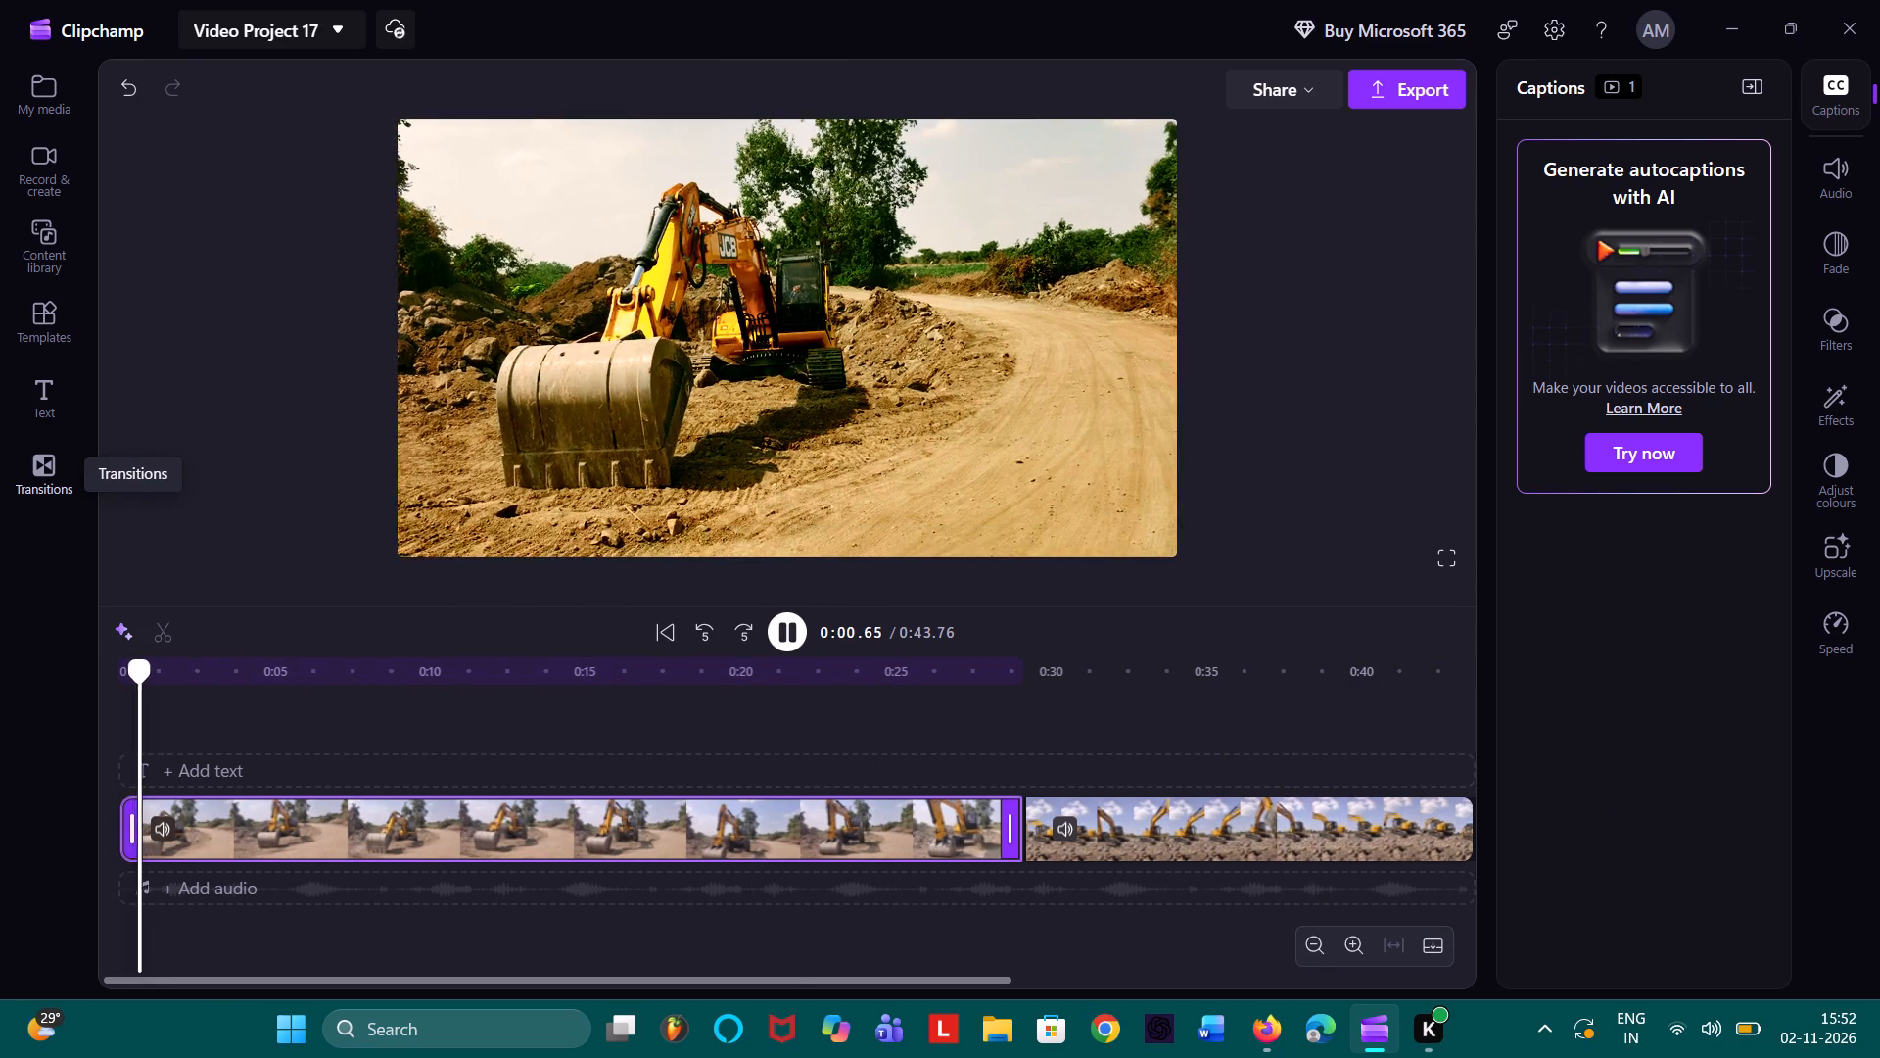
key("space")
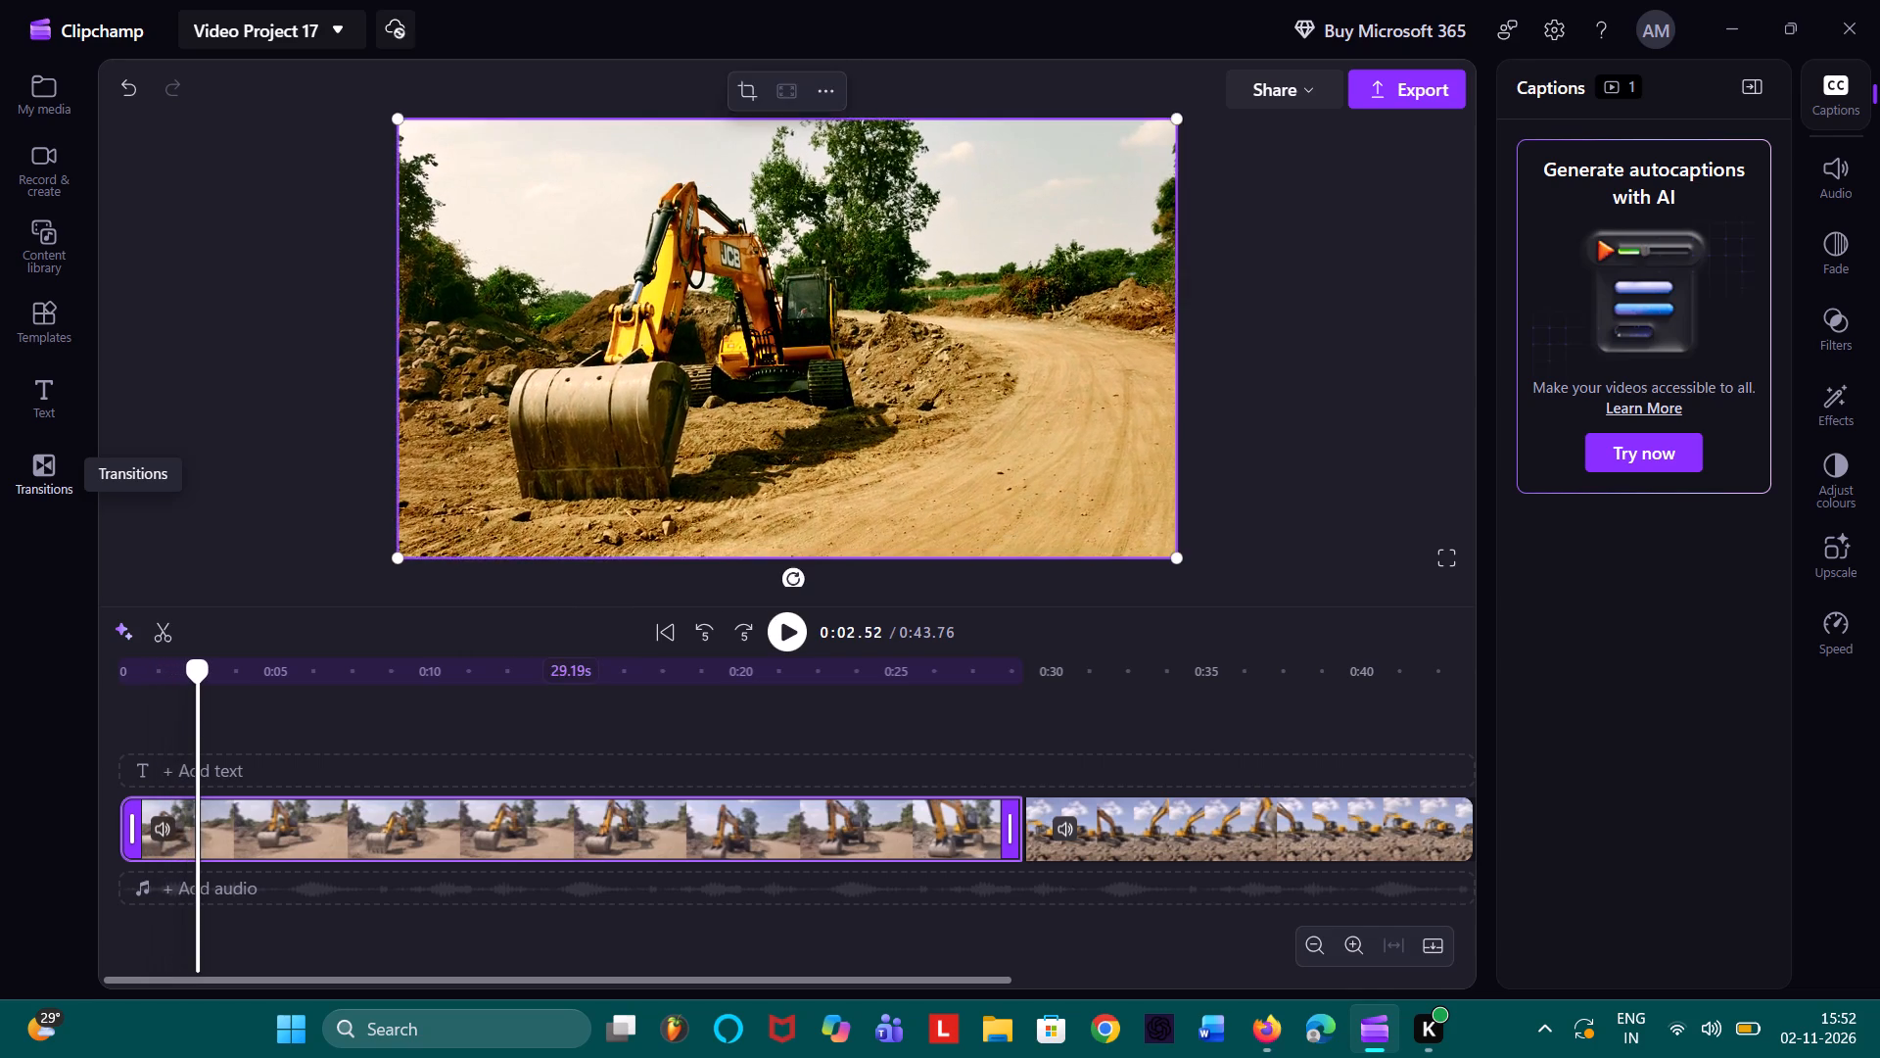
key("space")
key("space")
key("space")
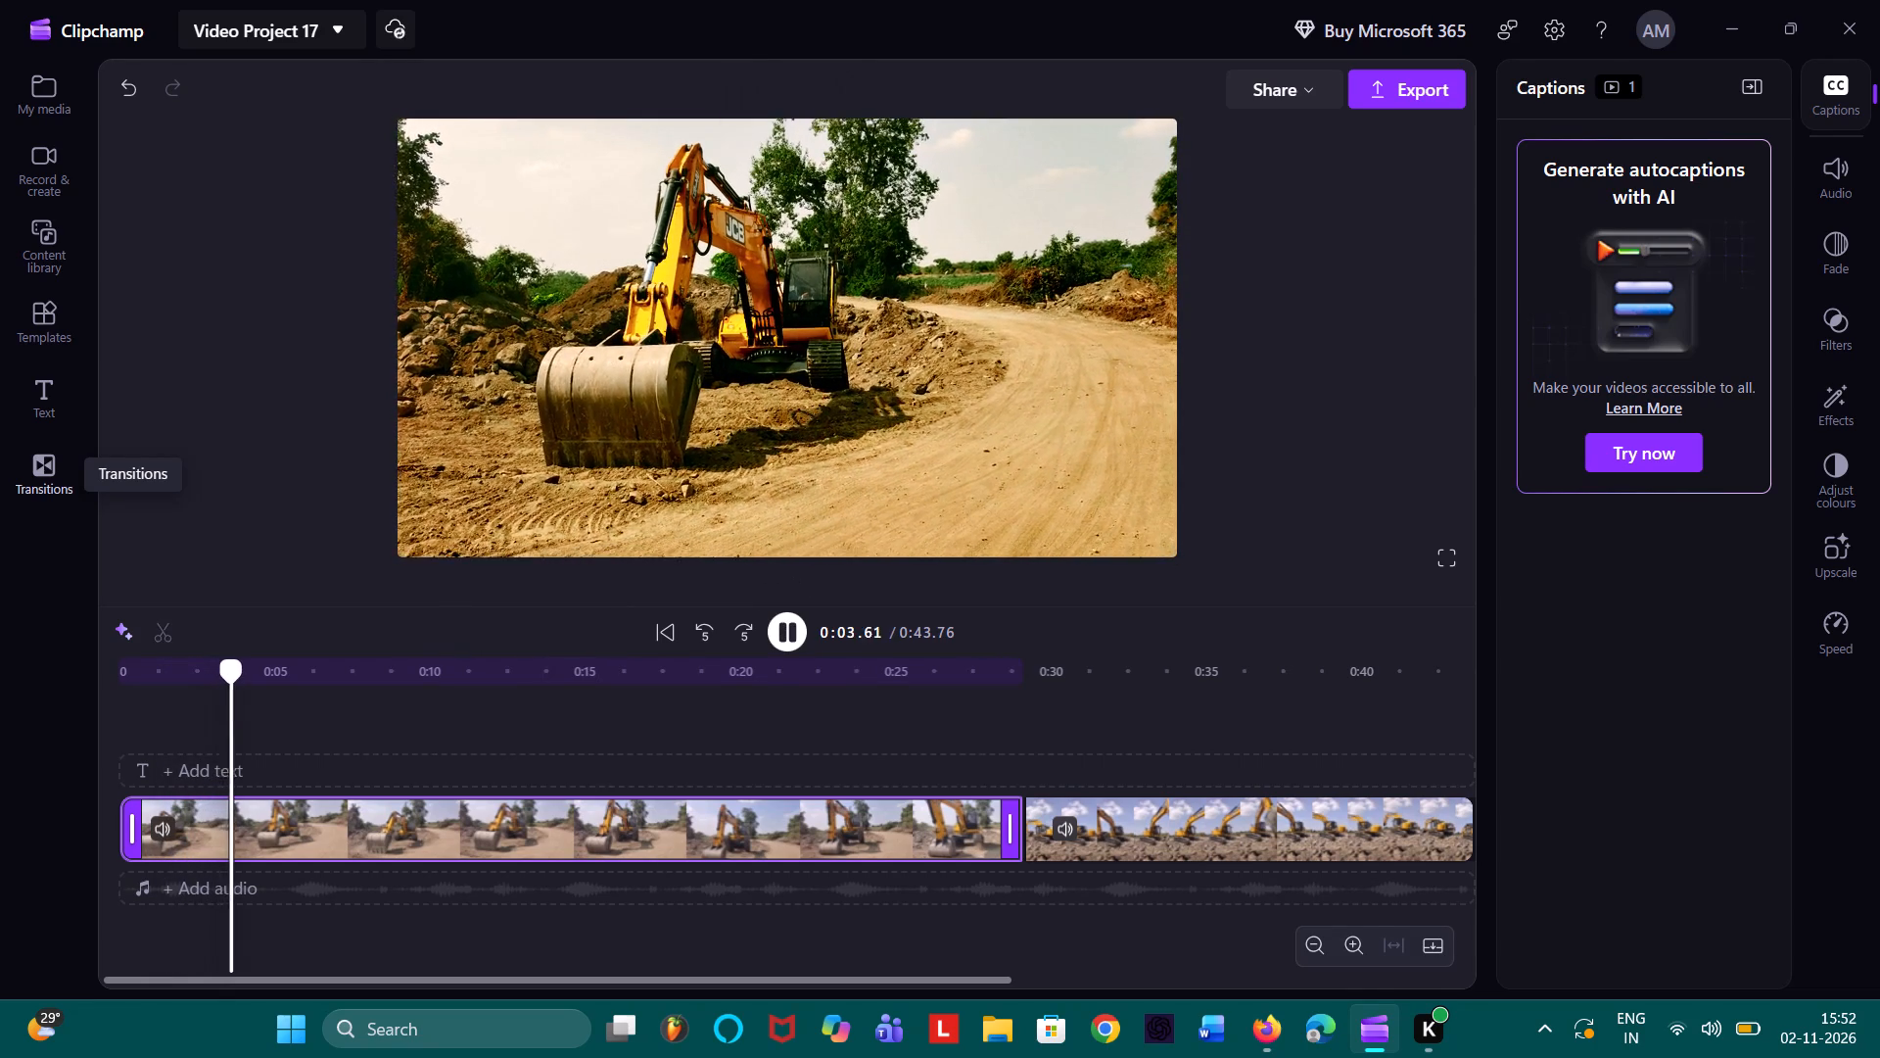
key("space")
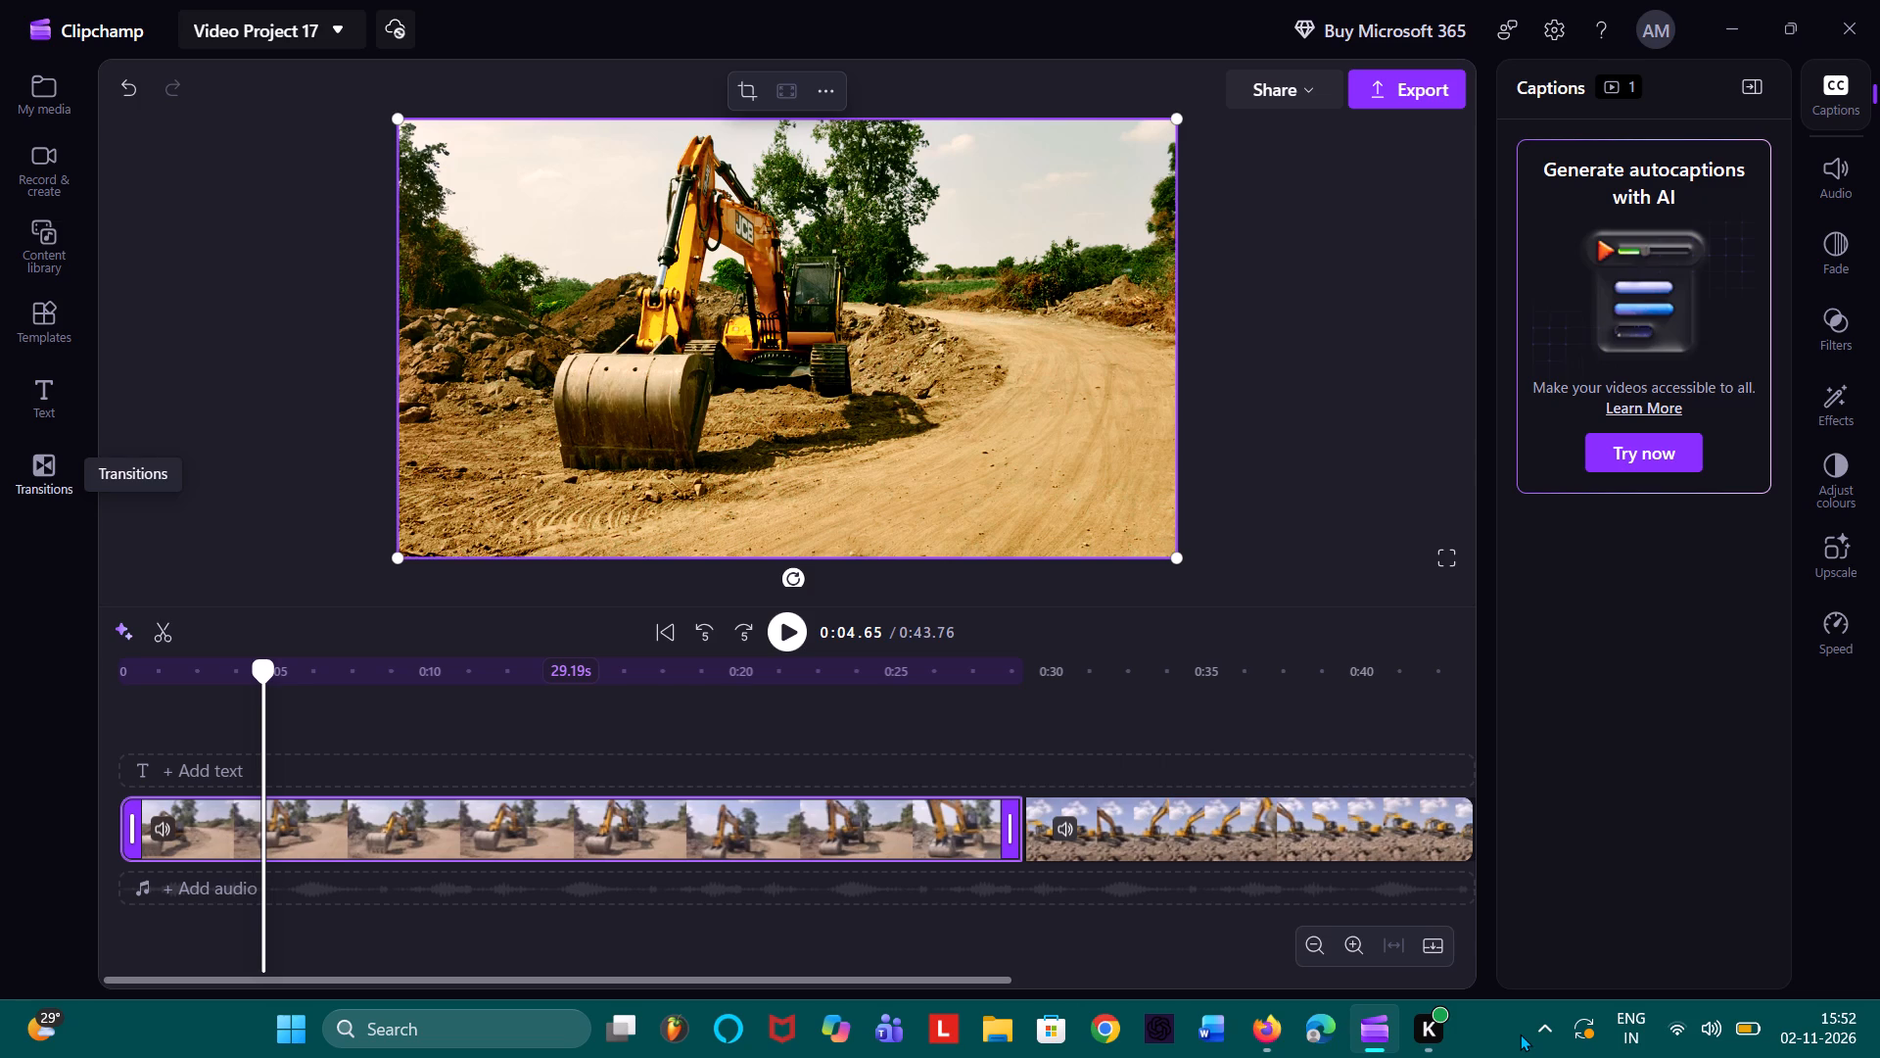
Step through the first clip's frames forward from 0:04.65 past 0:05.83 and back to 0:00.31 to find a cut point.
key("Right")
key("Right")
key("Right")
key("Right")
key("Left")
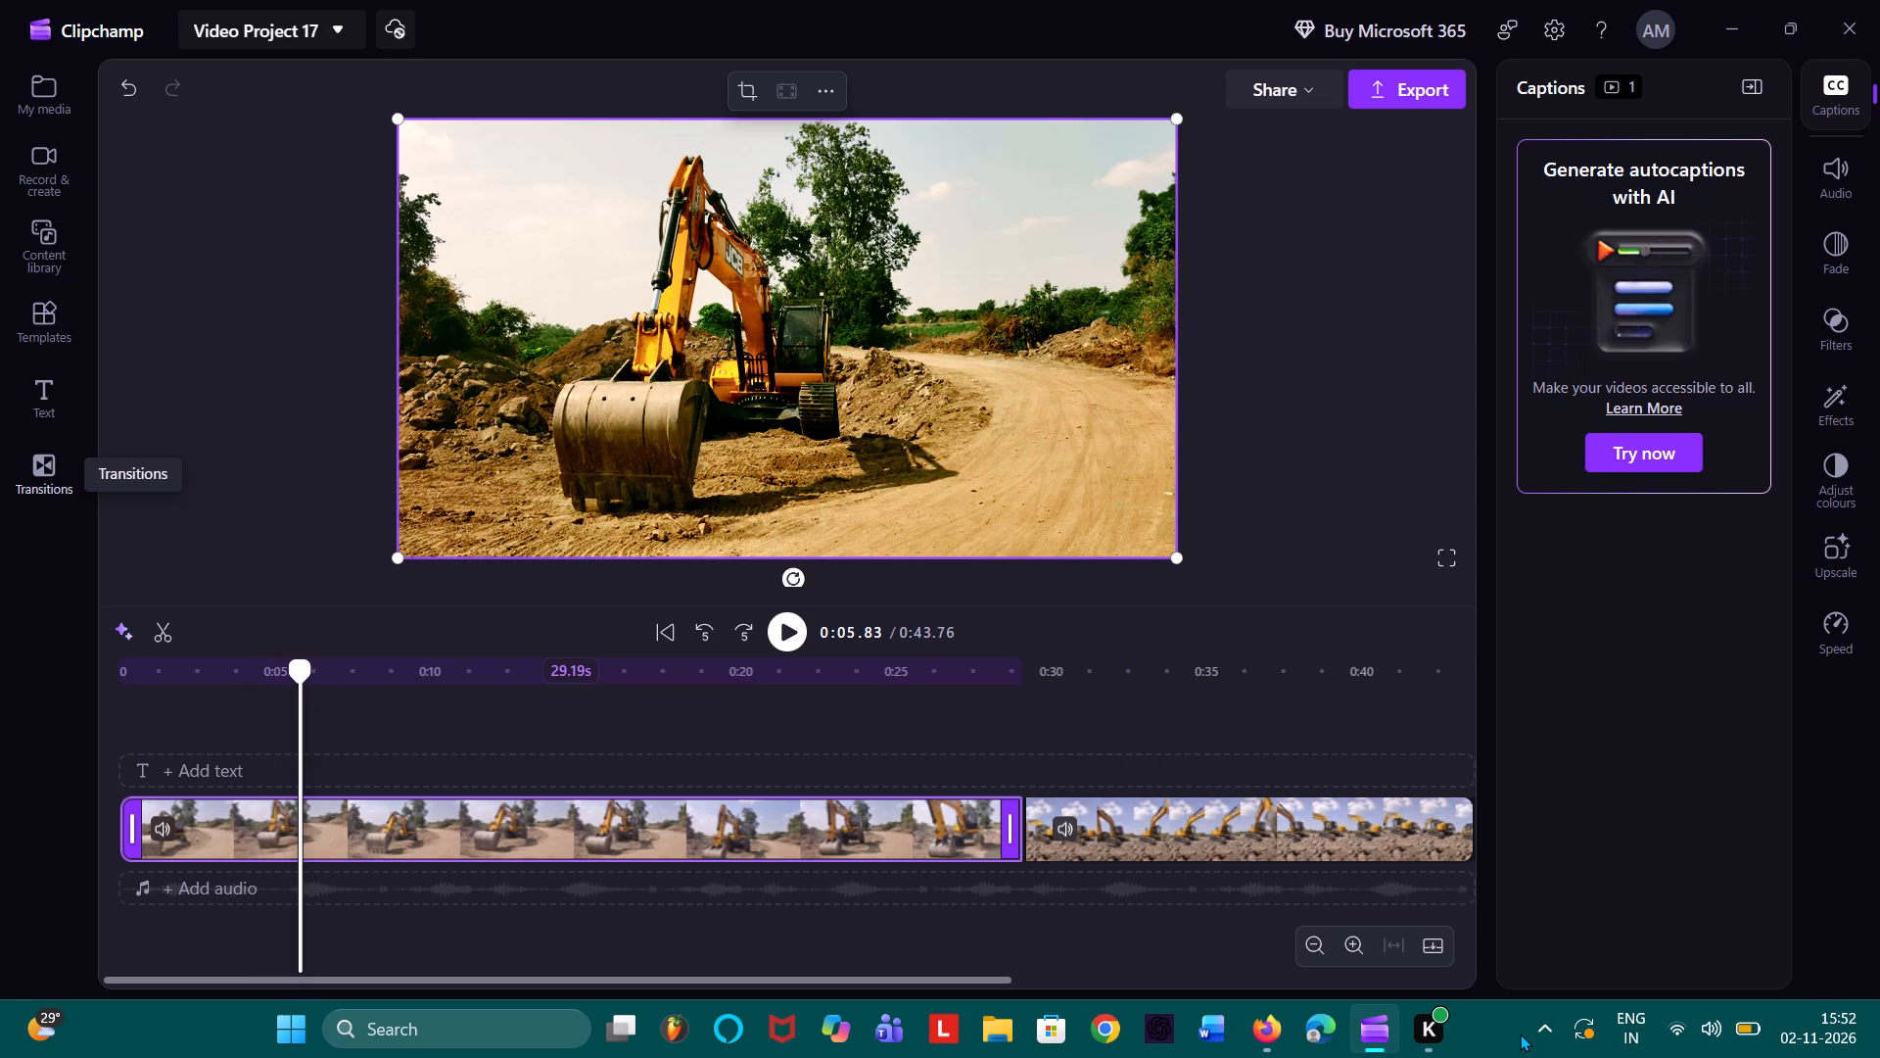
key("Left")
key("Left")
key("Left")
key("Left")
key("Left")
key("Left")
key("Left")
key("Left")
key("Left")
key("Left")
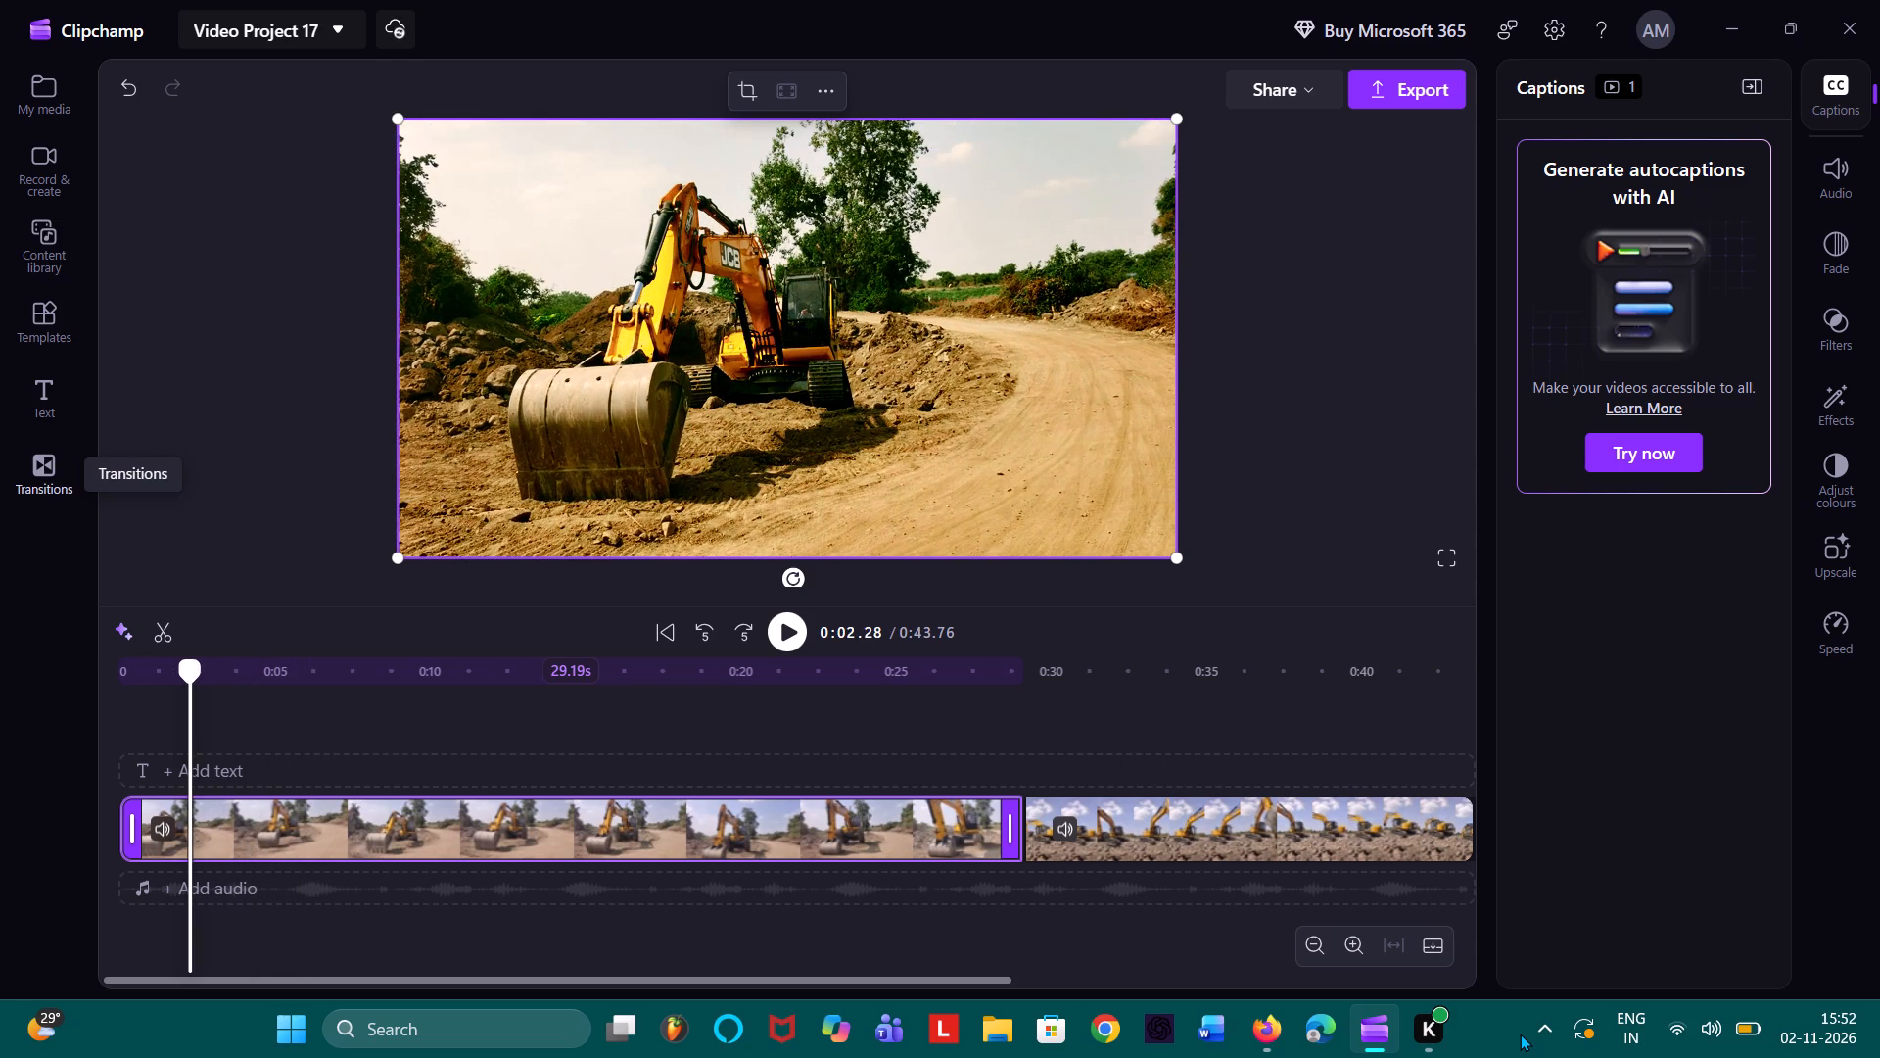
key("Left")
key("Left")
key("Left")
key("Left")
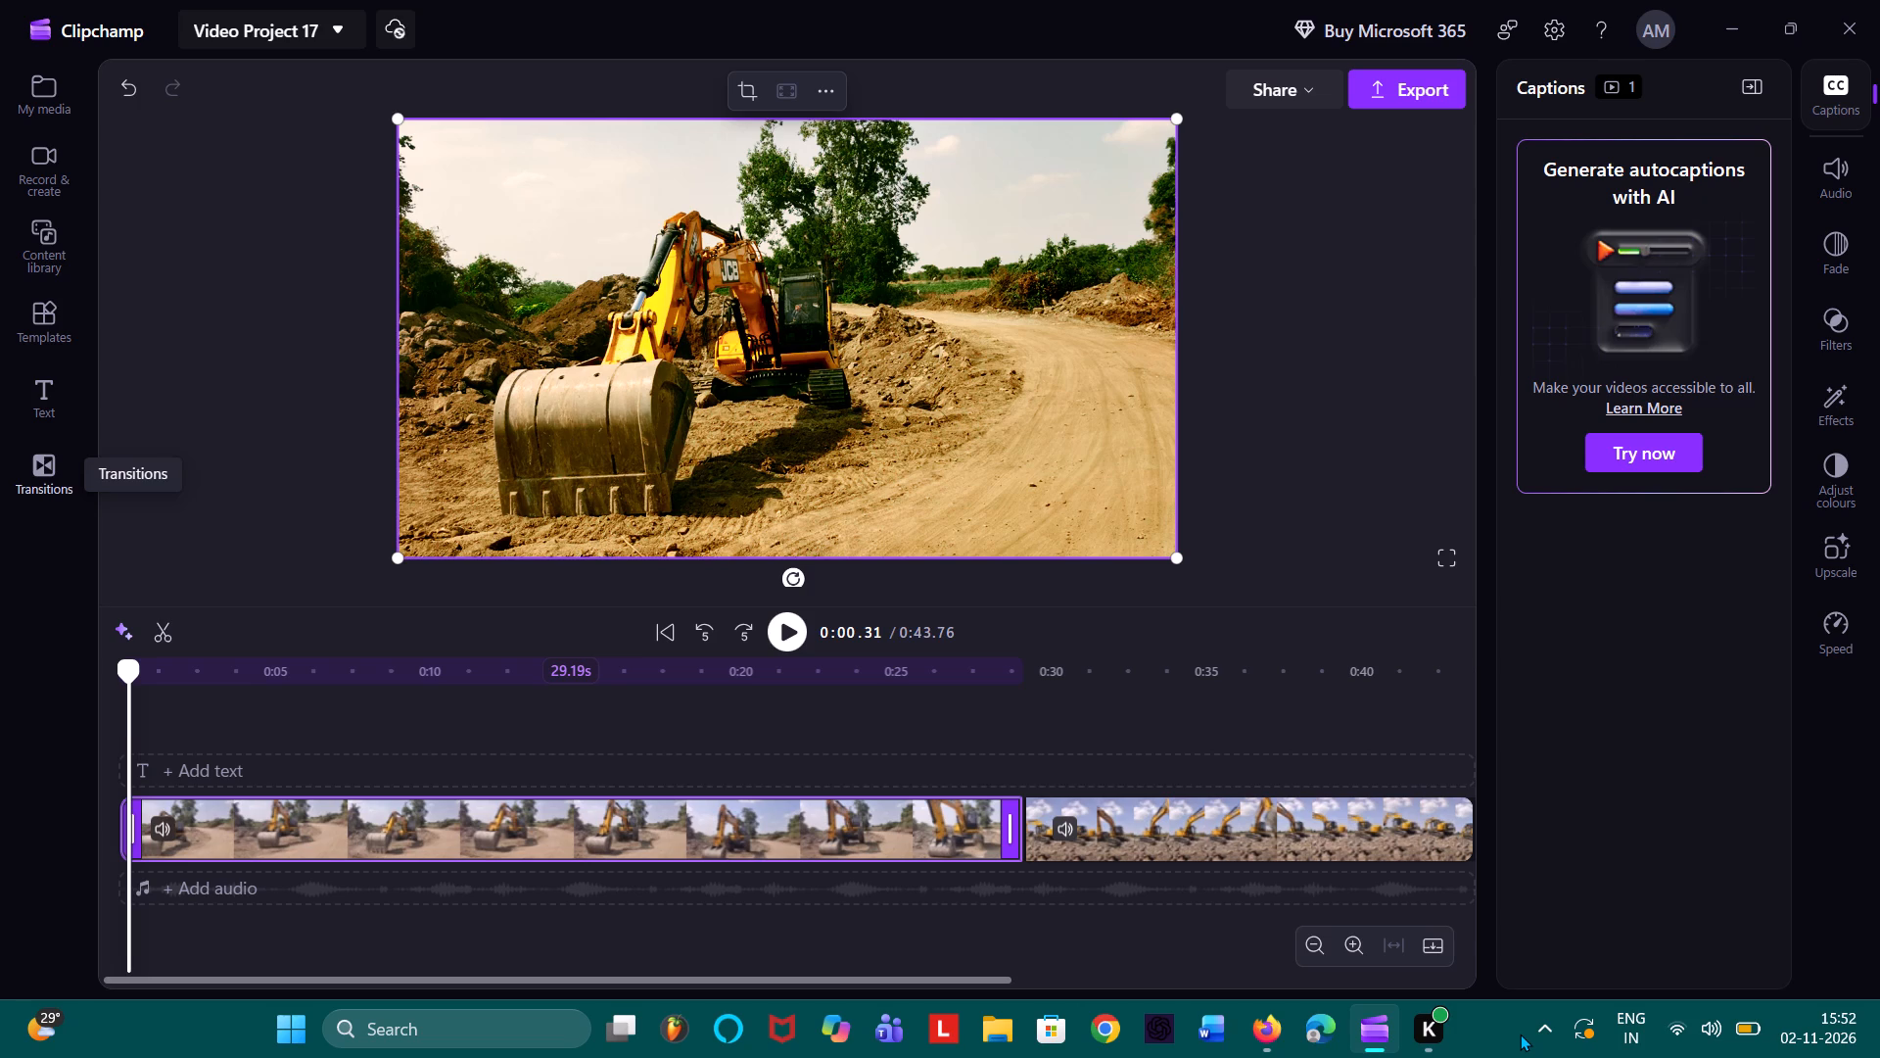
Play the first clip on to 0:05.86, split it there and deselect the resulting segments.
key("space")
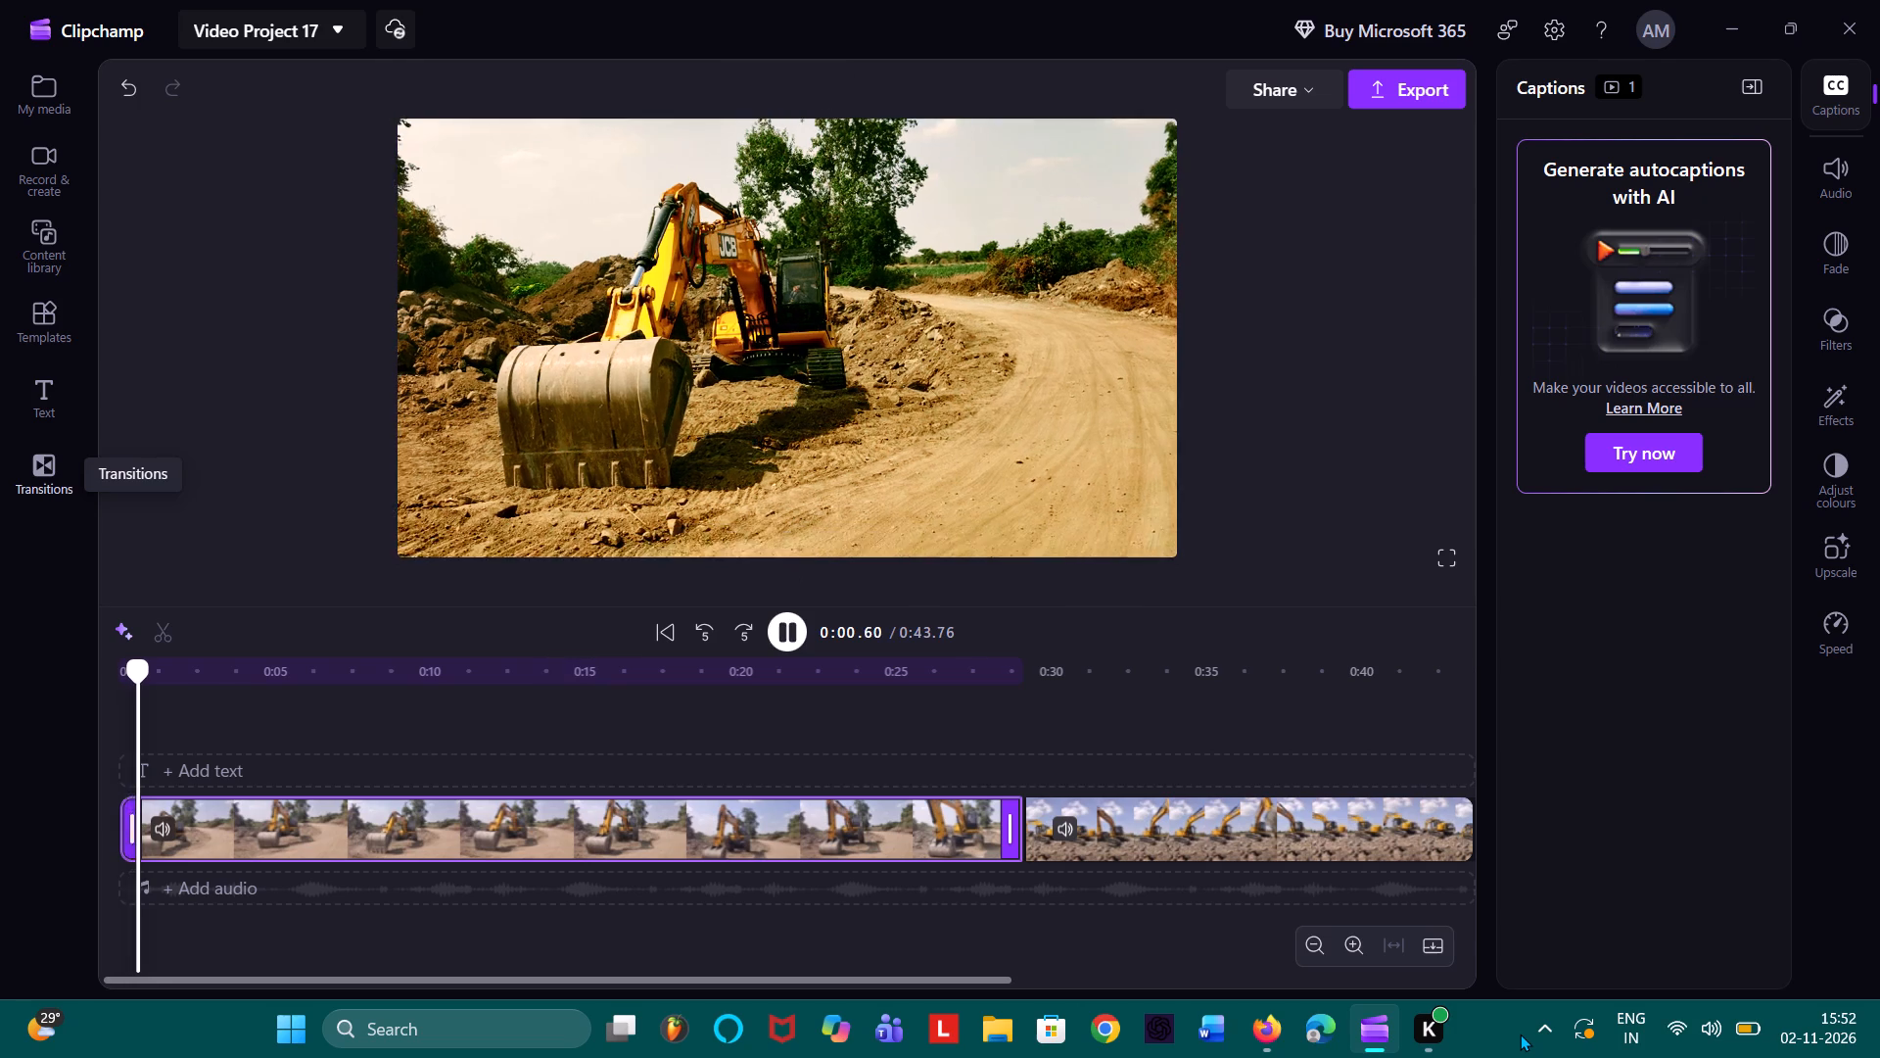
type("\\\\\\\\\\\\---====")
key("space")
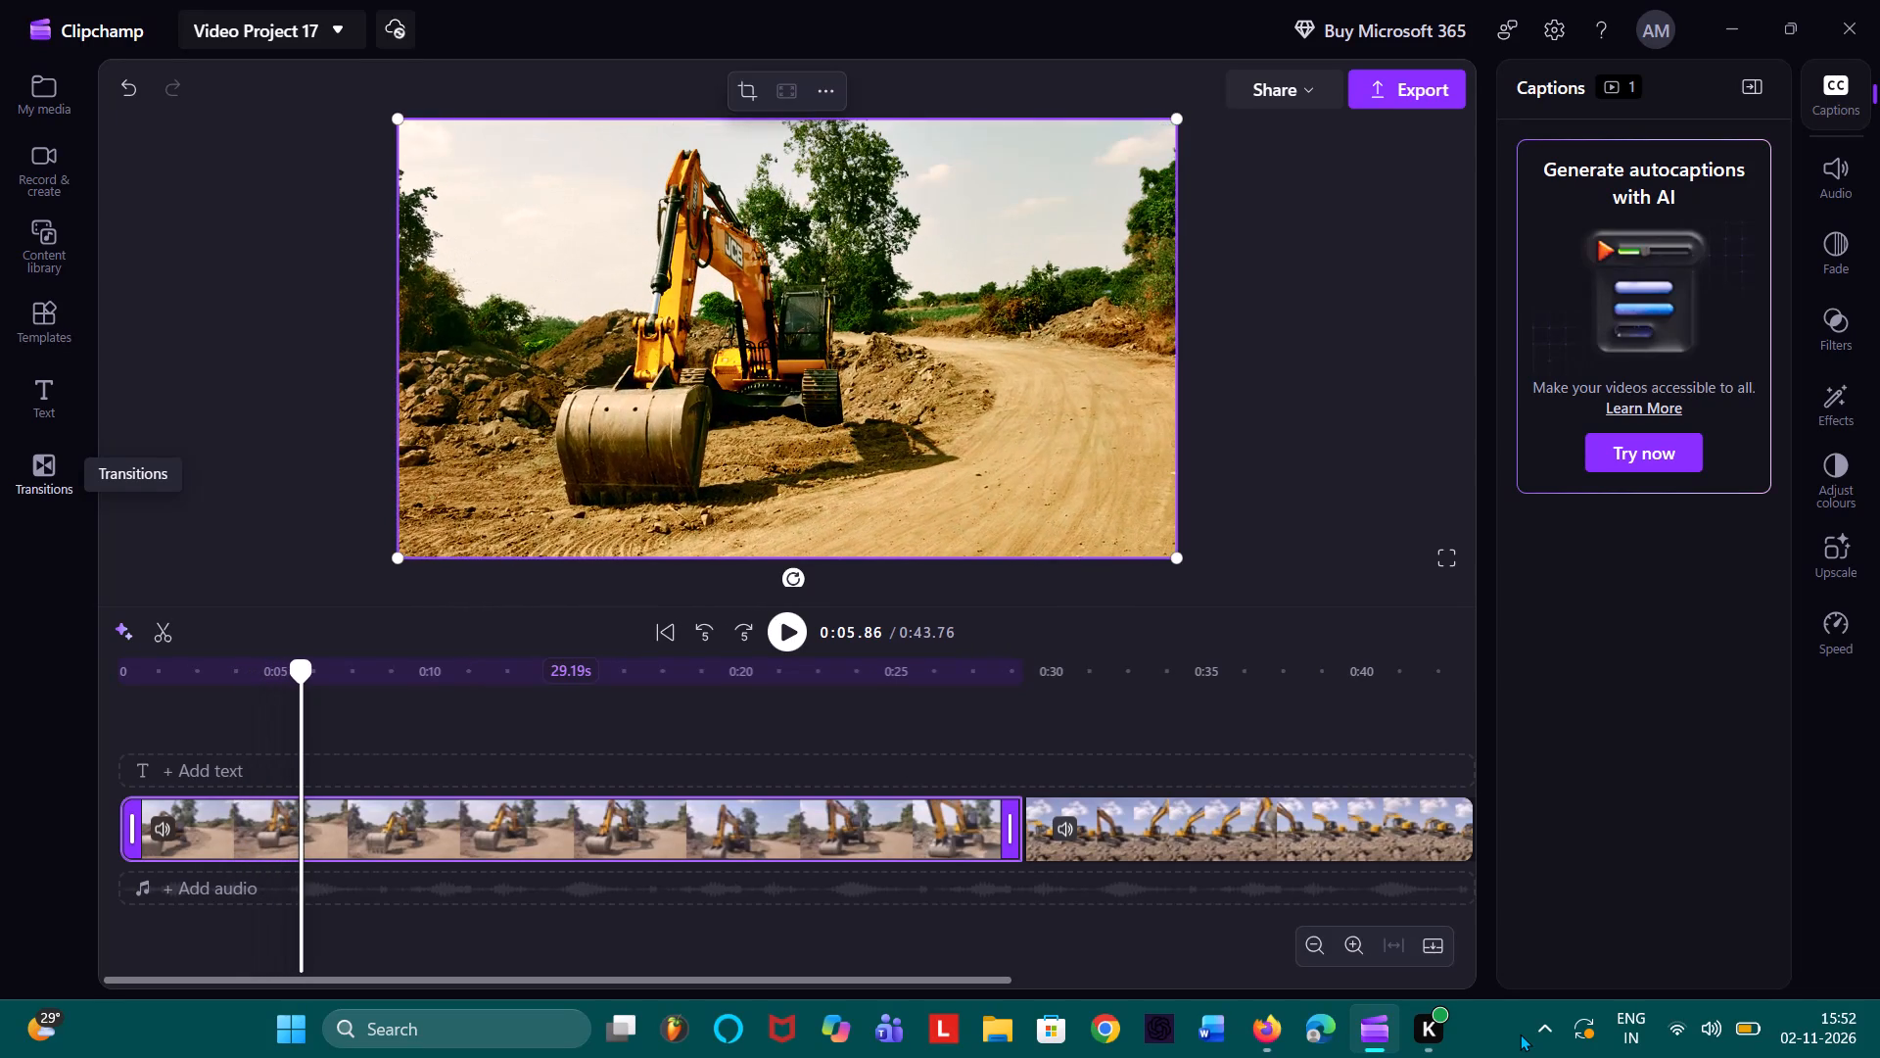
scroll(1520, 1034, "left", 3)
left_click(159, 644)
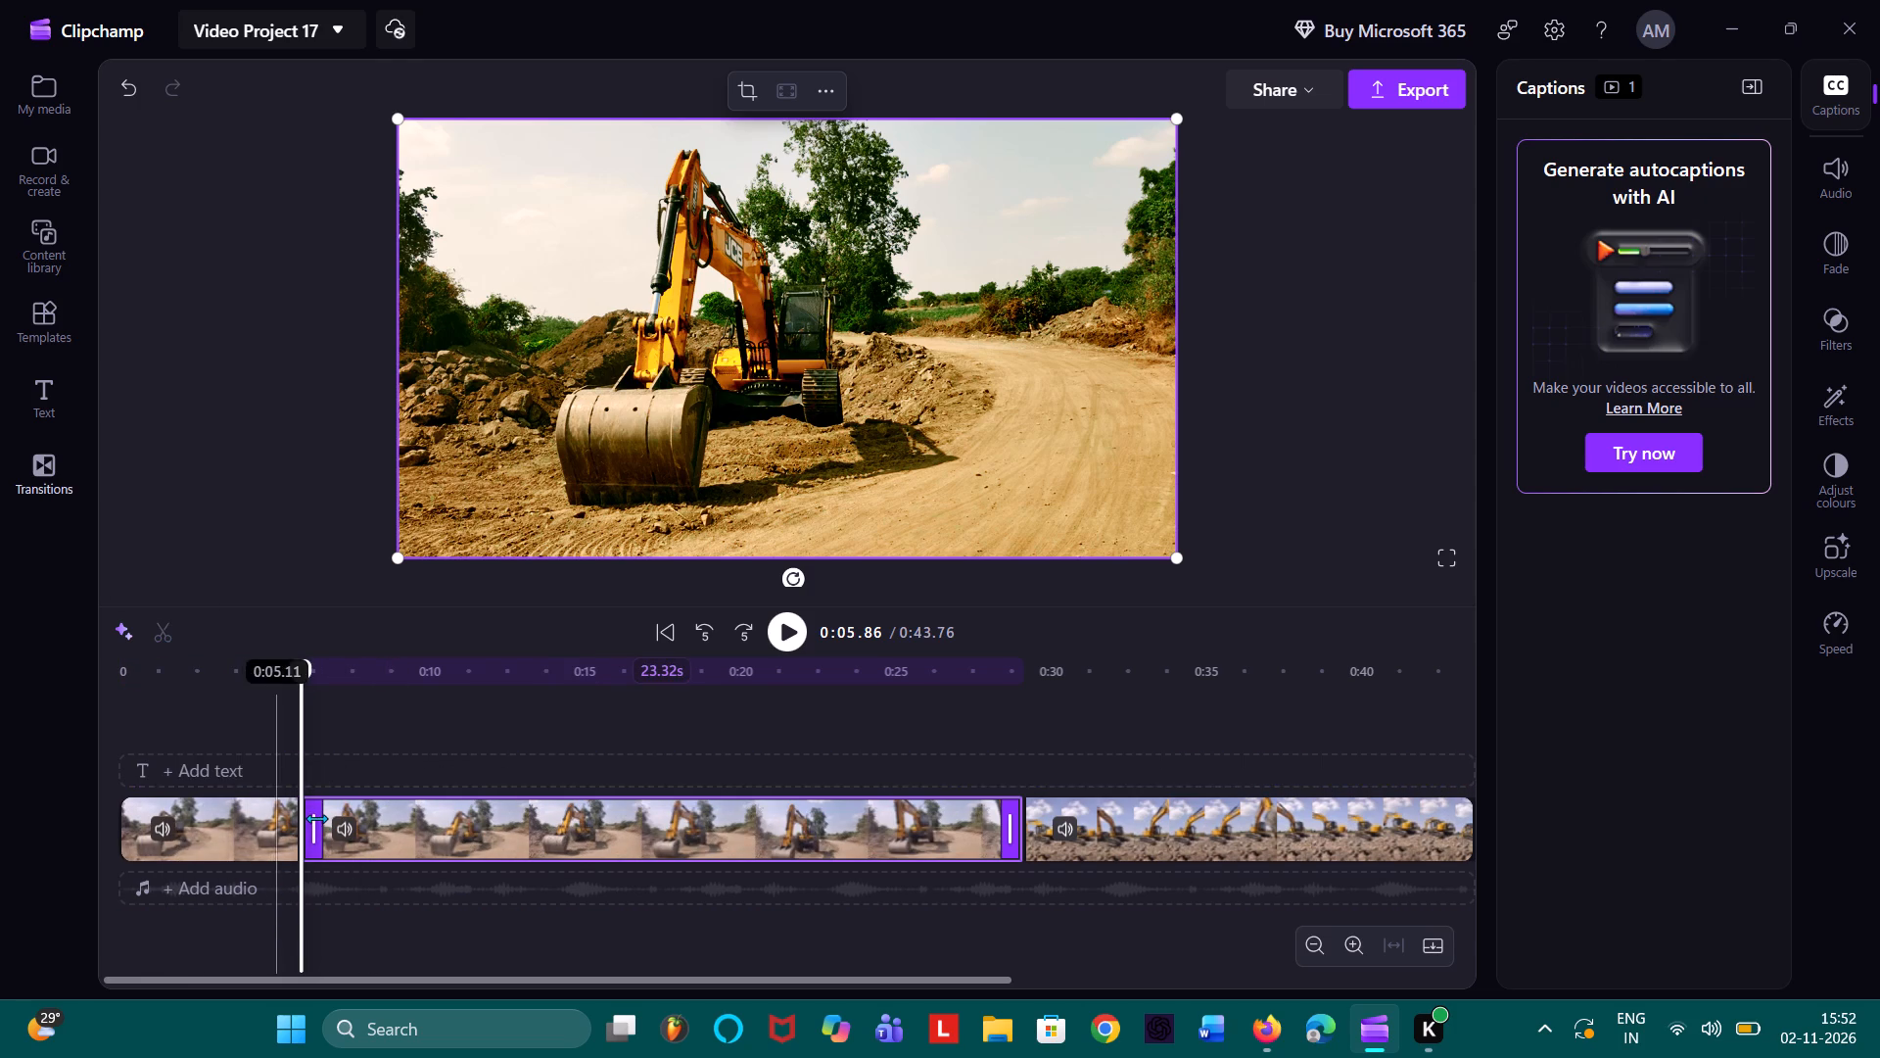
left_click_drag(317, 817, 187, 796)
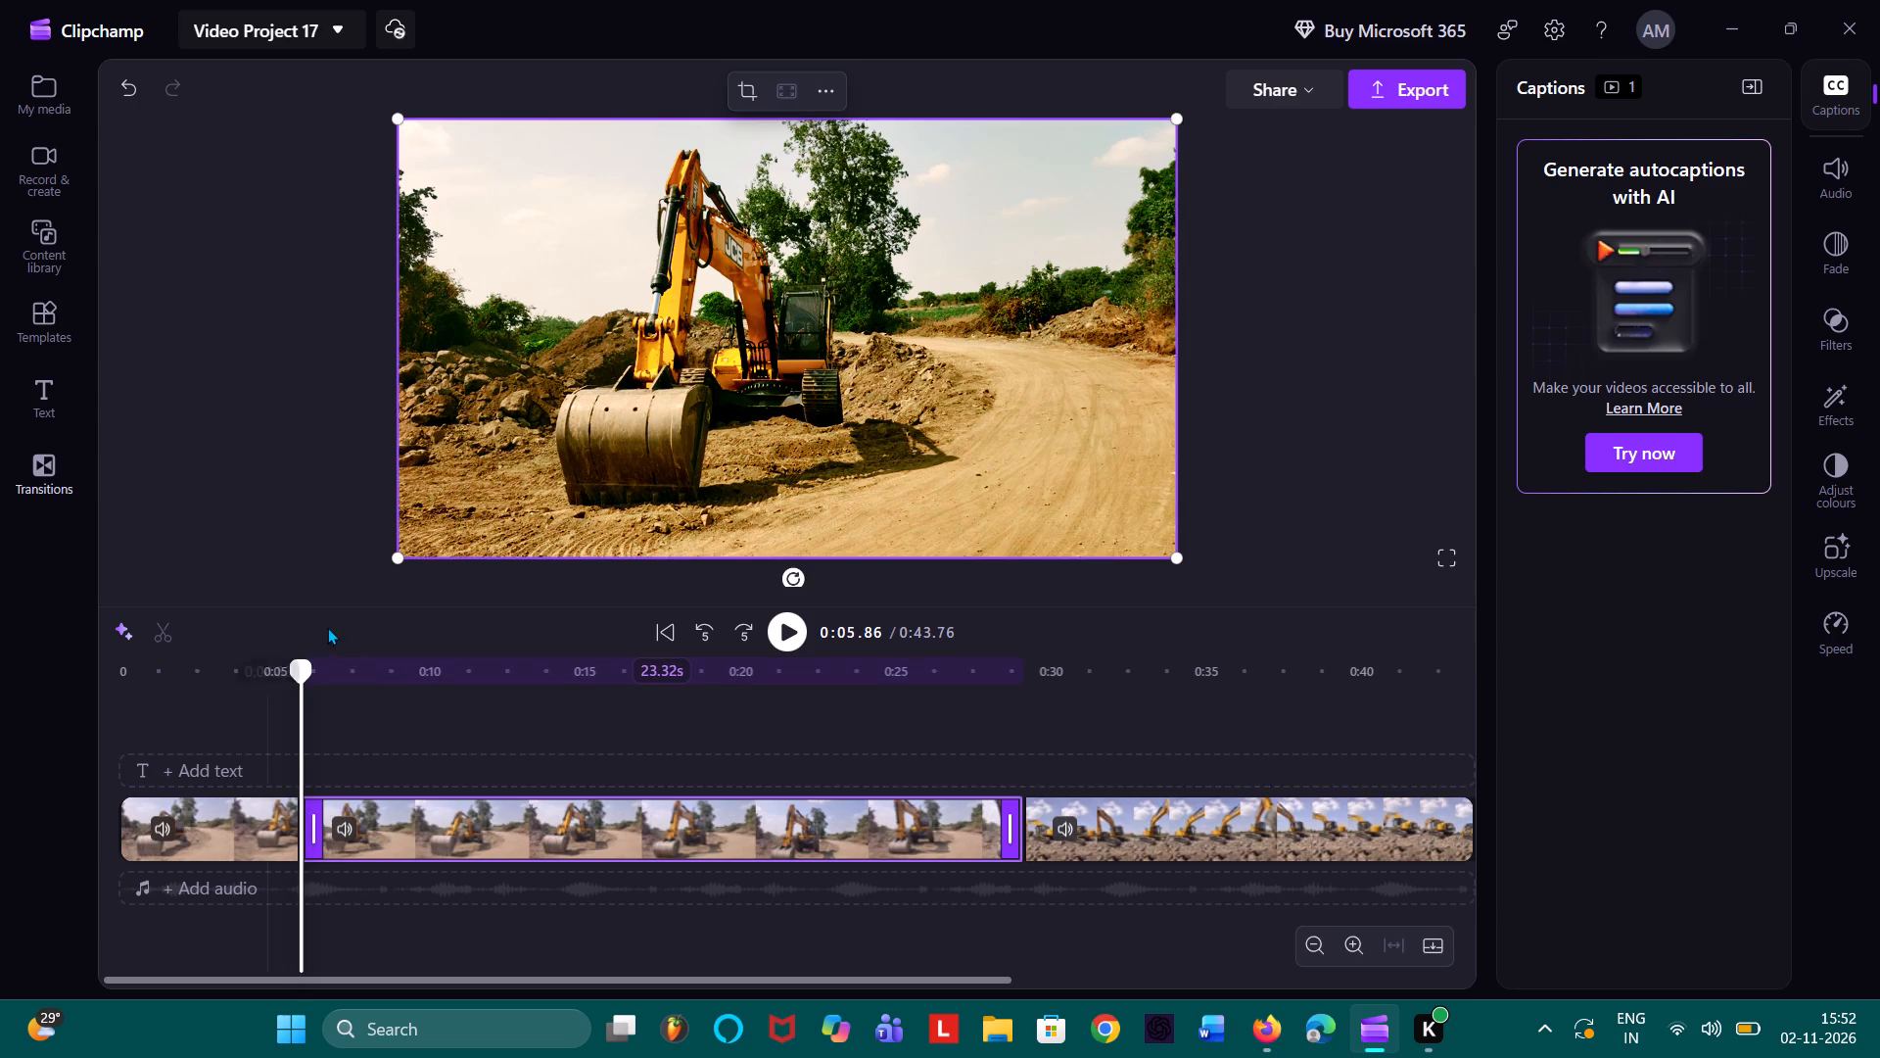
left_click(203, 443)
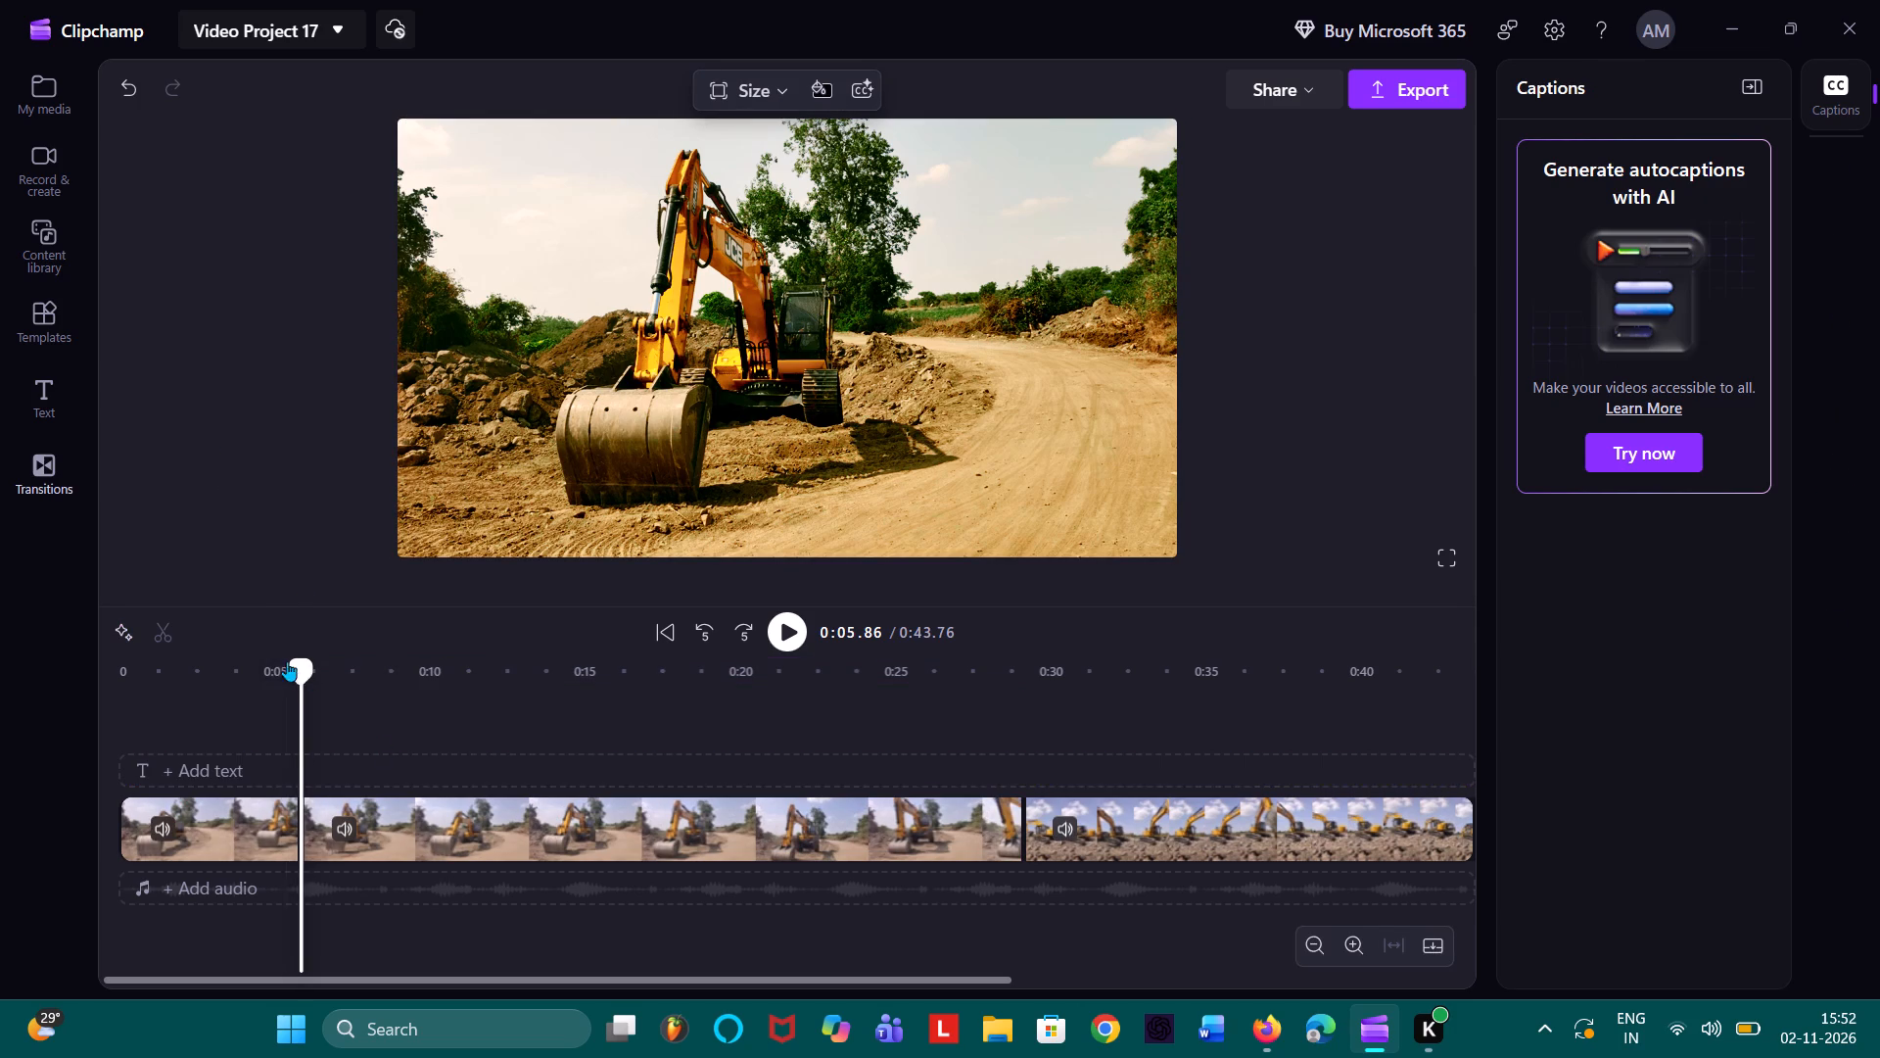
Play the joined excavator video from its beginning at 0:00.
left_click_drag(287, 661, 57, 646)
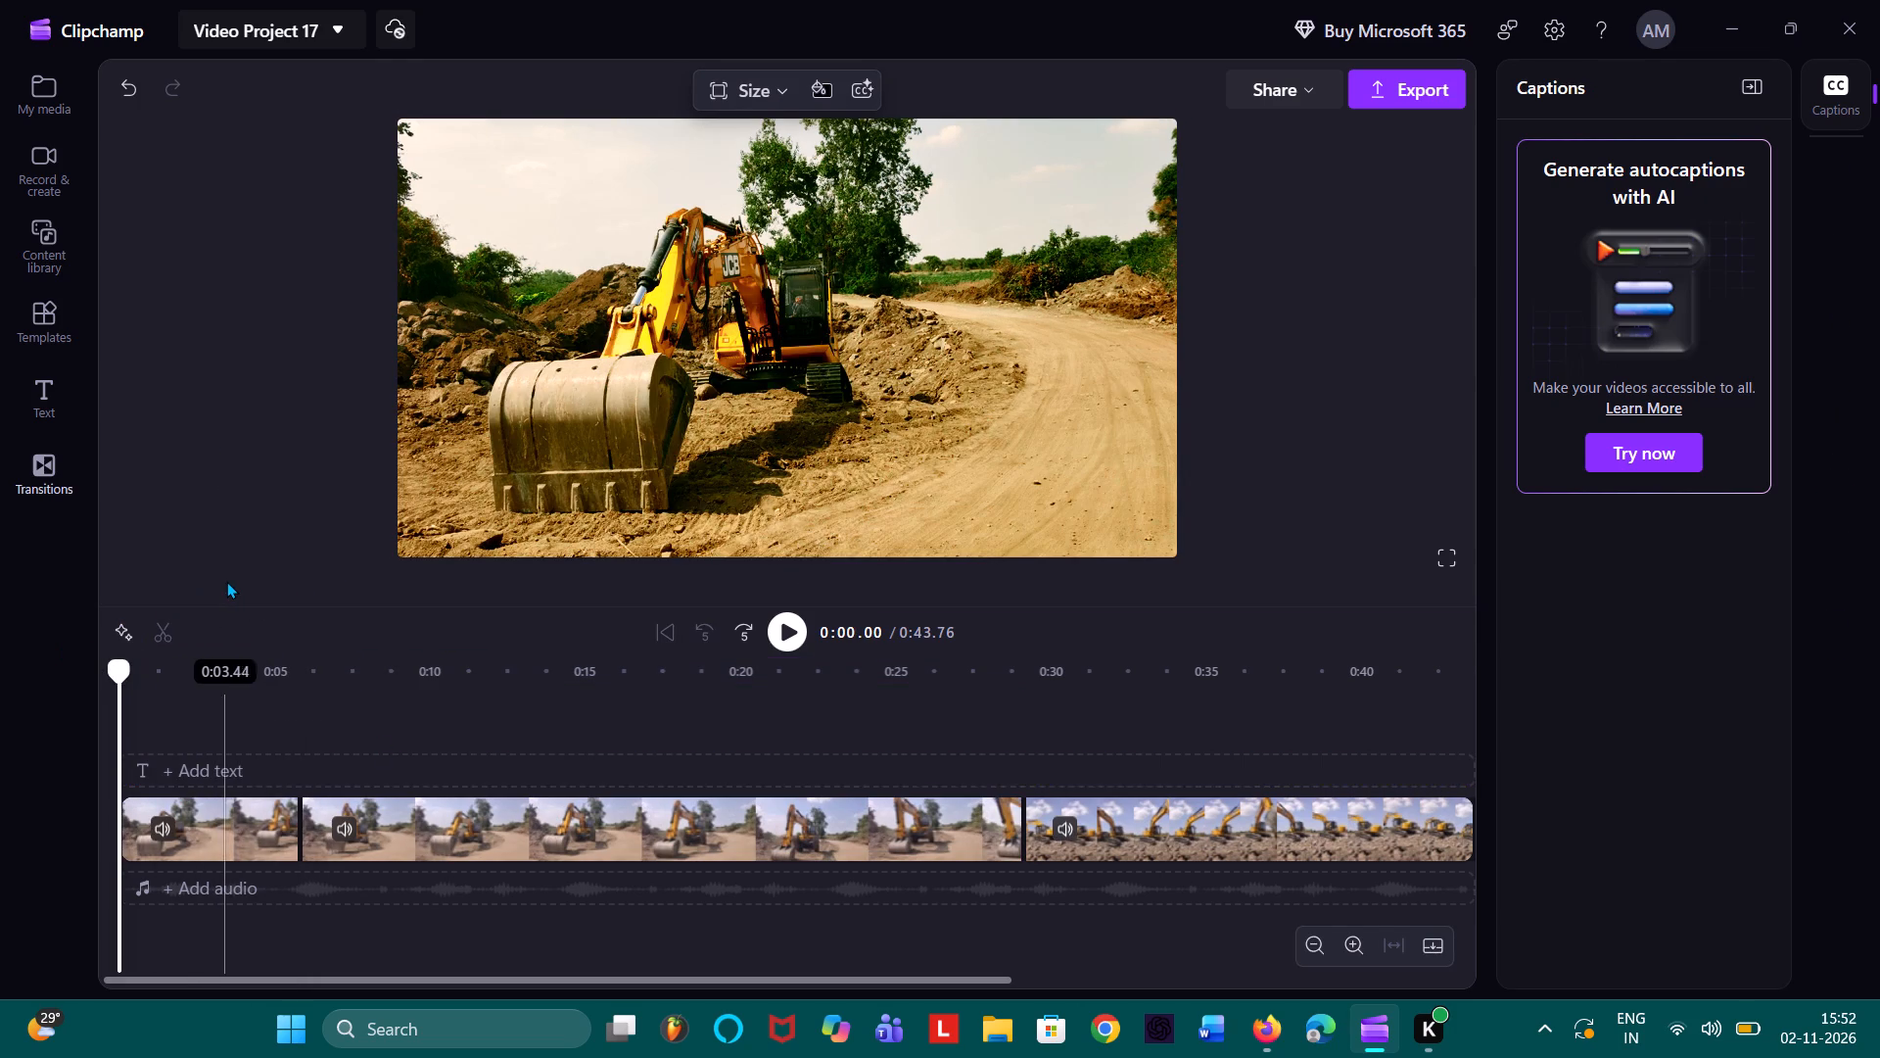
left_click(772, 628)
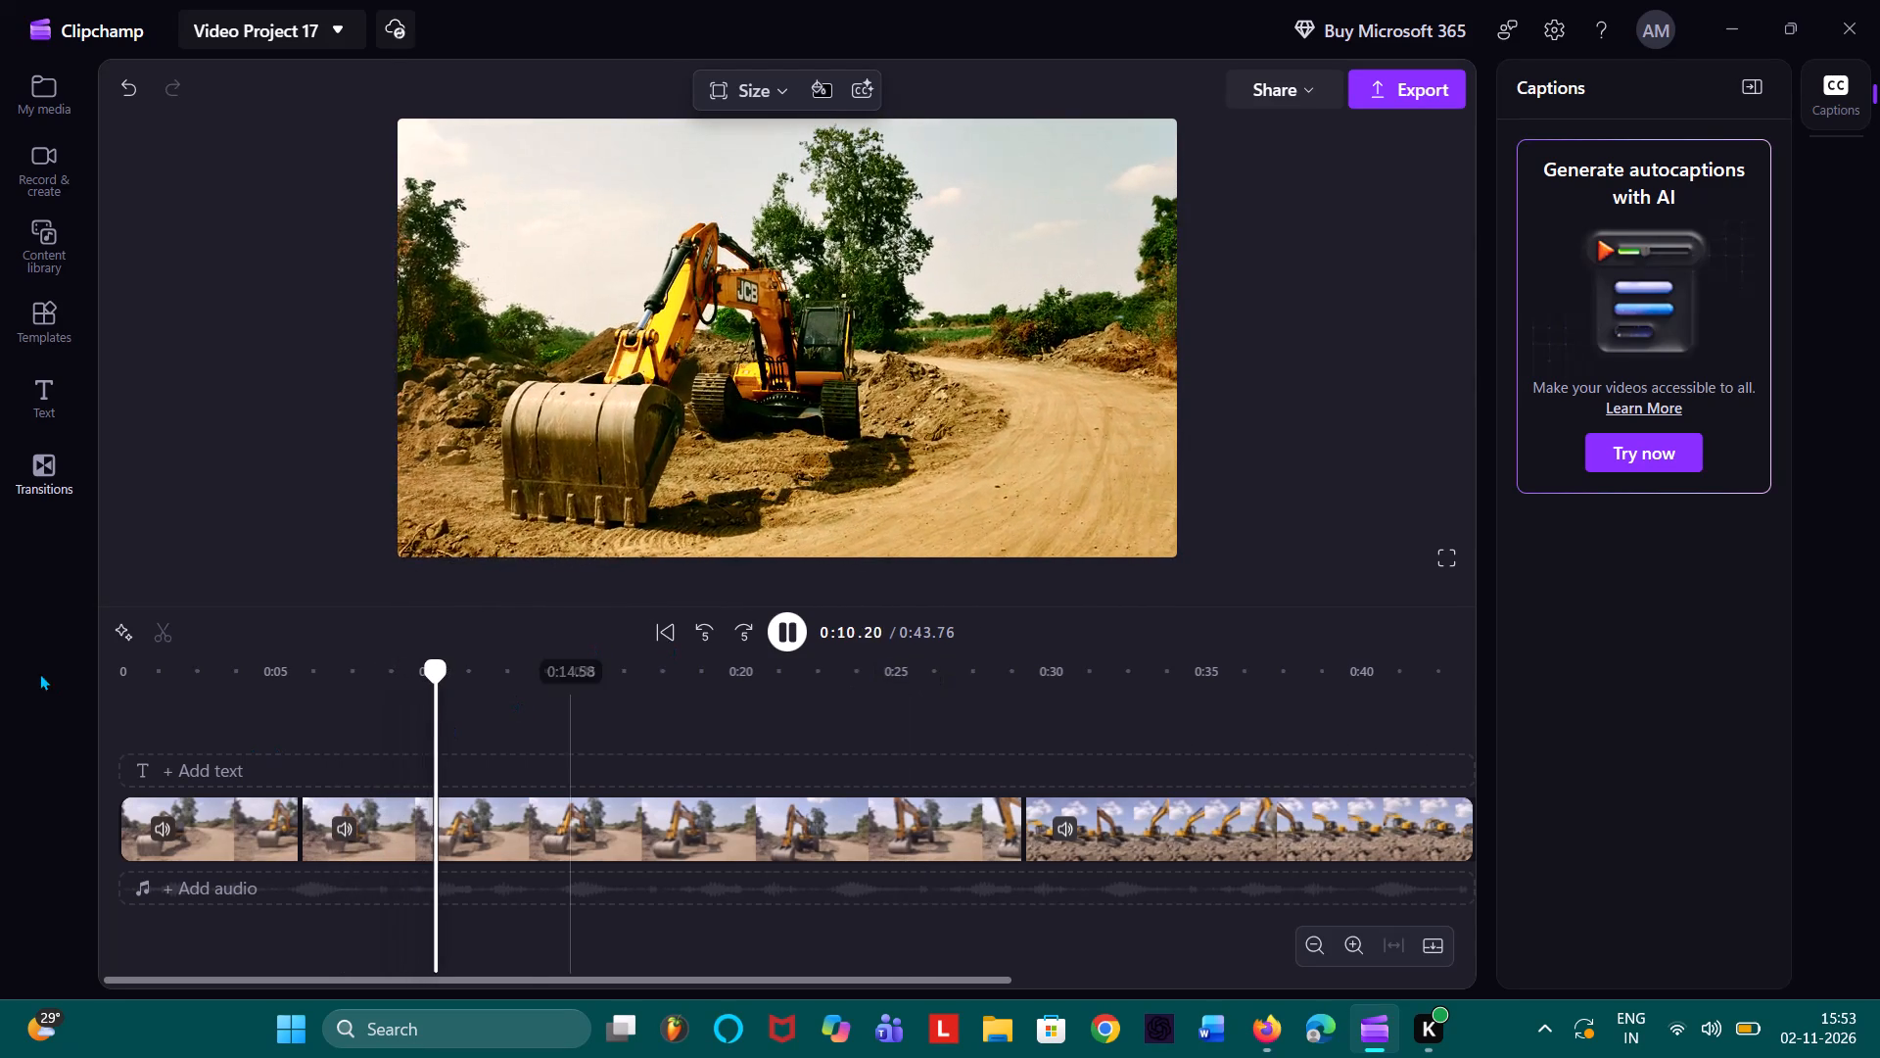
left_click(121, 619)
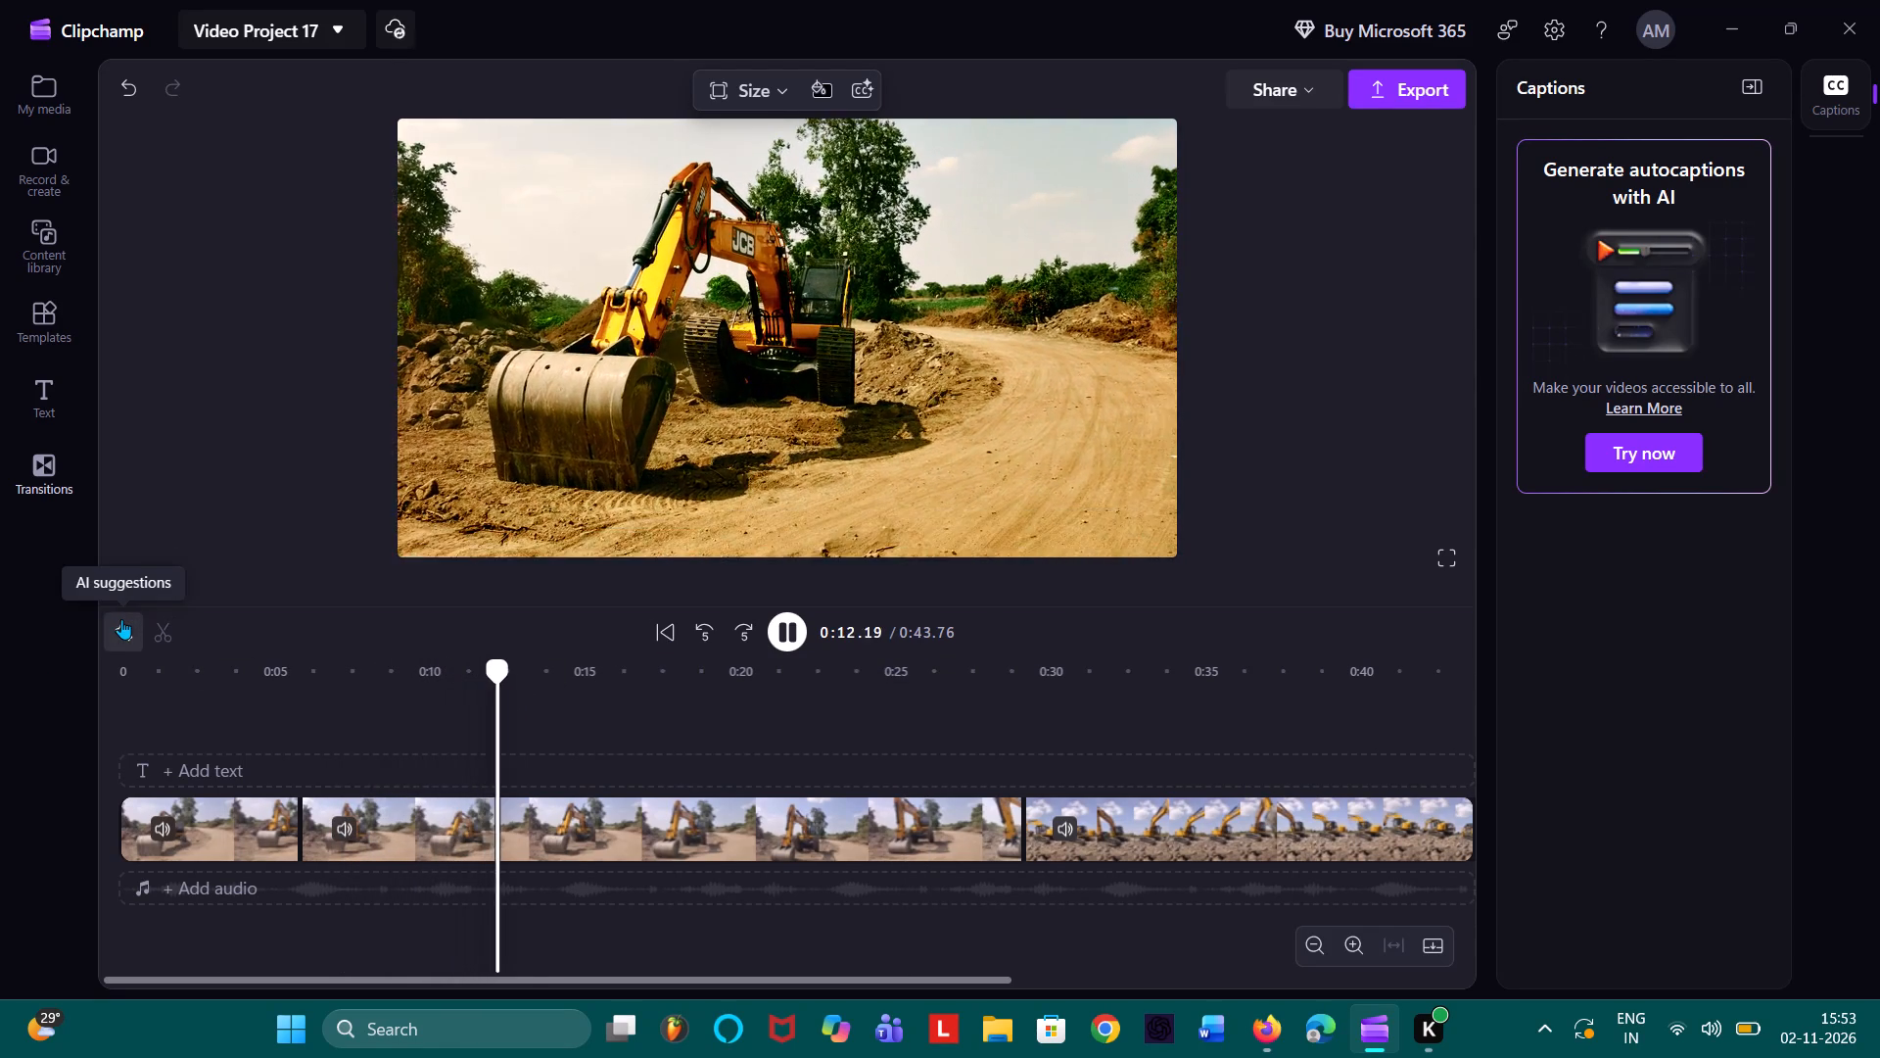
left_click(242, 392)
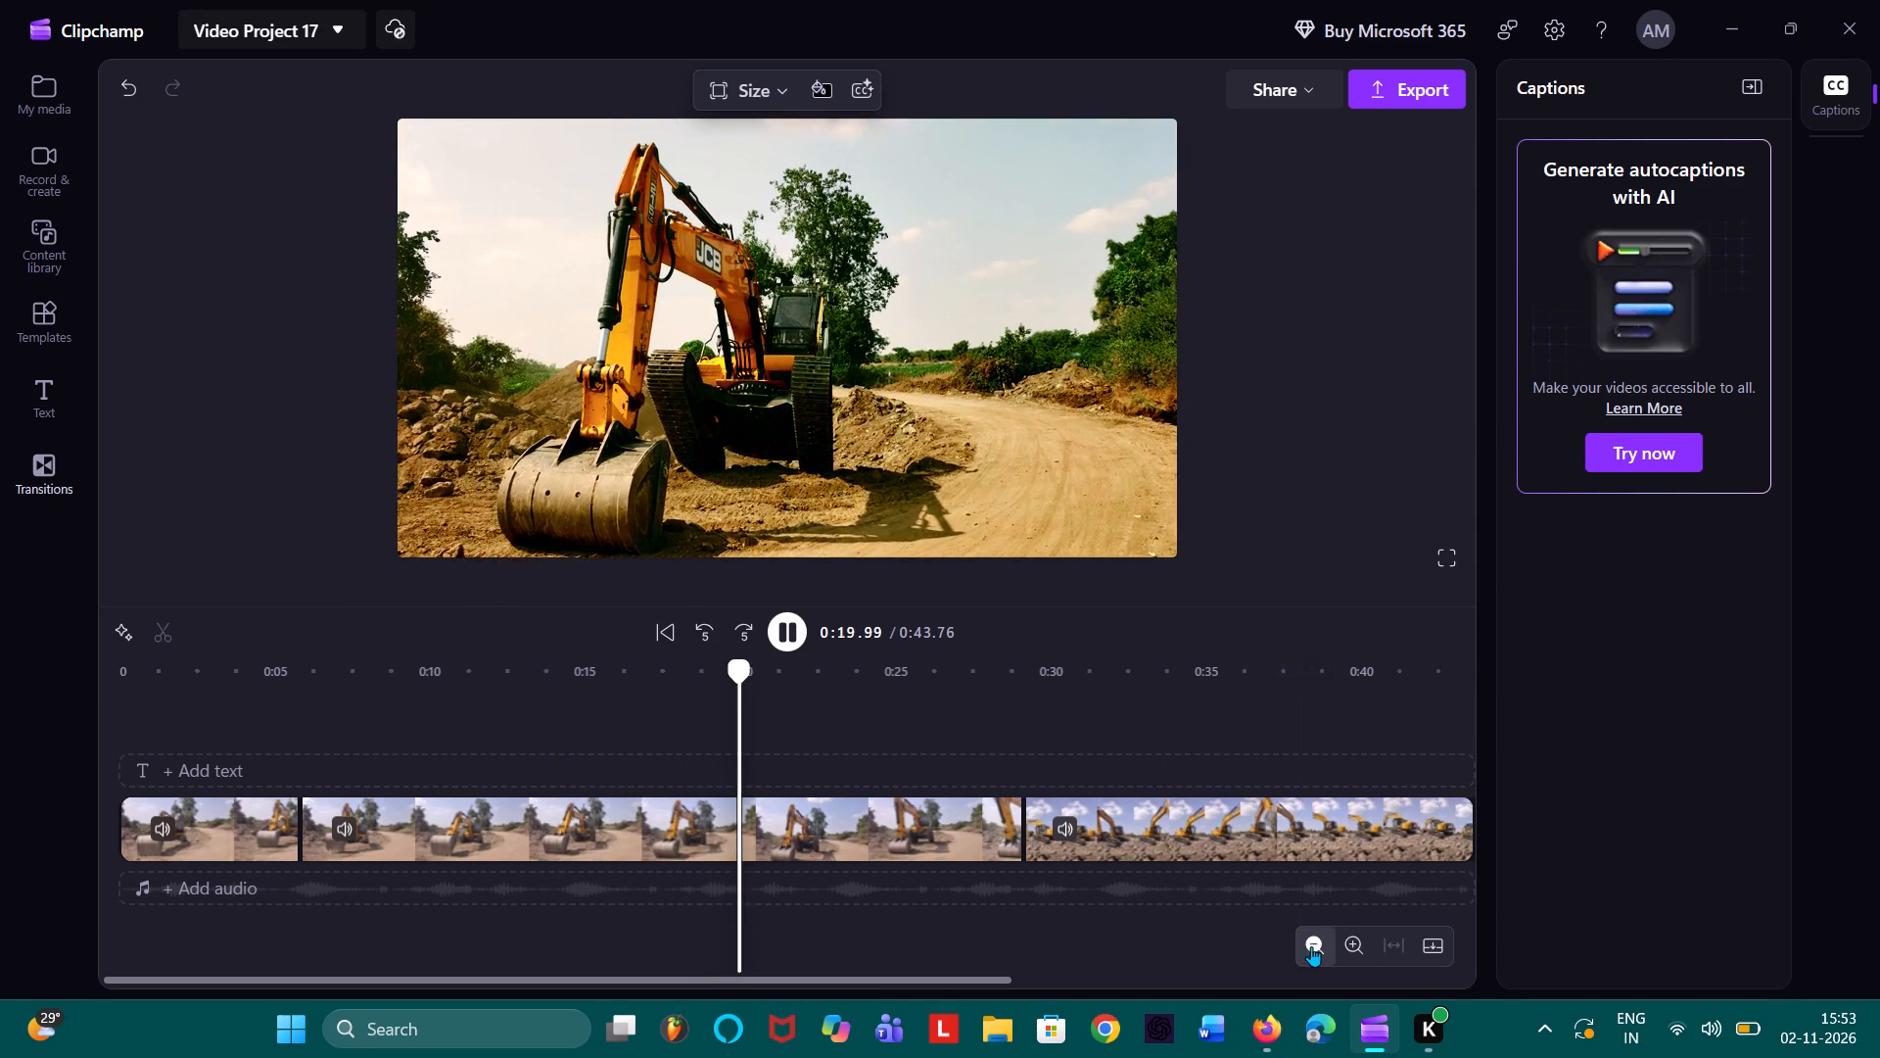
Look over the clips along the timeline at different zoom levels while the video plays through to its end.
left_click(1316, 938)
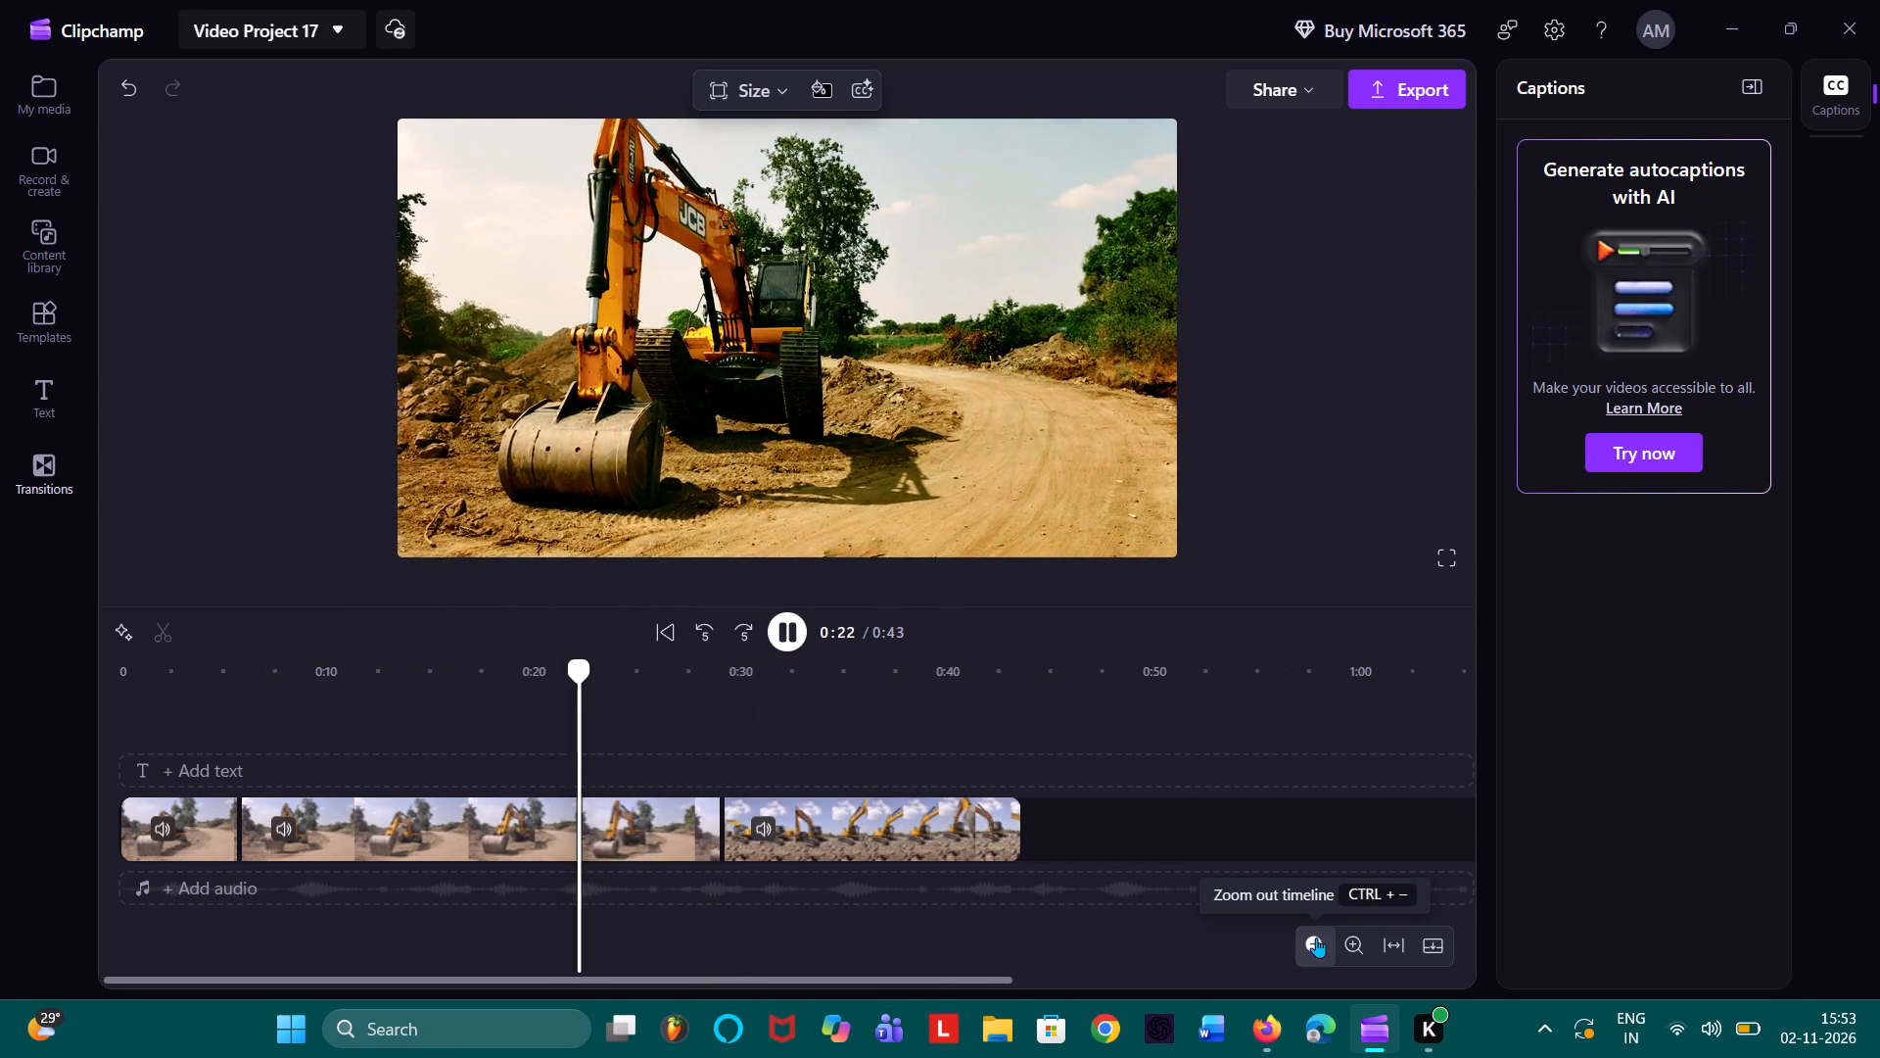
left_click(1316, 938)
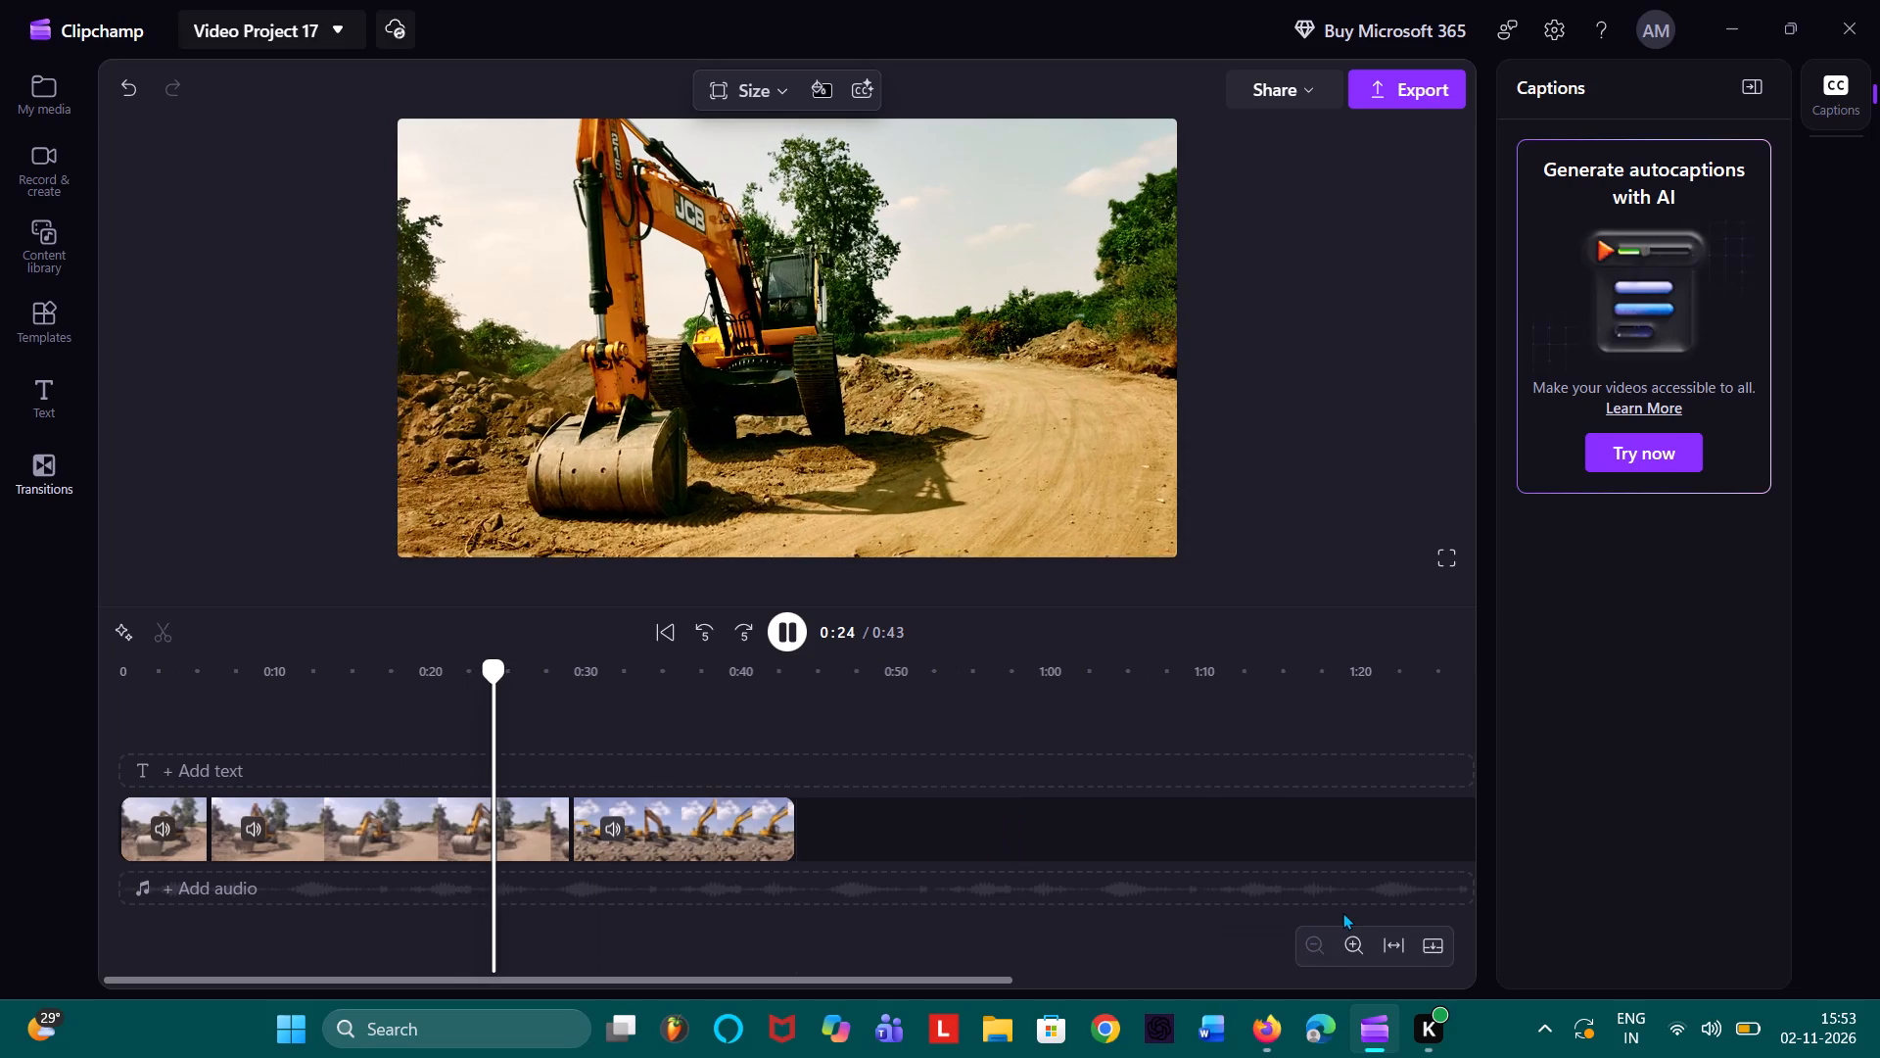
triple_click(1348, 929)
left_click(1351, 932)
left_click(1351, 932)
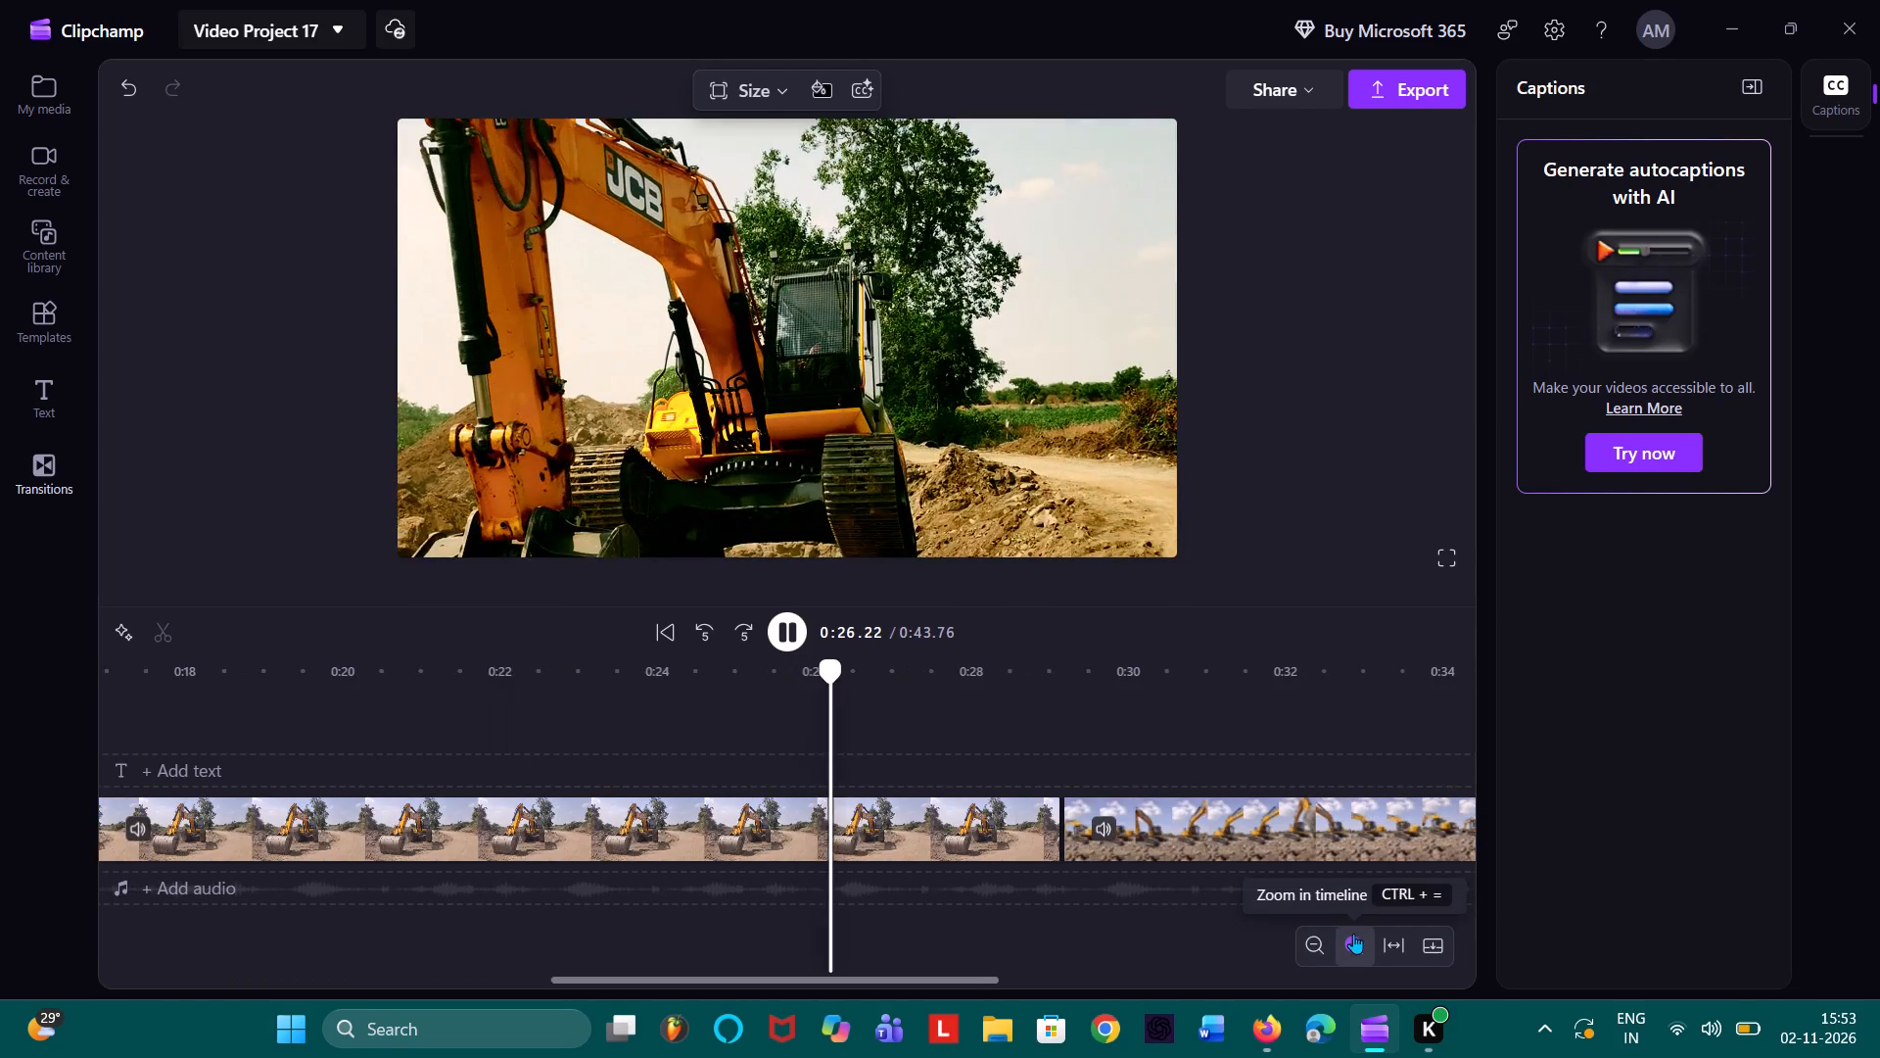
left_click_drag(1346, 901, 1346, 639)
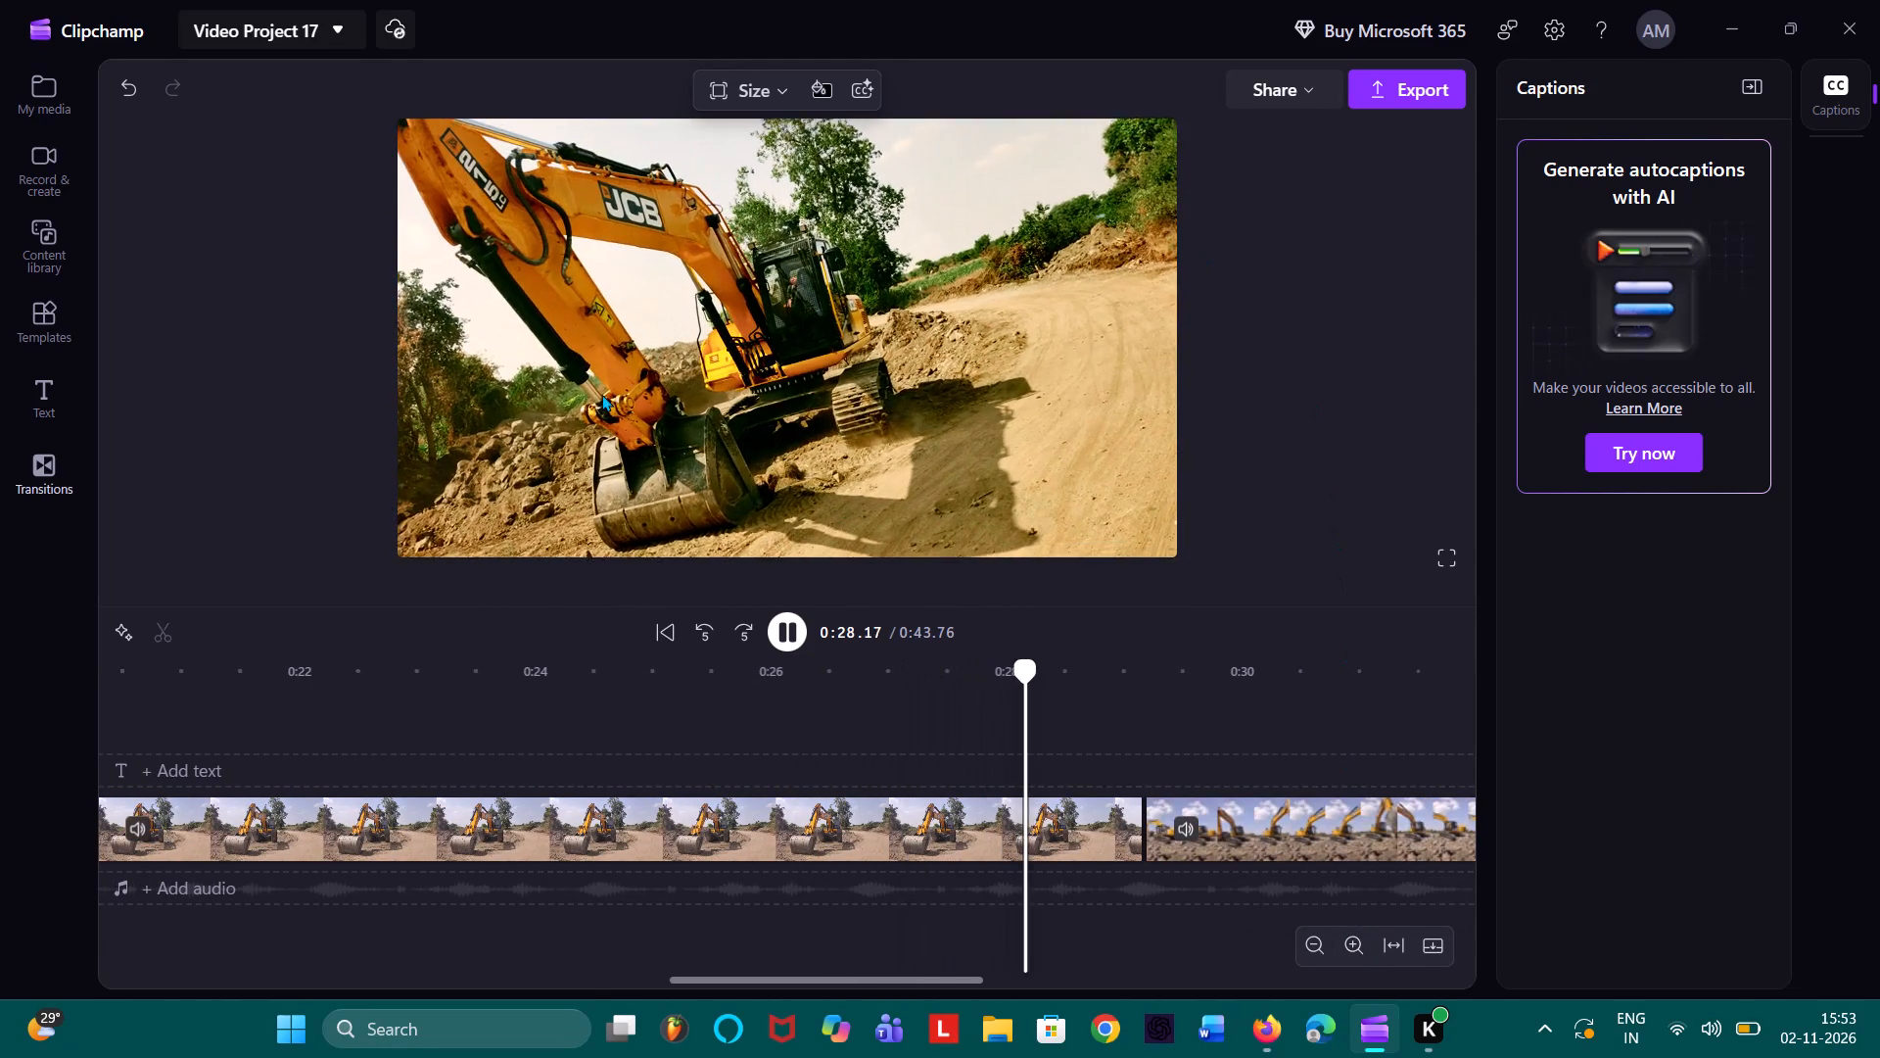
scroll(601, 394, "left", 10)
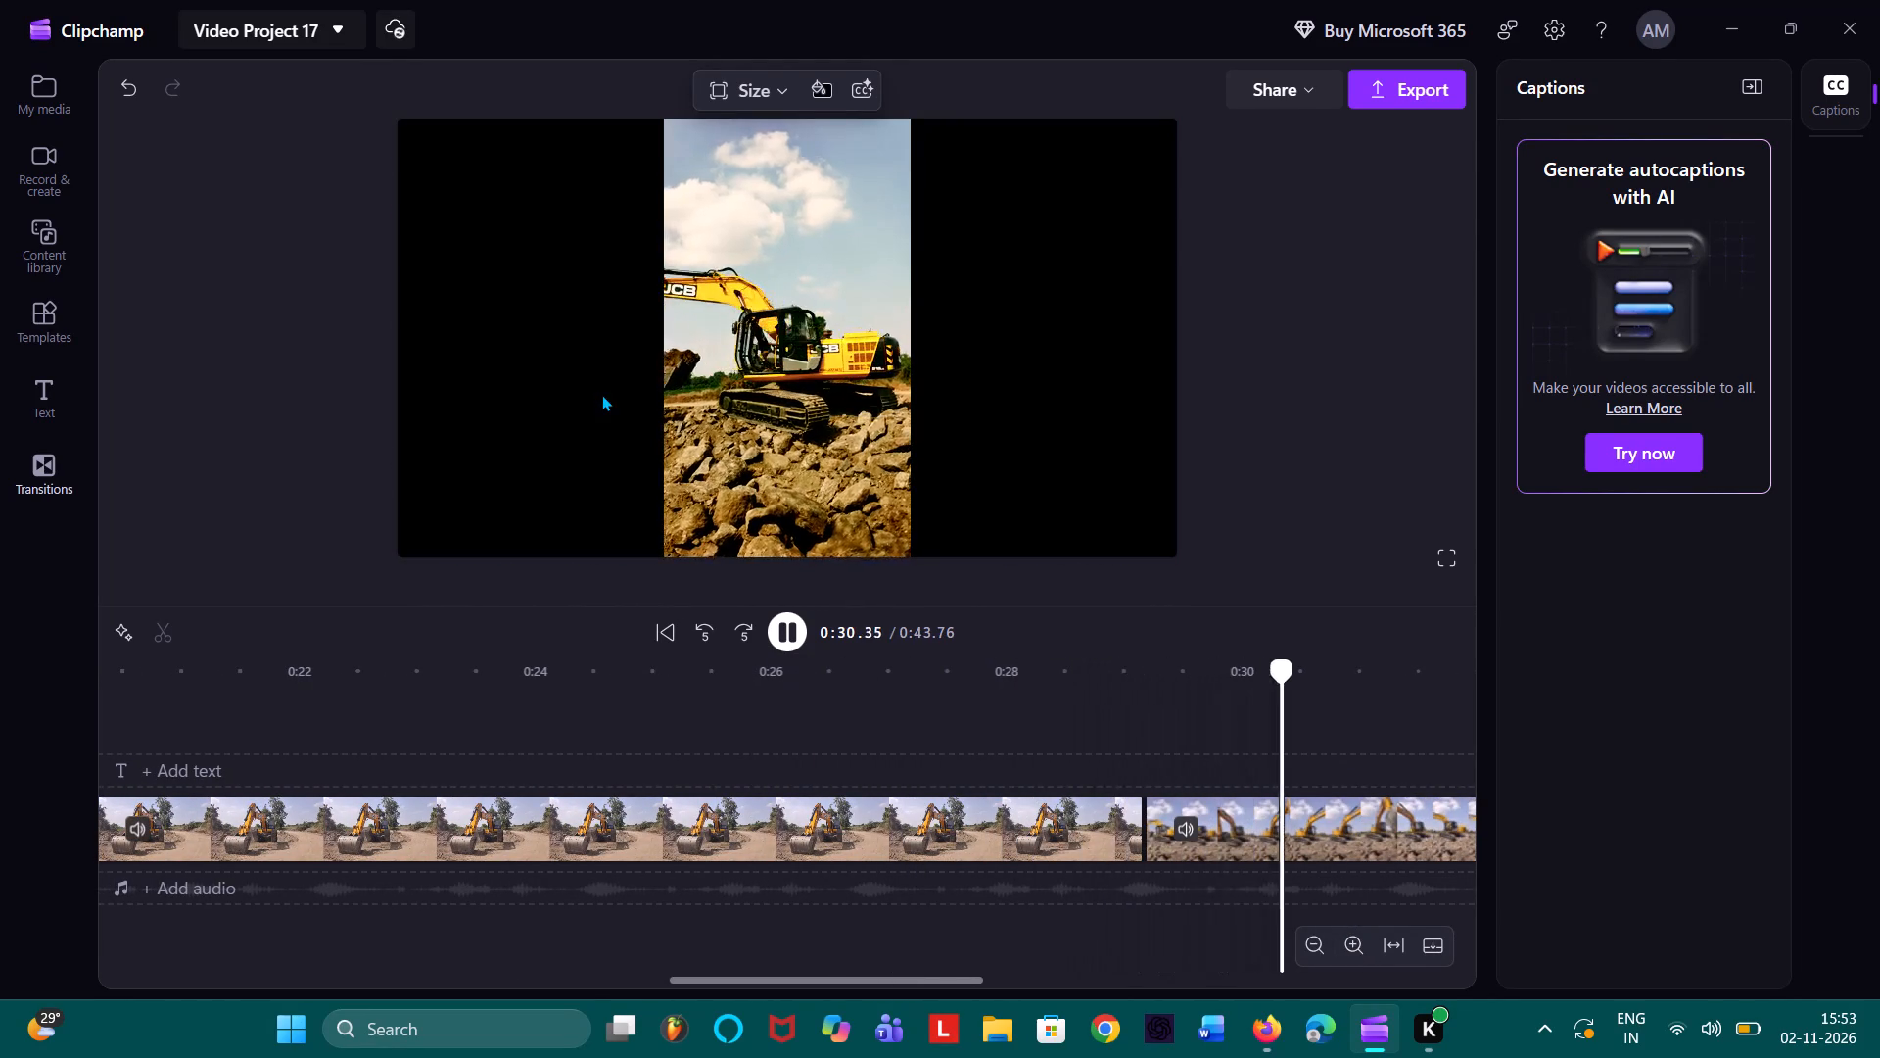
scroll(601, 394, "right", 5)
scroll(601, 394, "left", 6)
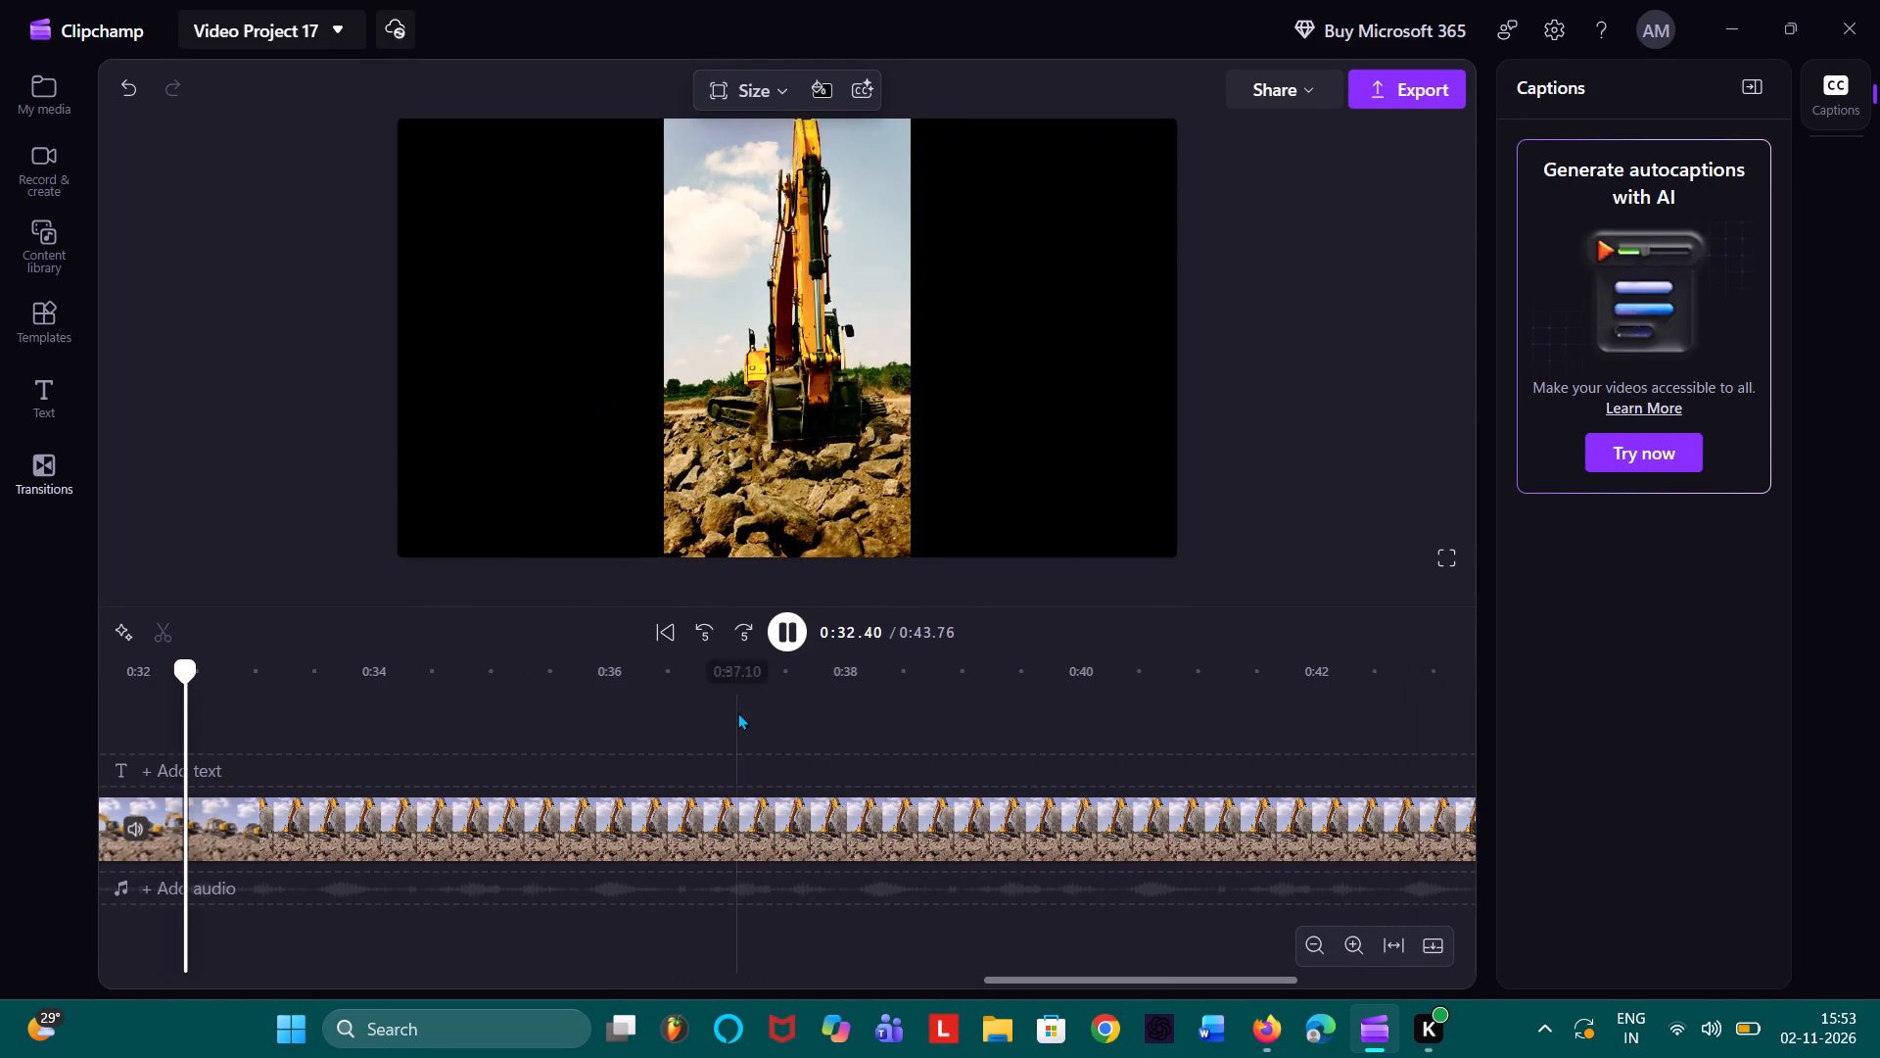
scroll(845, 834, "right", 1)
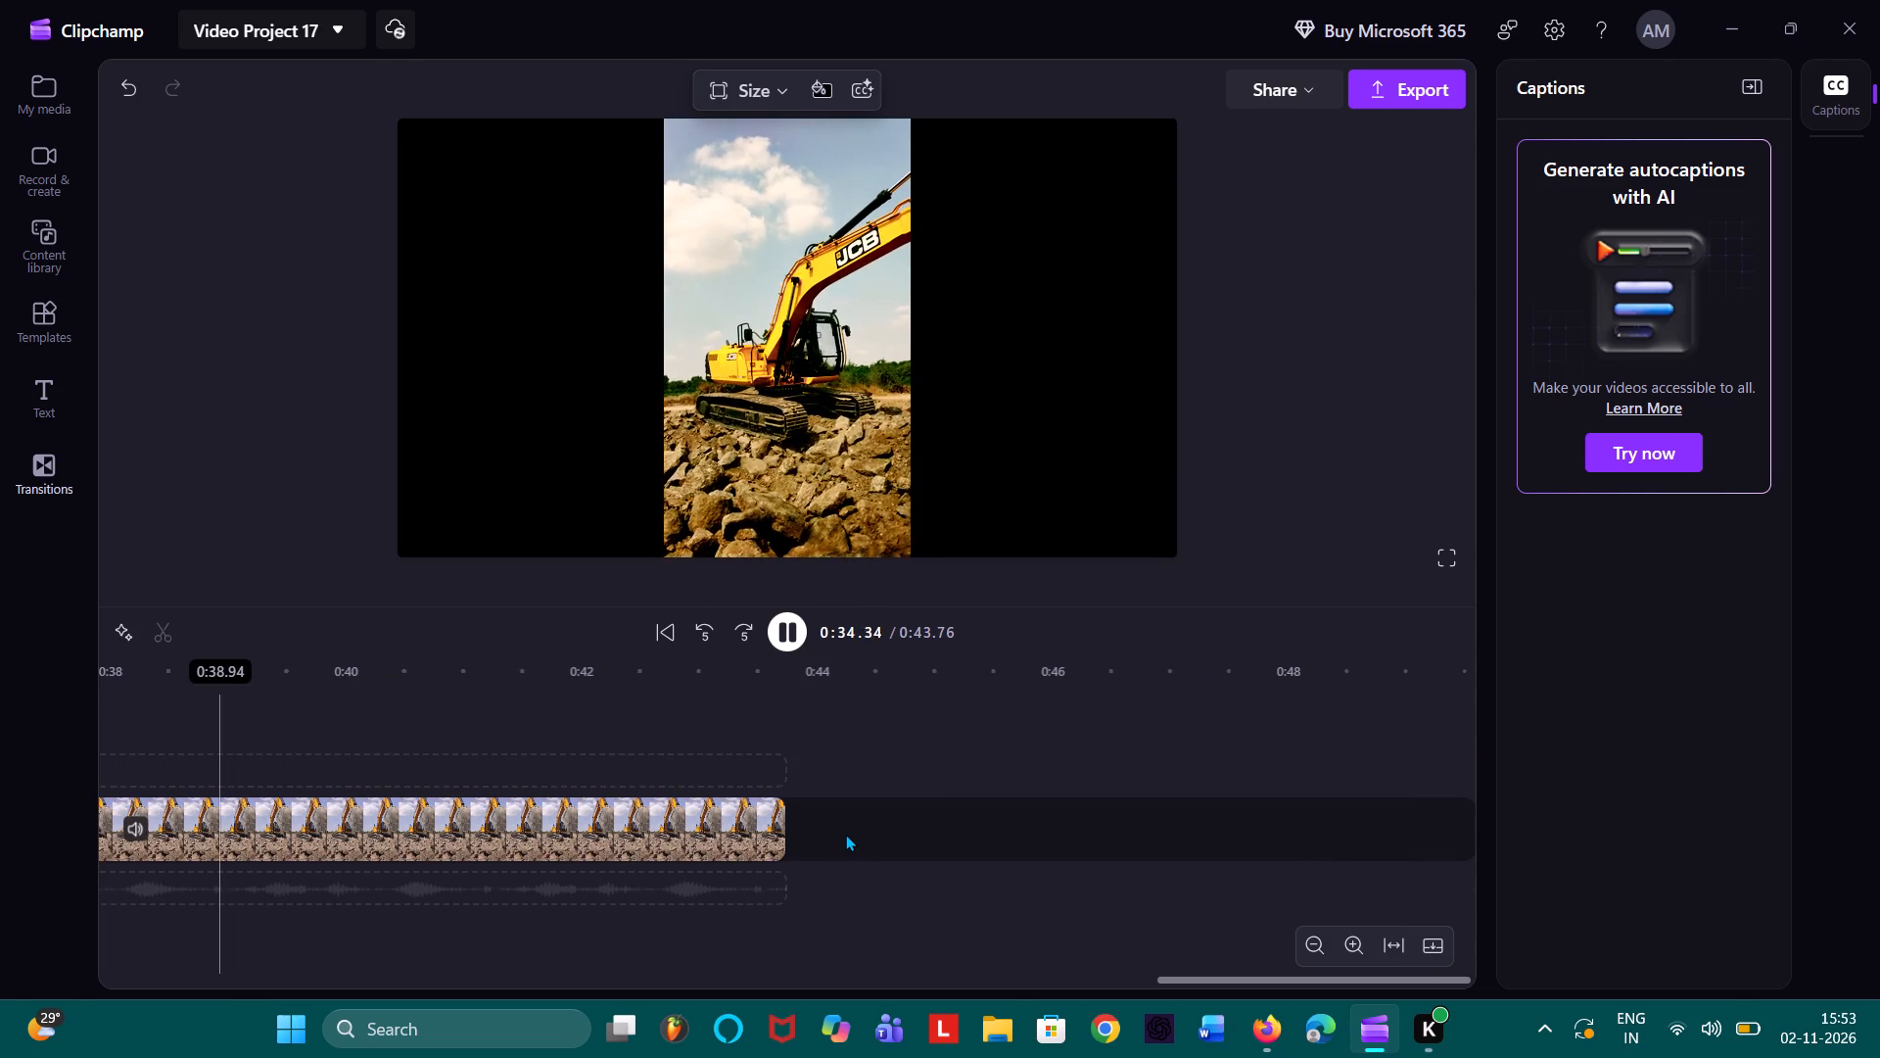
scroll(845, 834, "right", 2)
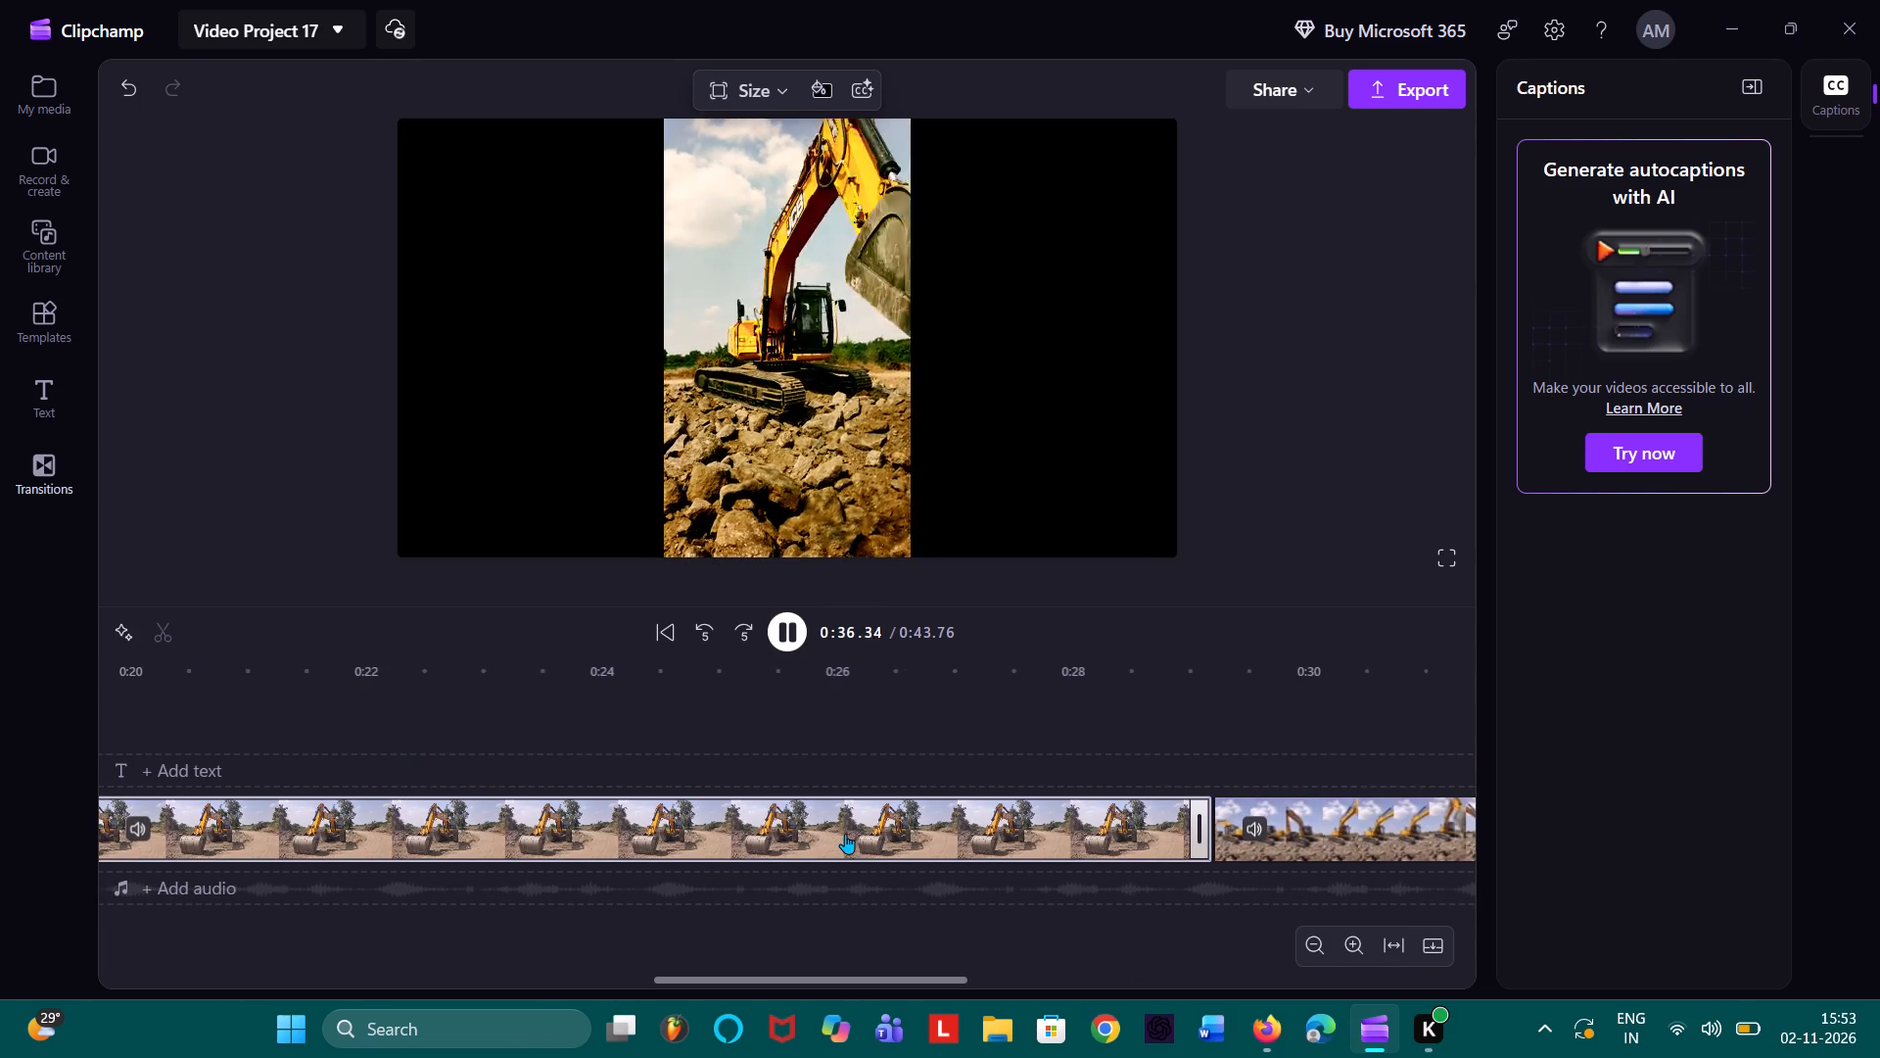
scroll(845, 834, "right", 4)
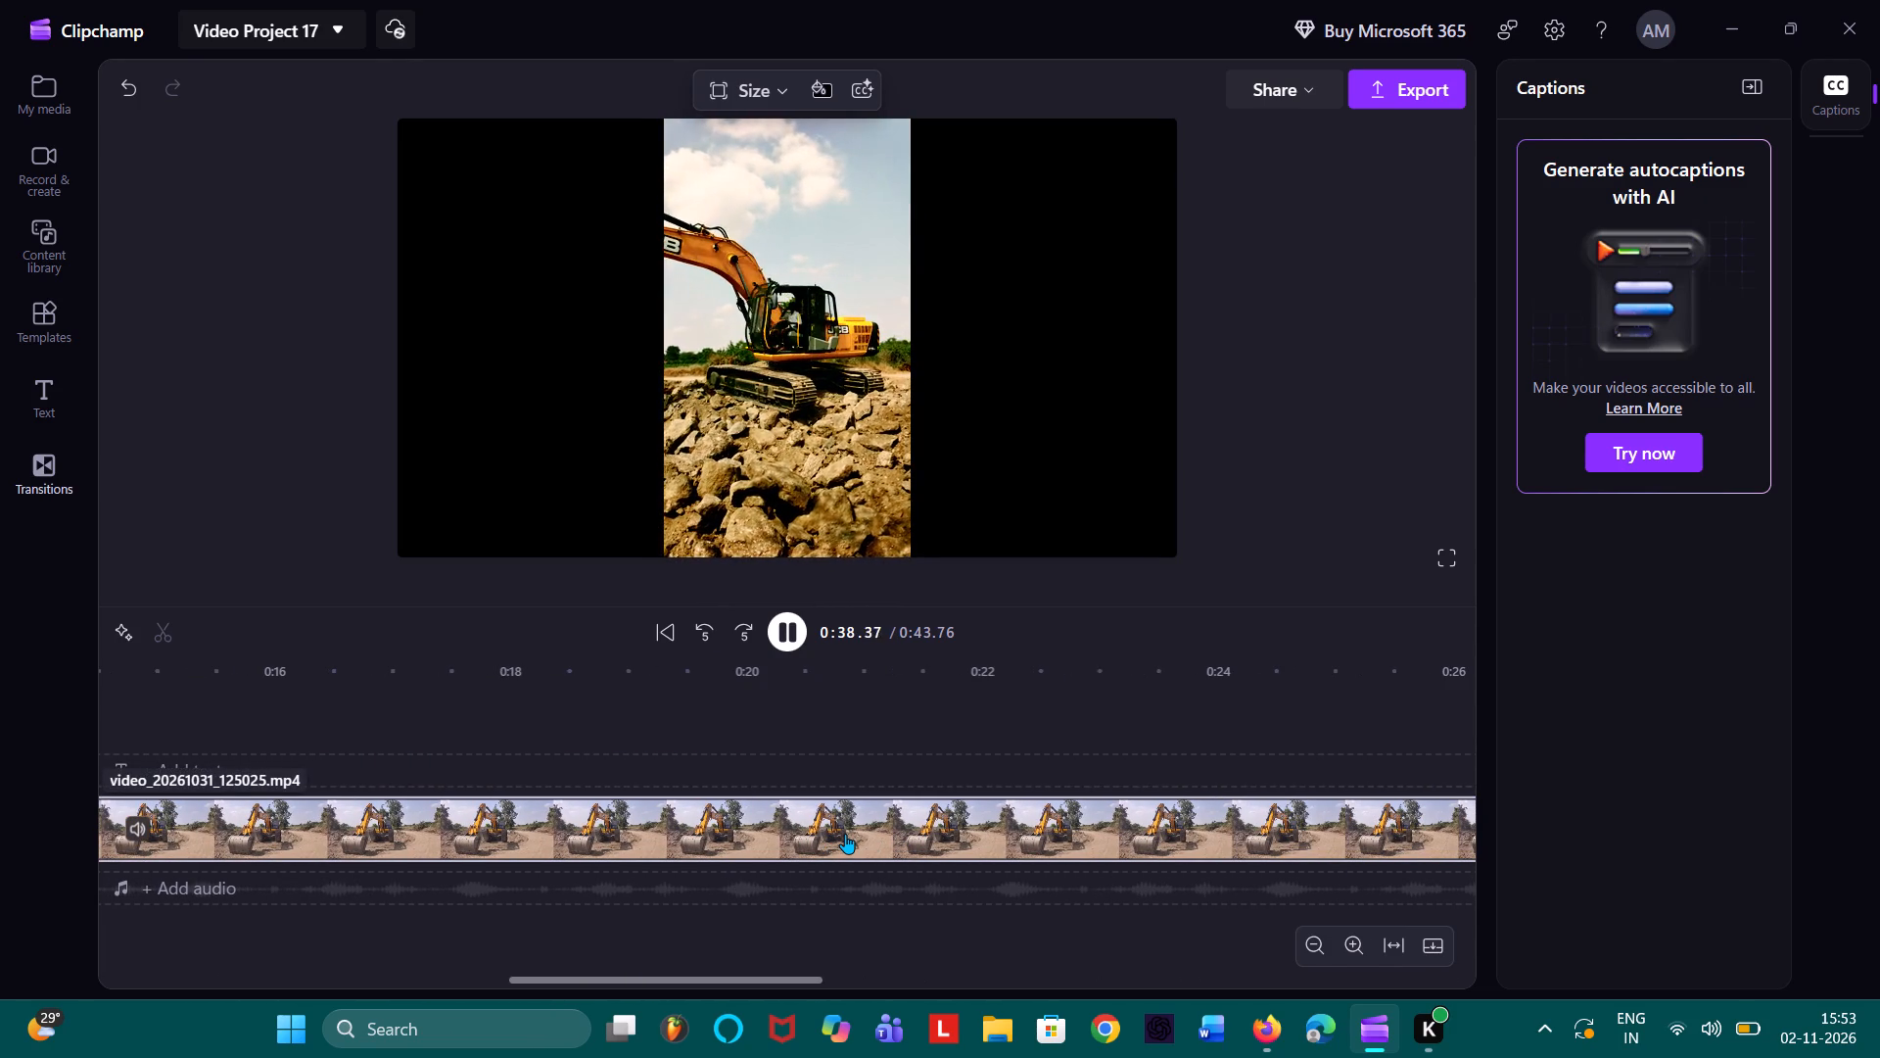
scroll(845, 834, "right", 1)
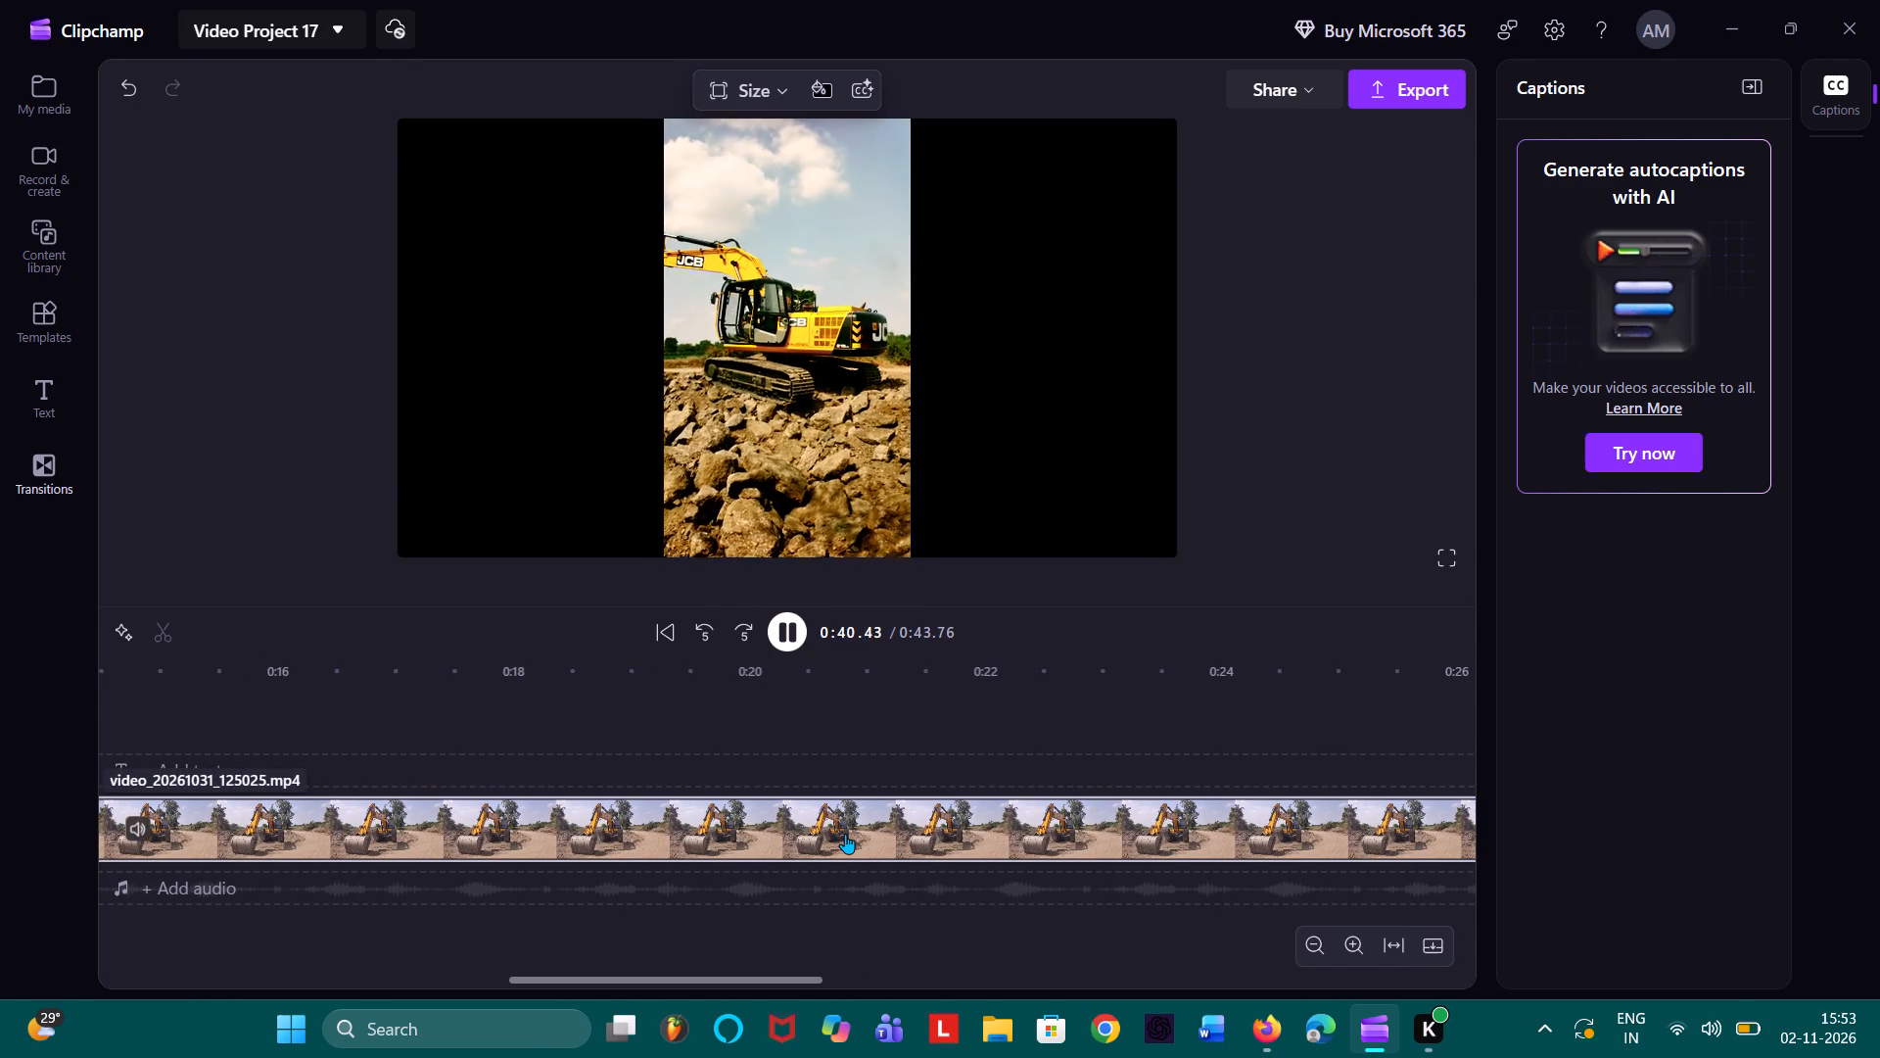
scroll(845, 834, "right", 5)
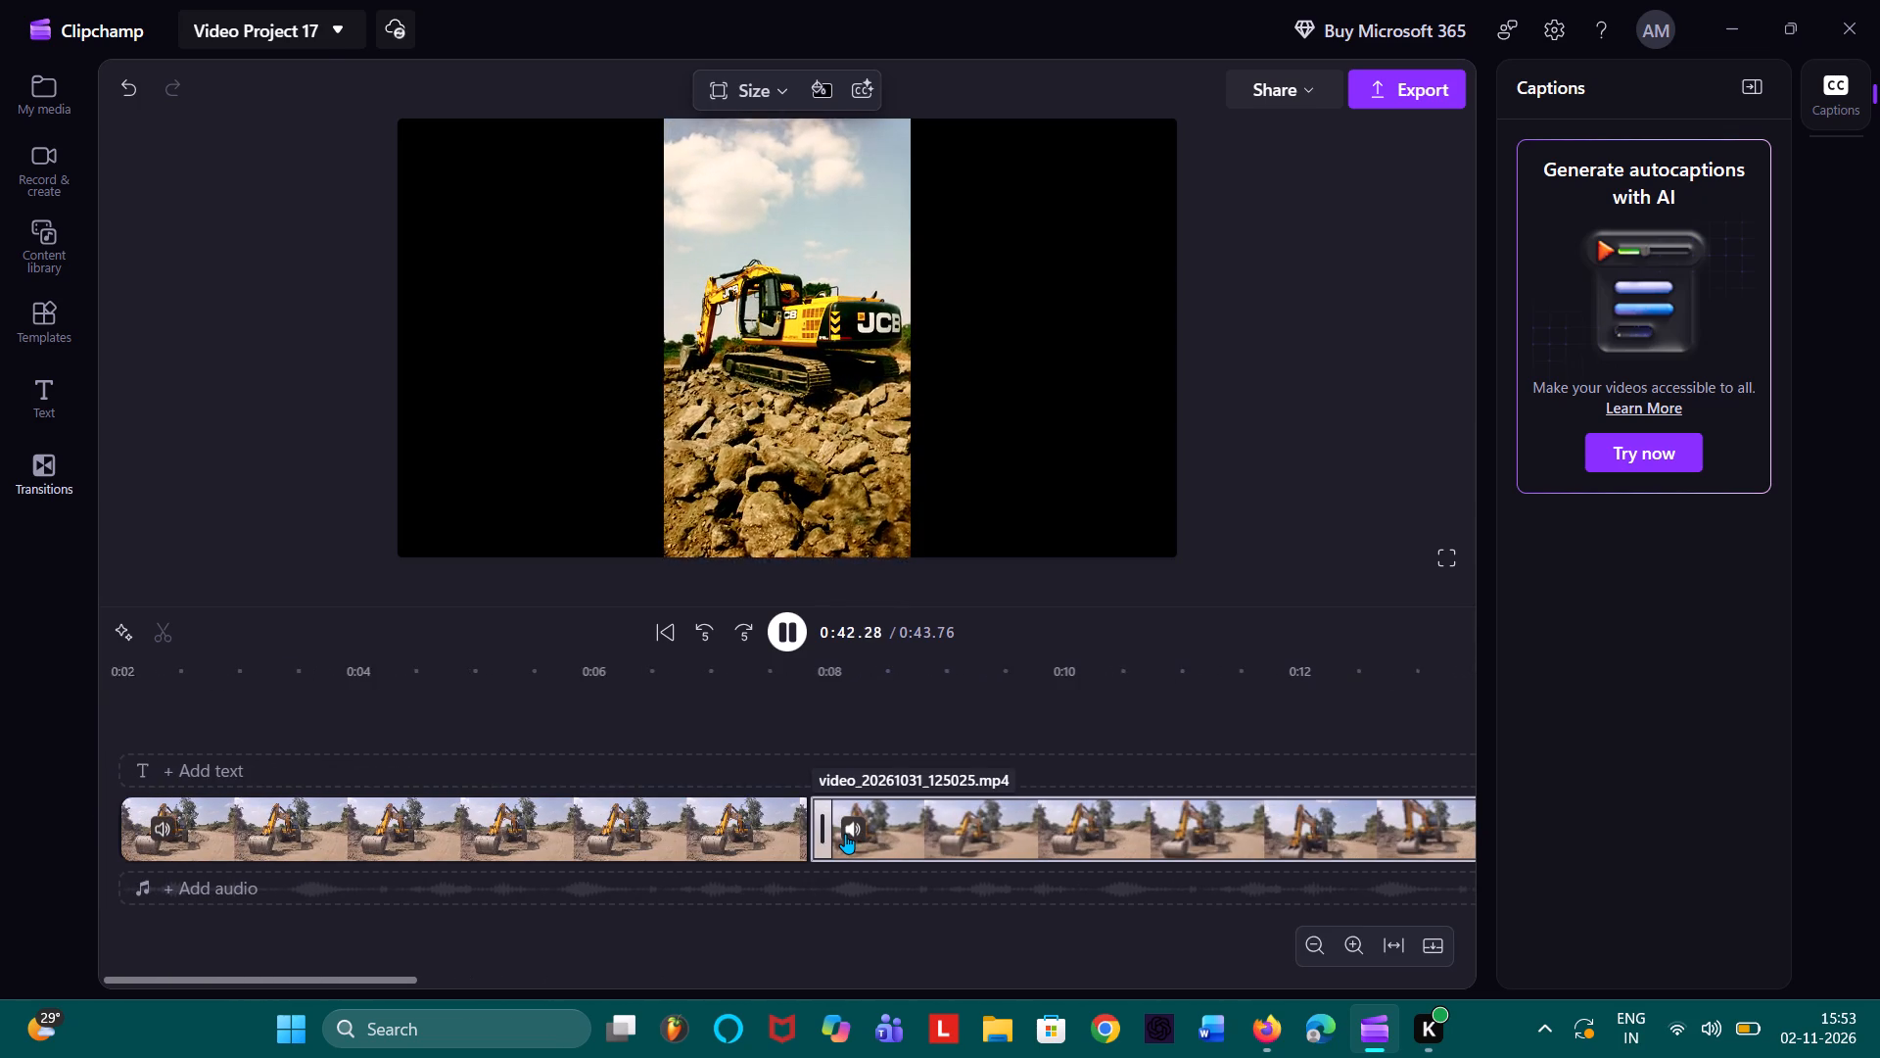
scroll(845, 834, "right", 2)
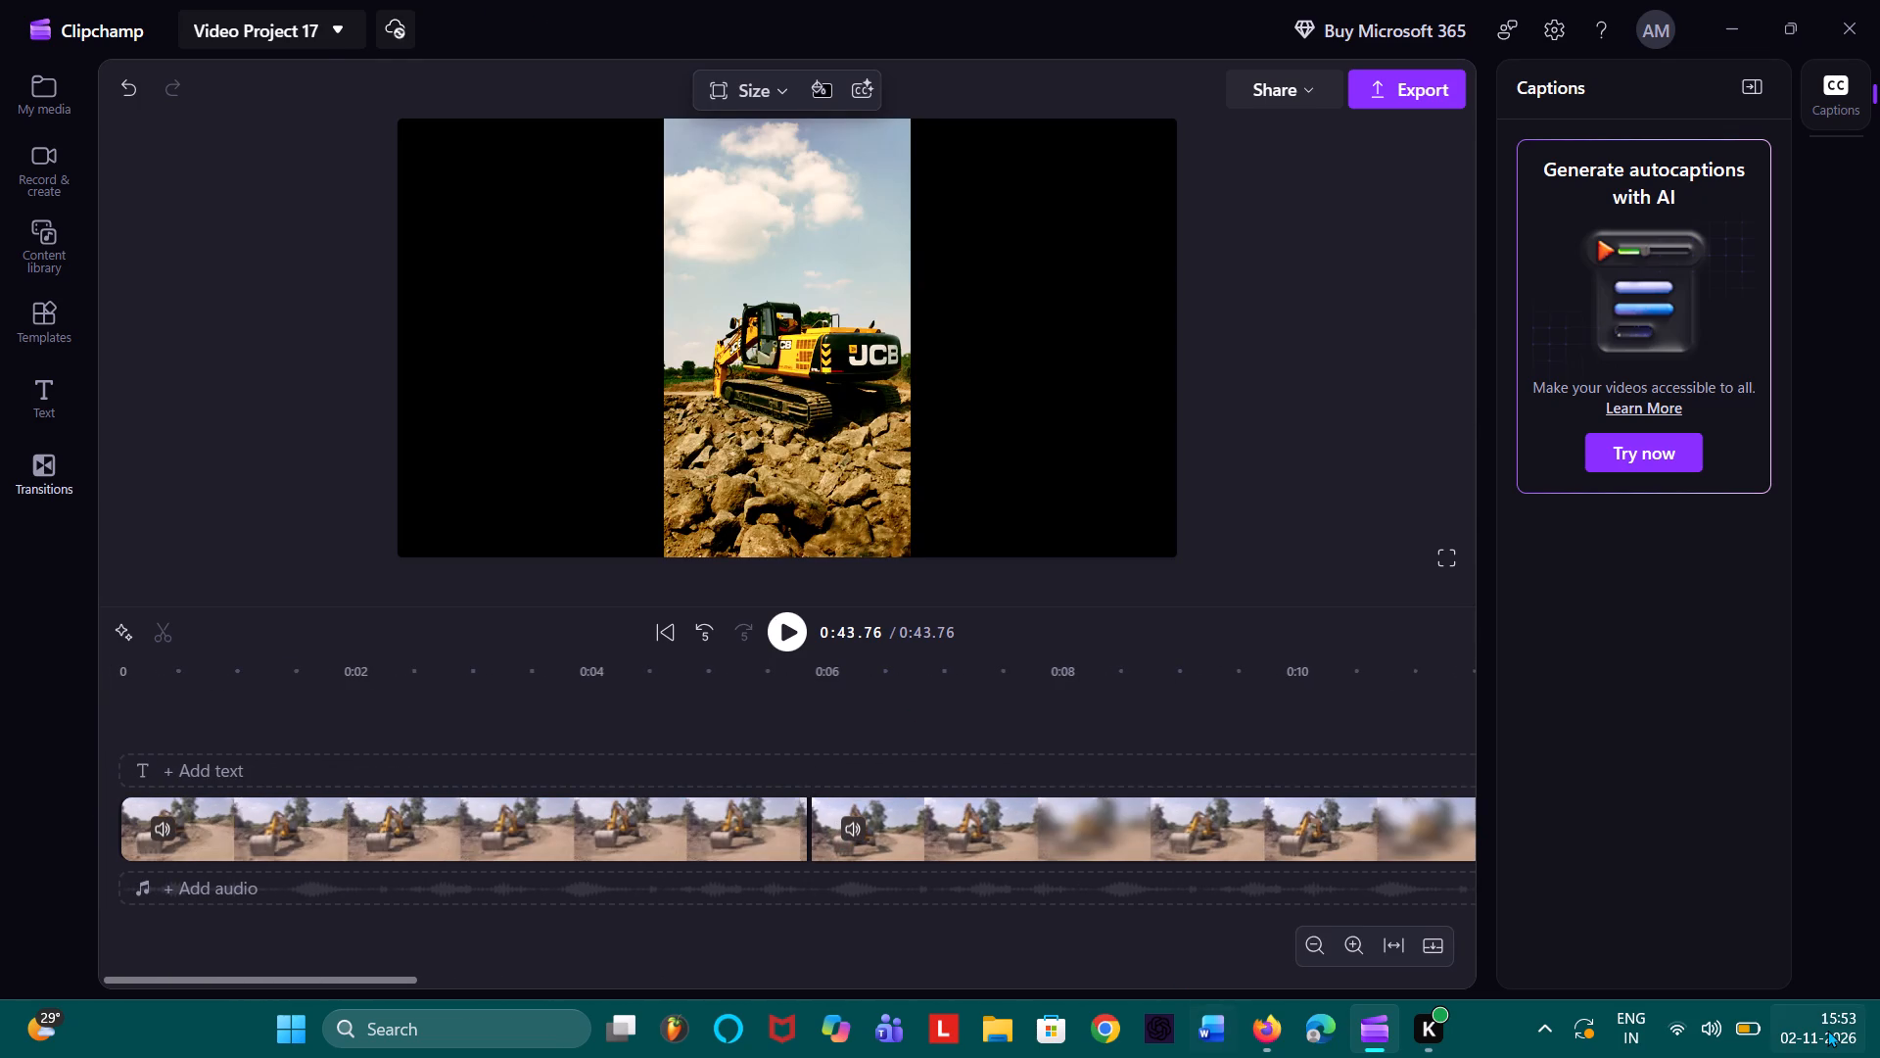
left_click(1315, 938)
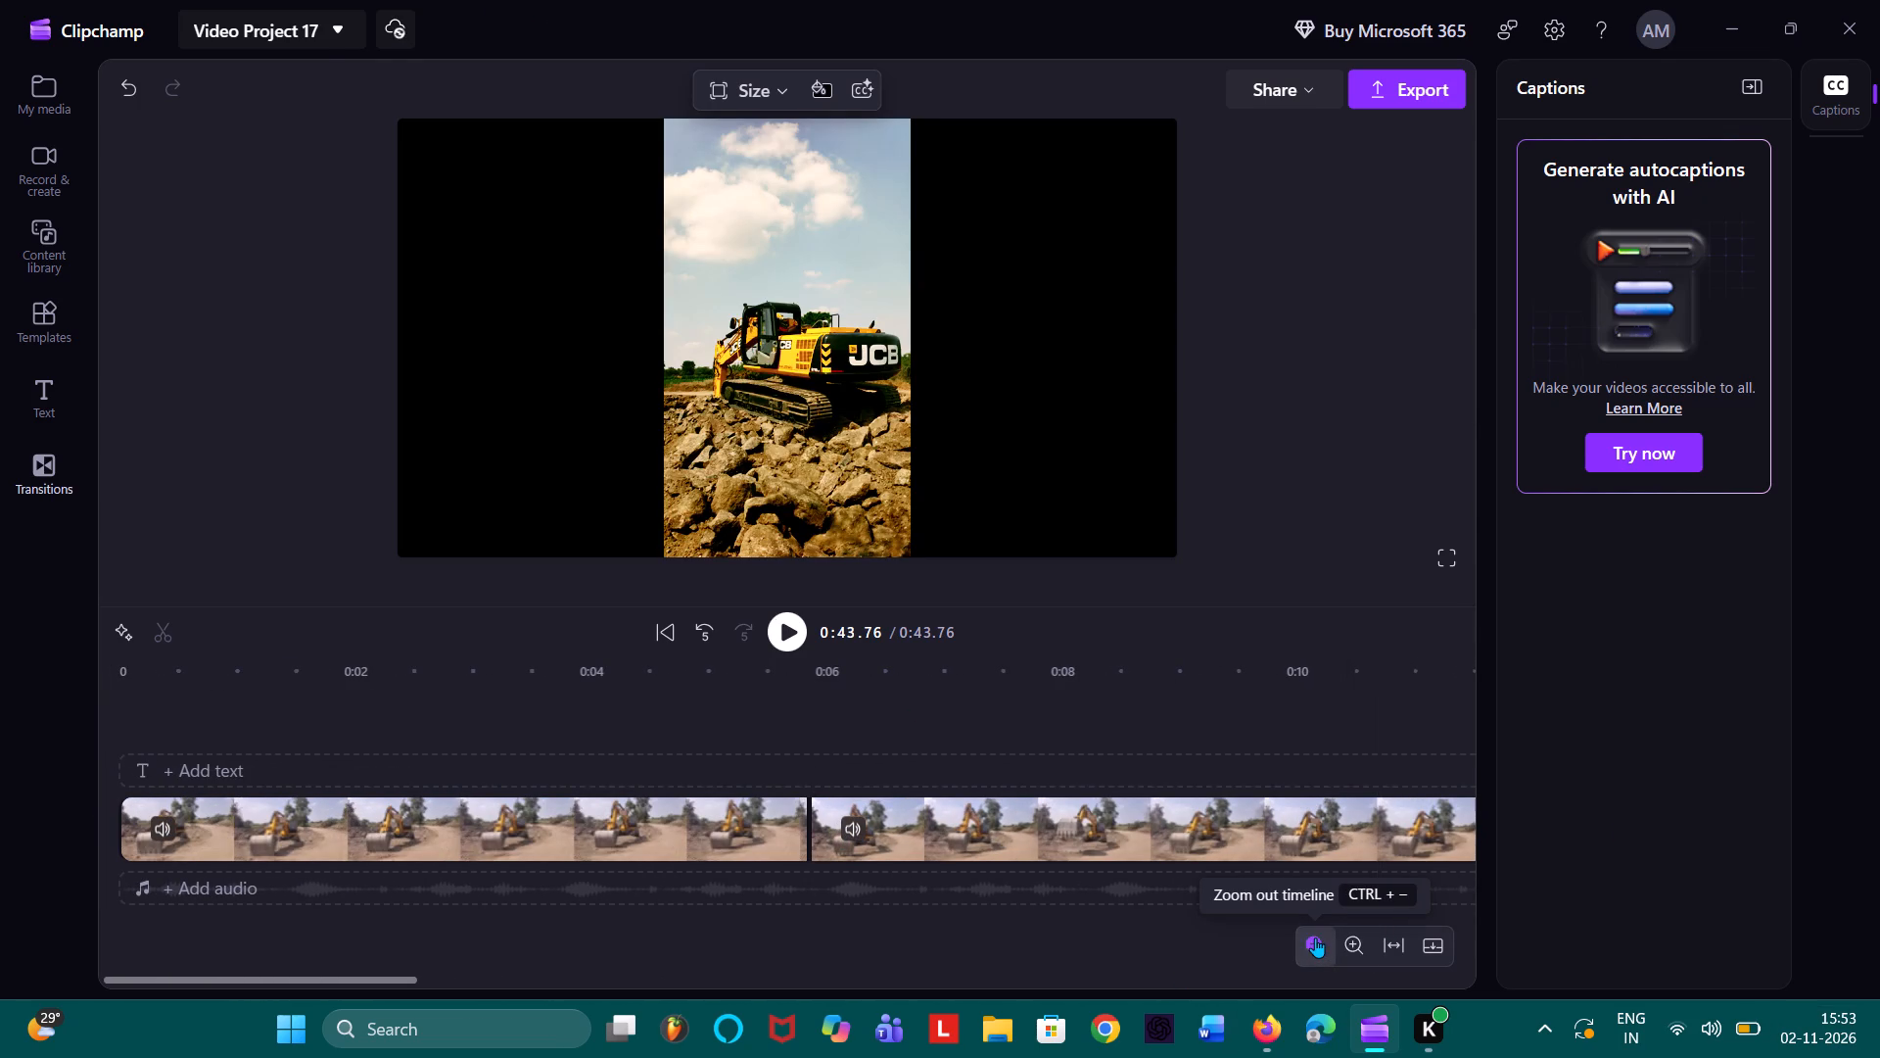
left_click(1315, 938)
left_click(1315, 938)
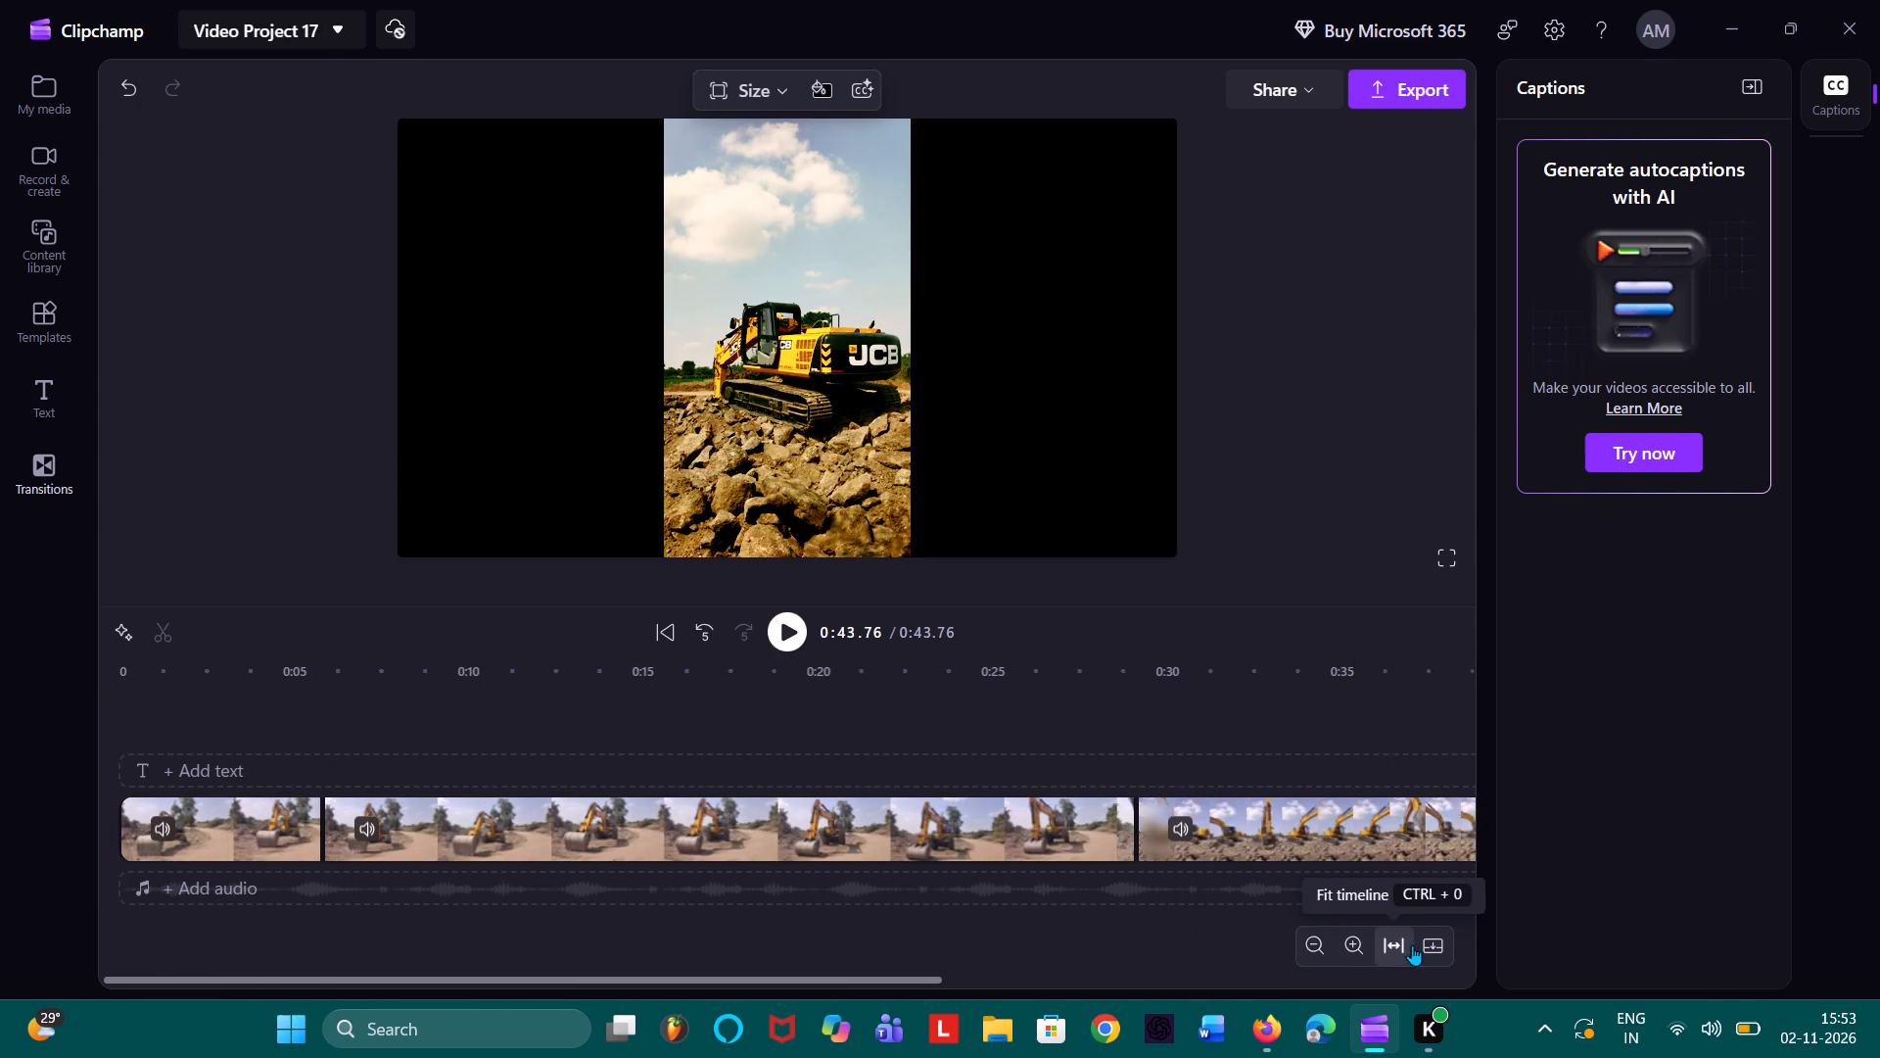
left_click(1318, 934)
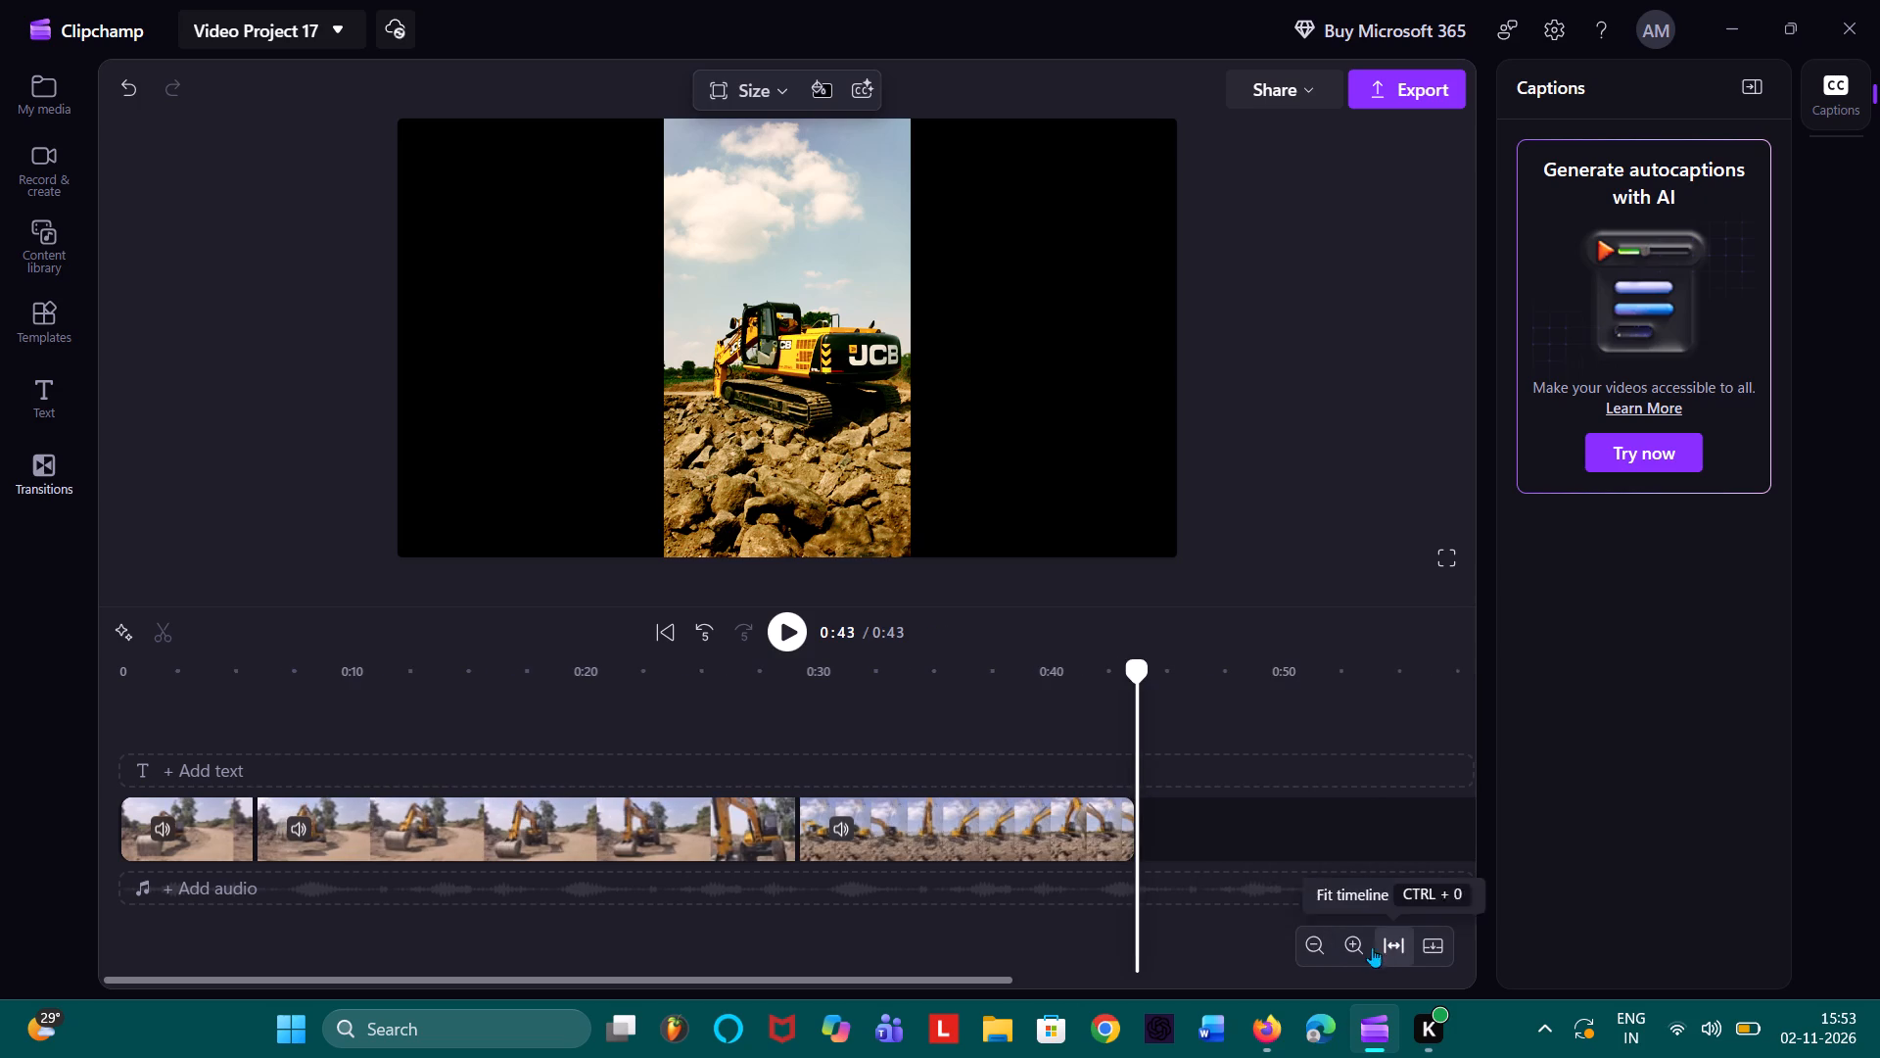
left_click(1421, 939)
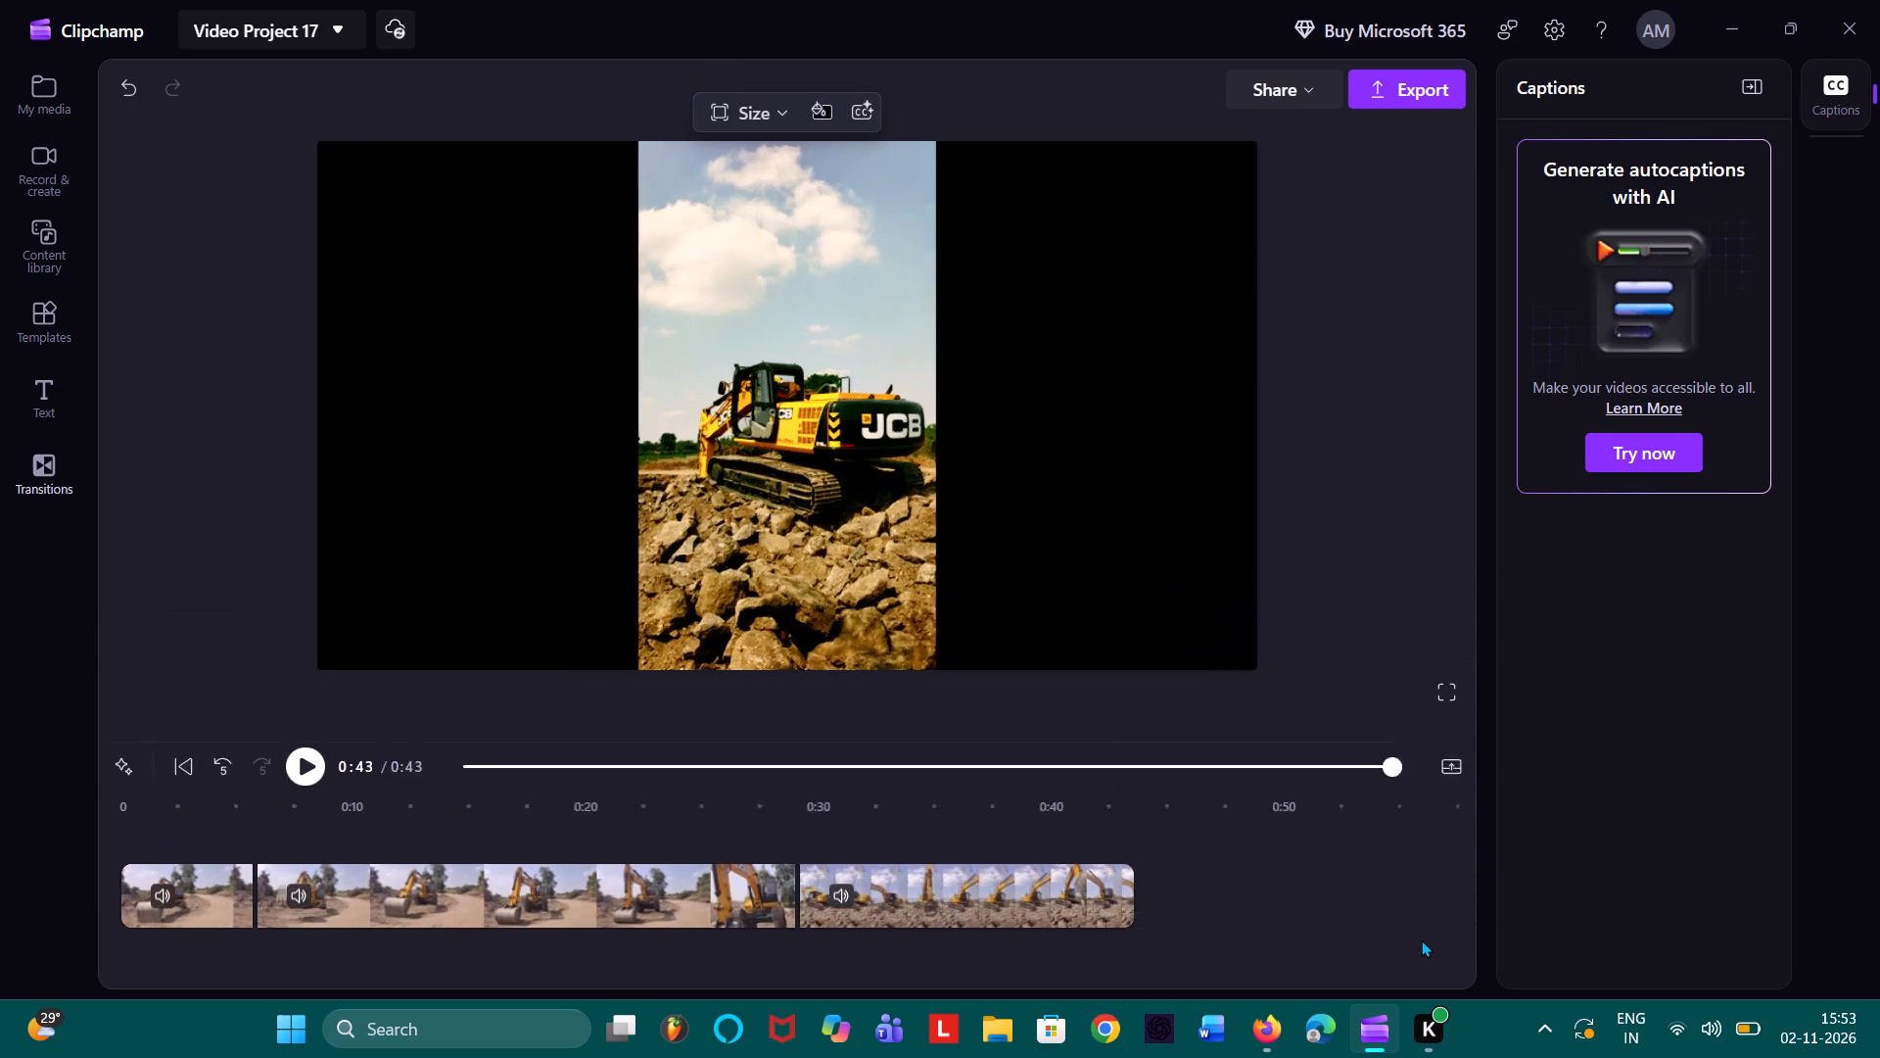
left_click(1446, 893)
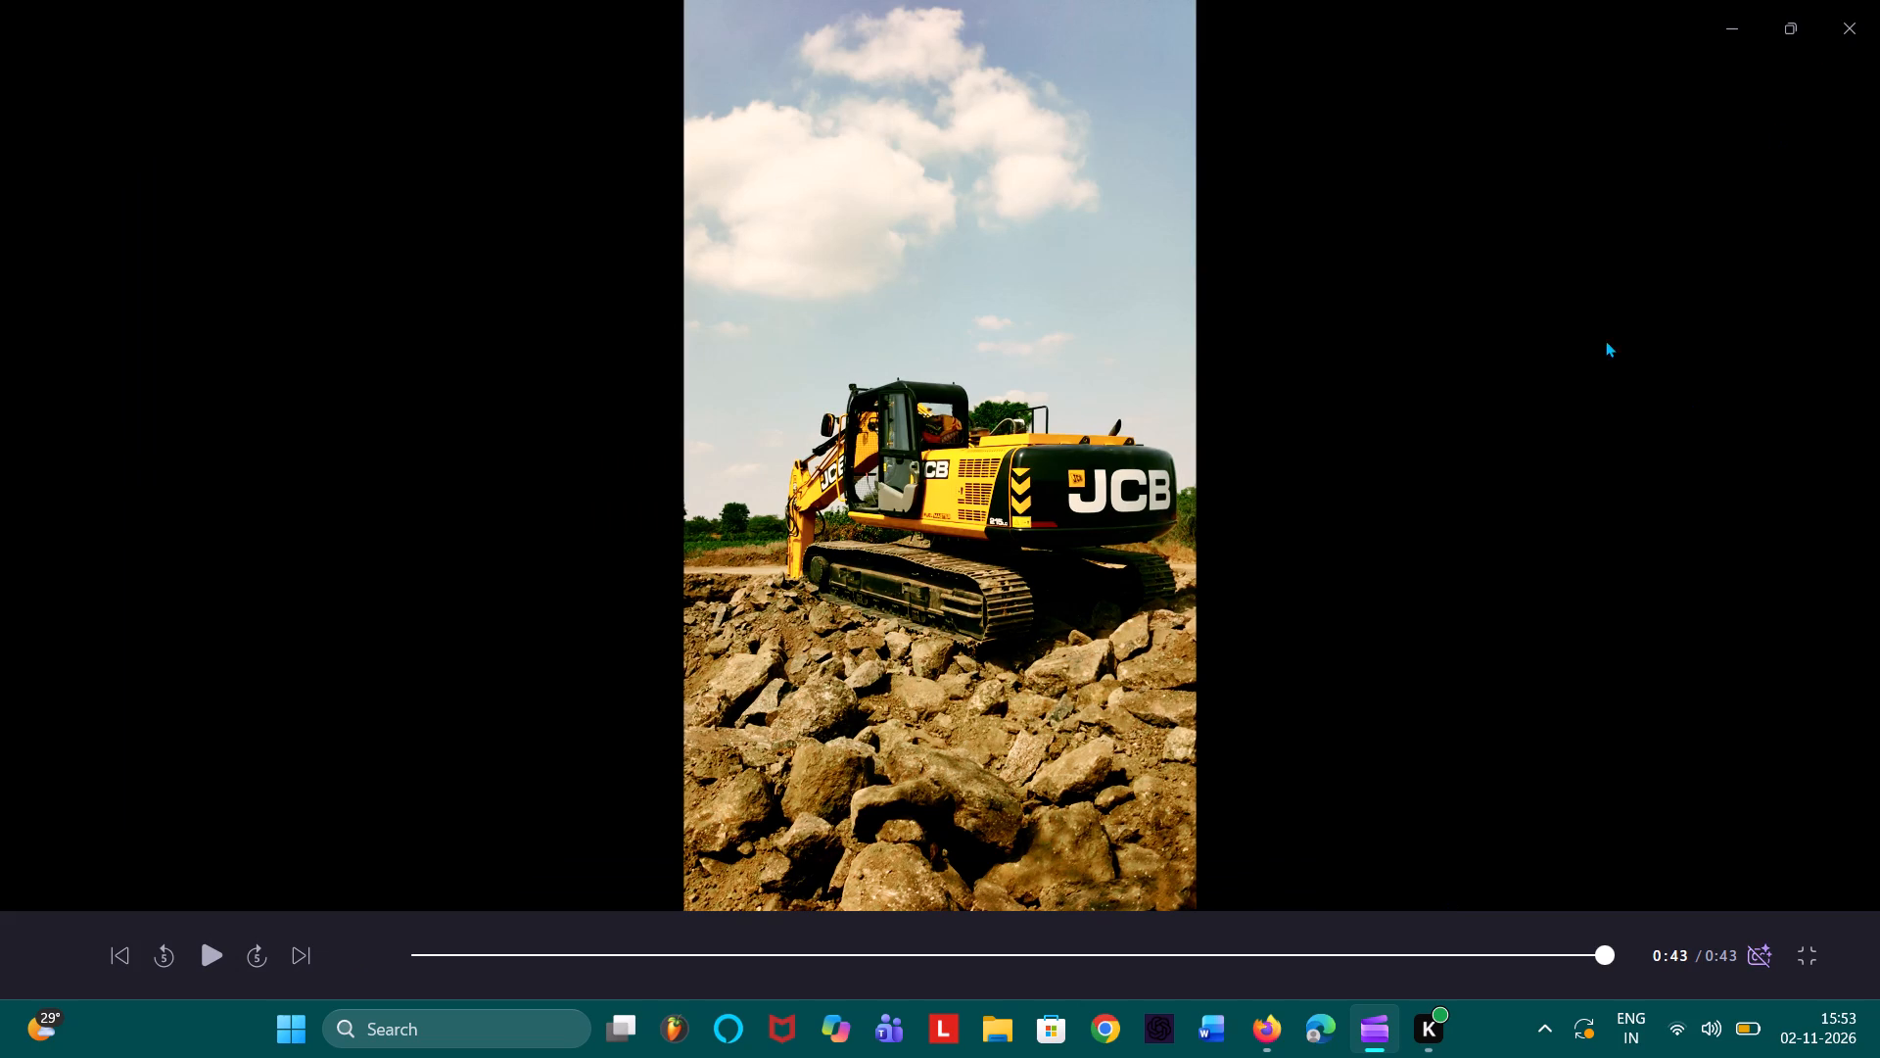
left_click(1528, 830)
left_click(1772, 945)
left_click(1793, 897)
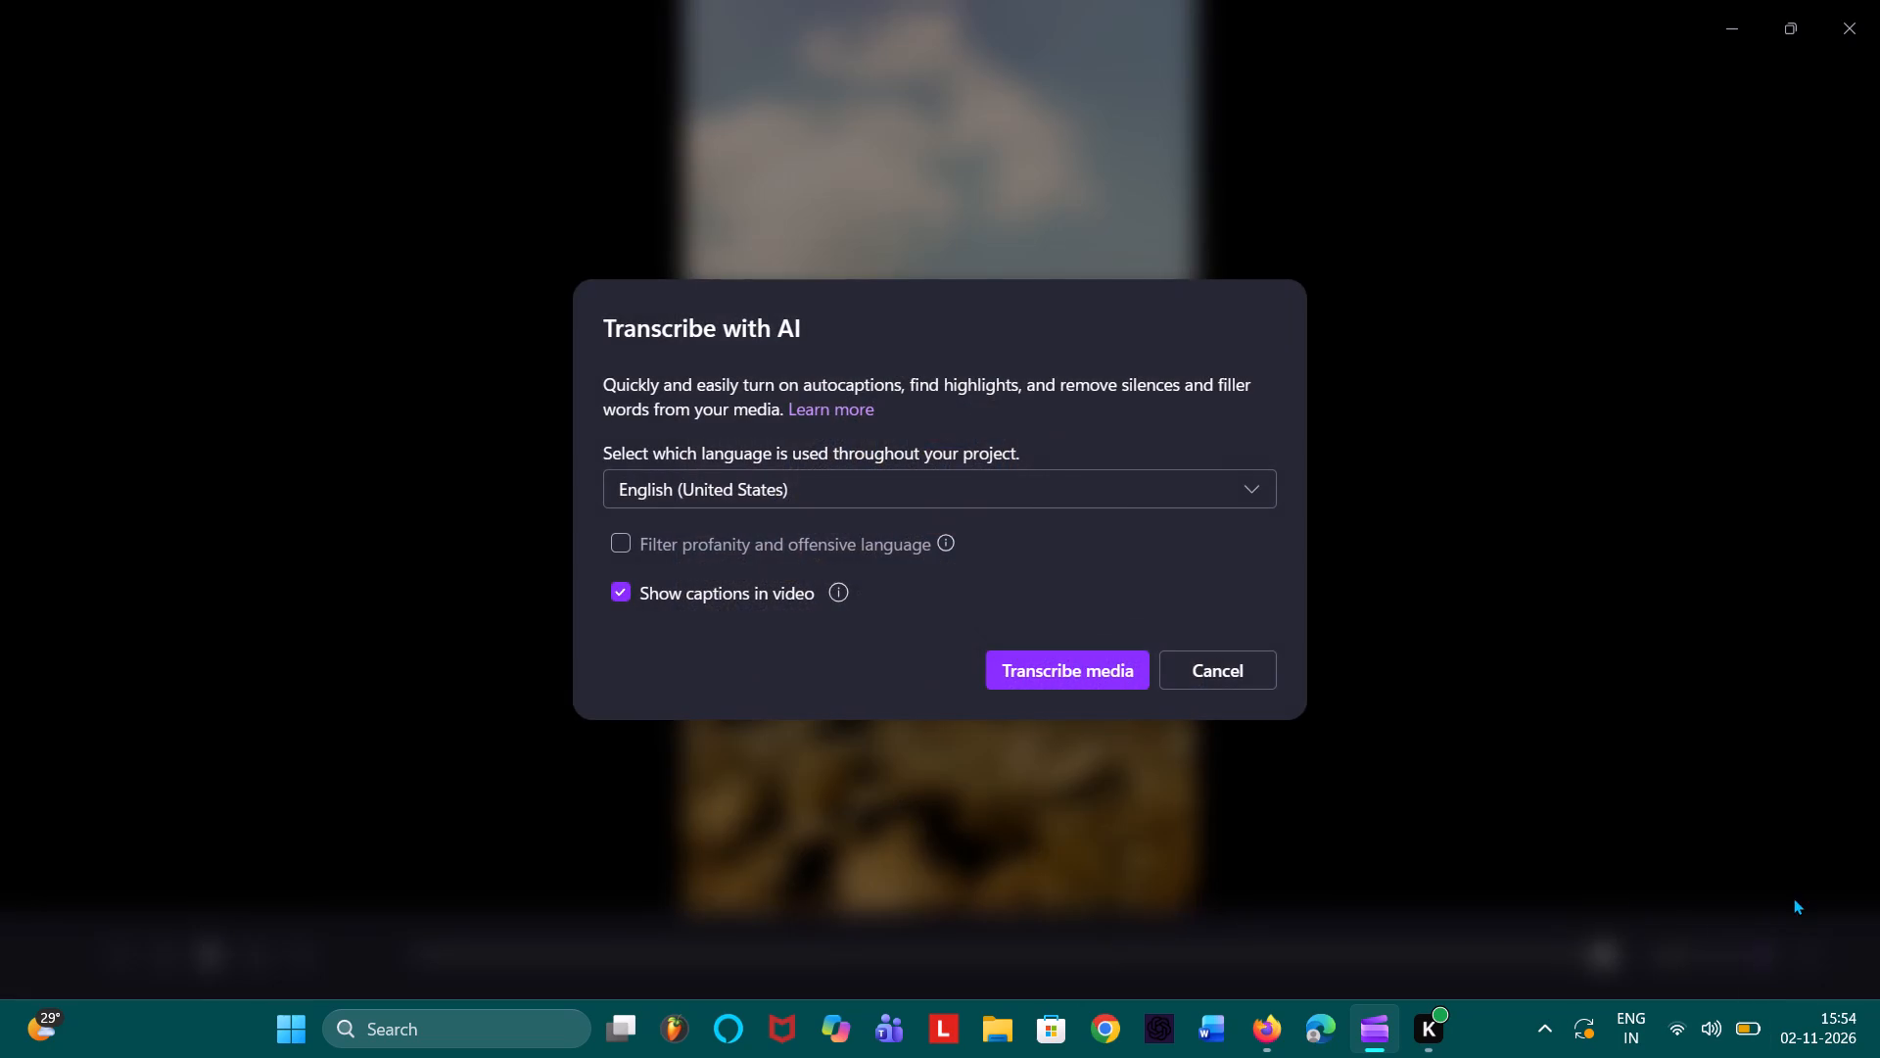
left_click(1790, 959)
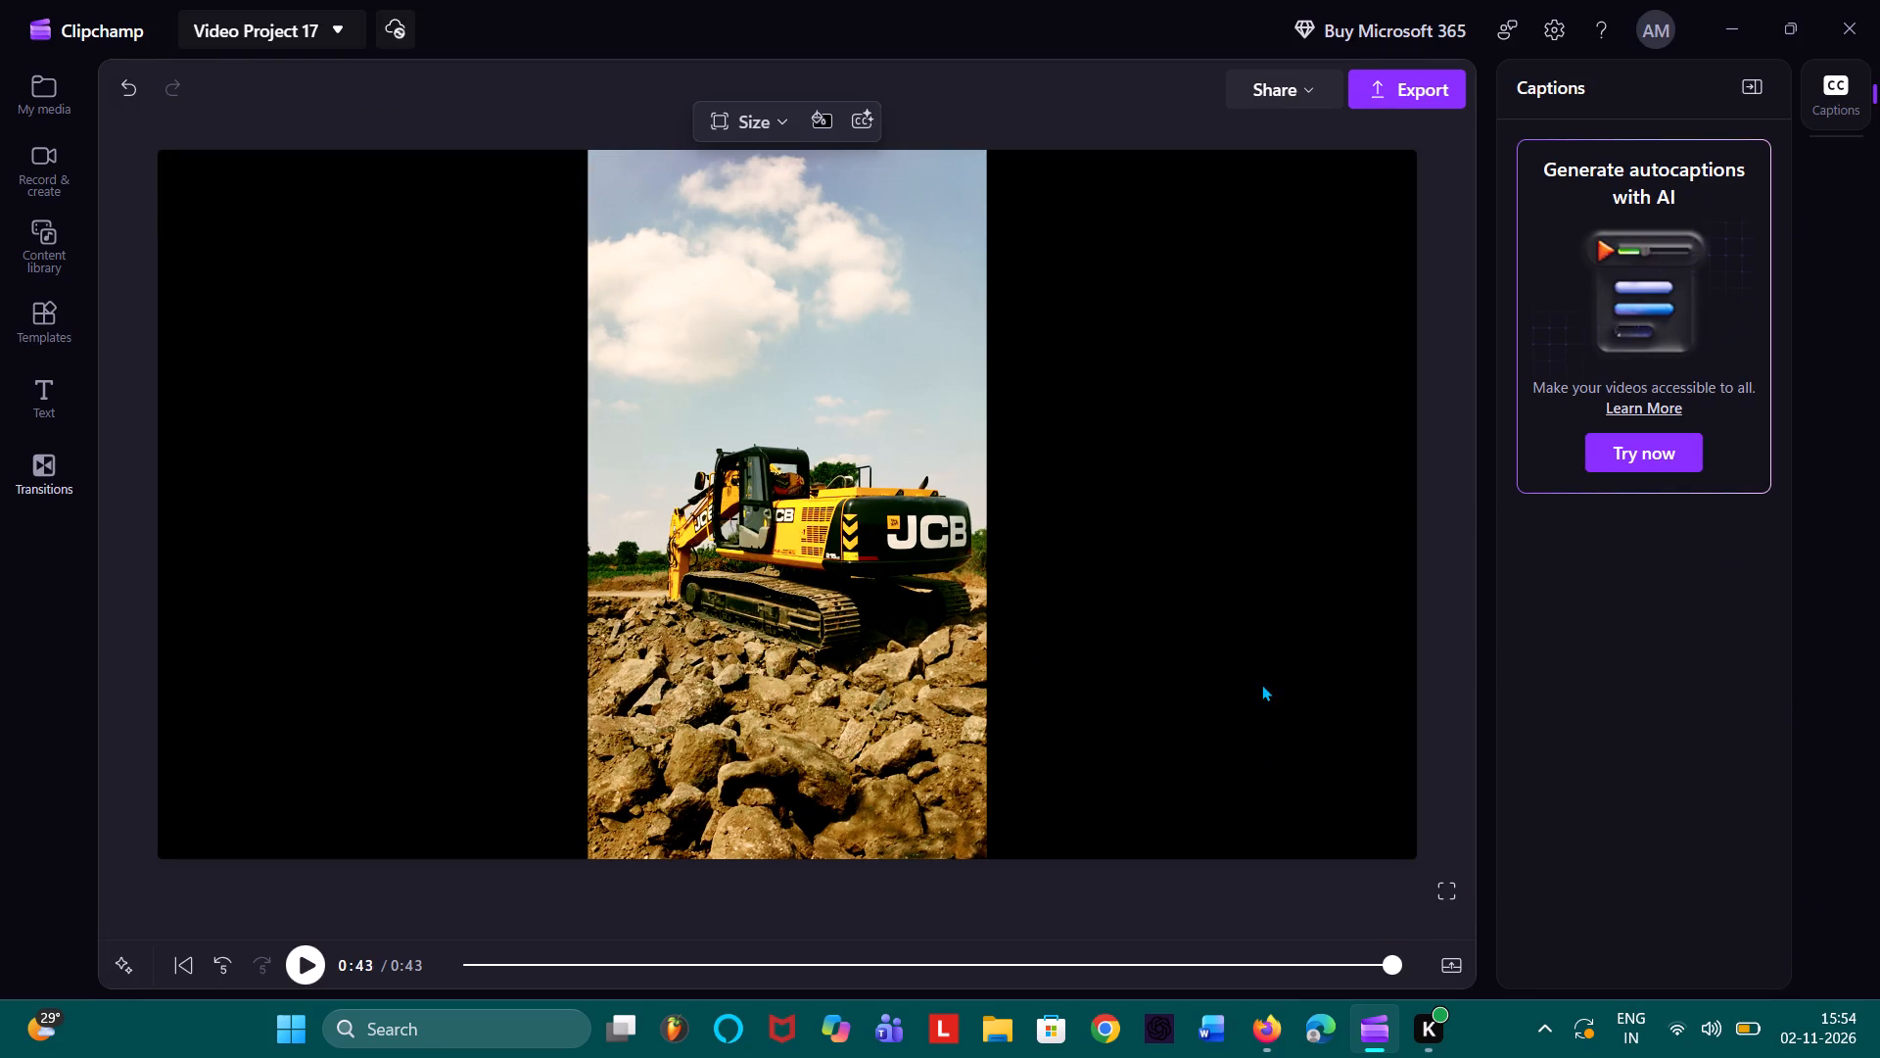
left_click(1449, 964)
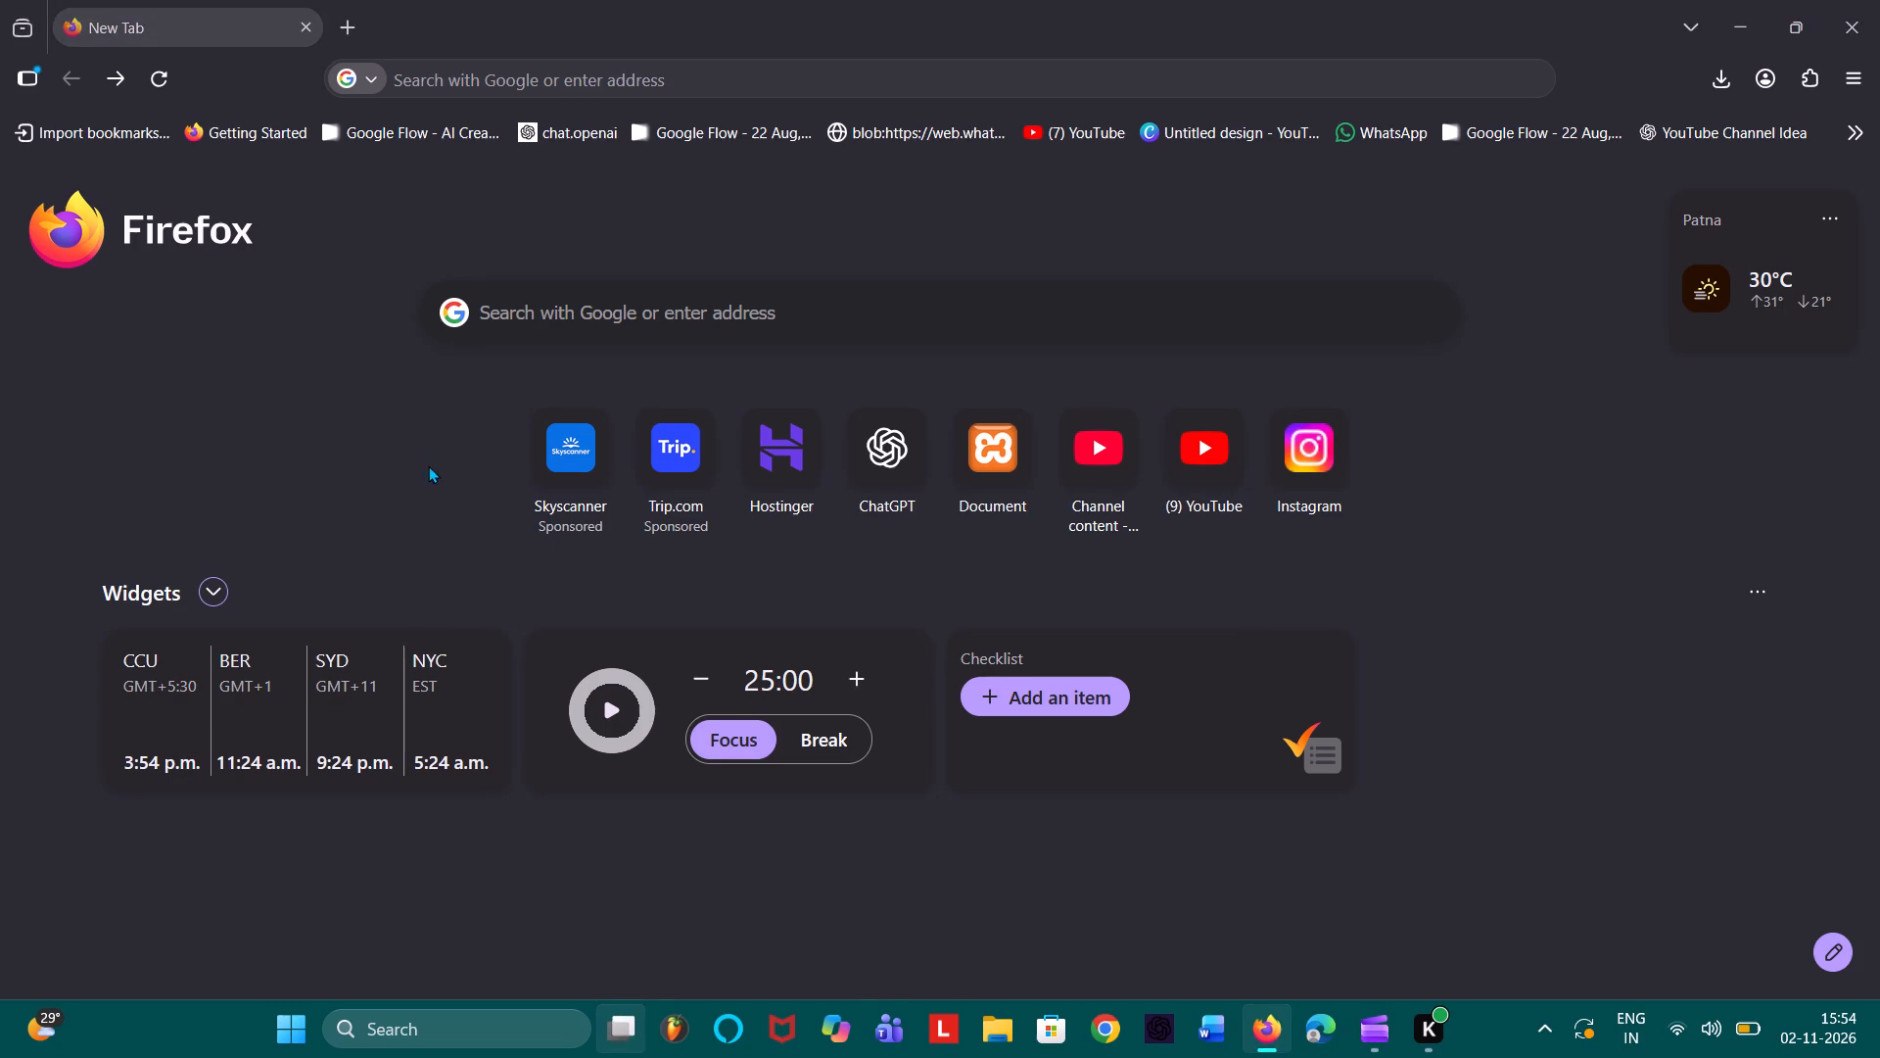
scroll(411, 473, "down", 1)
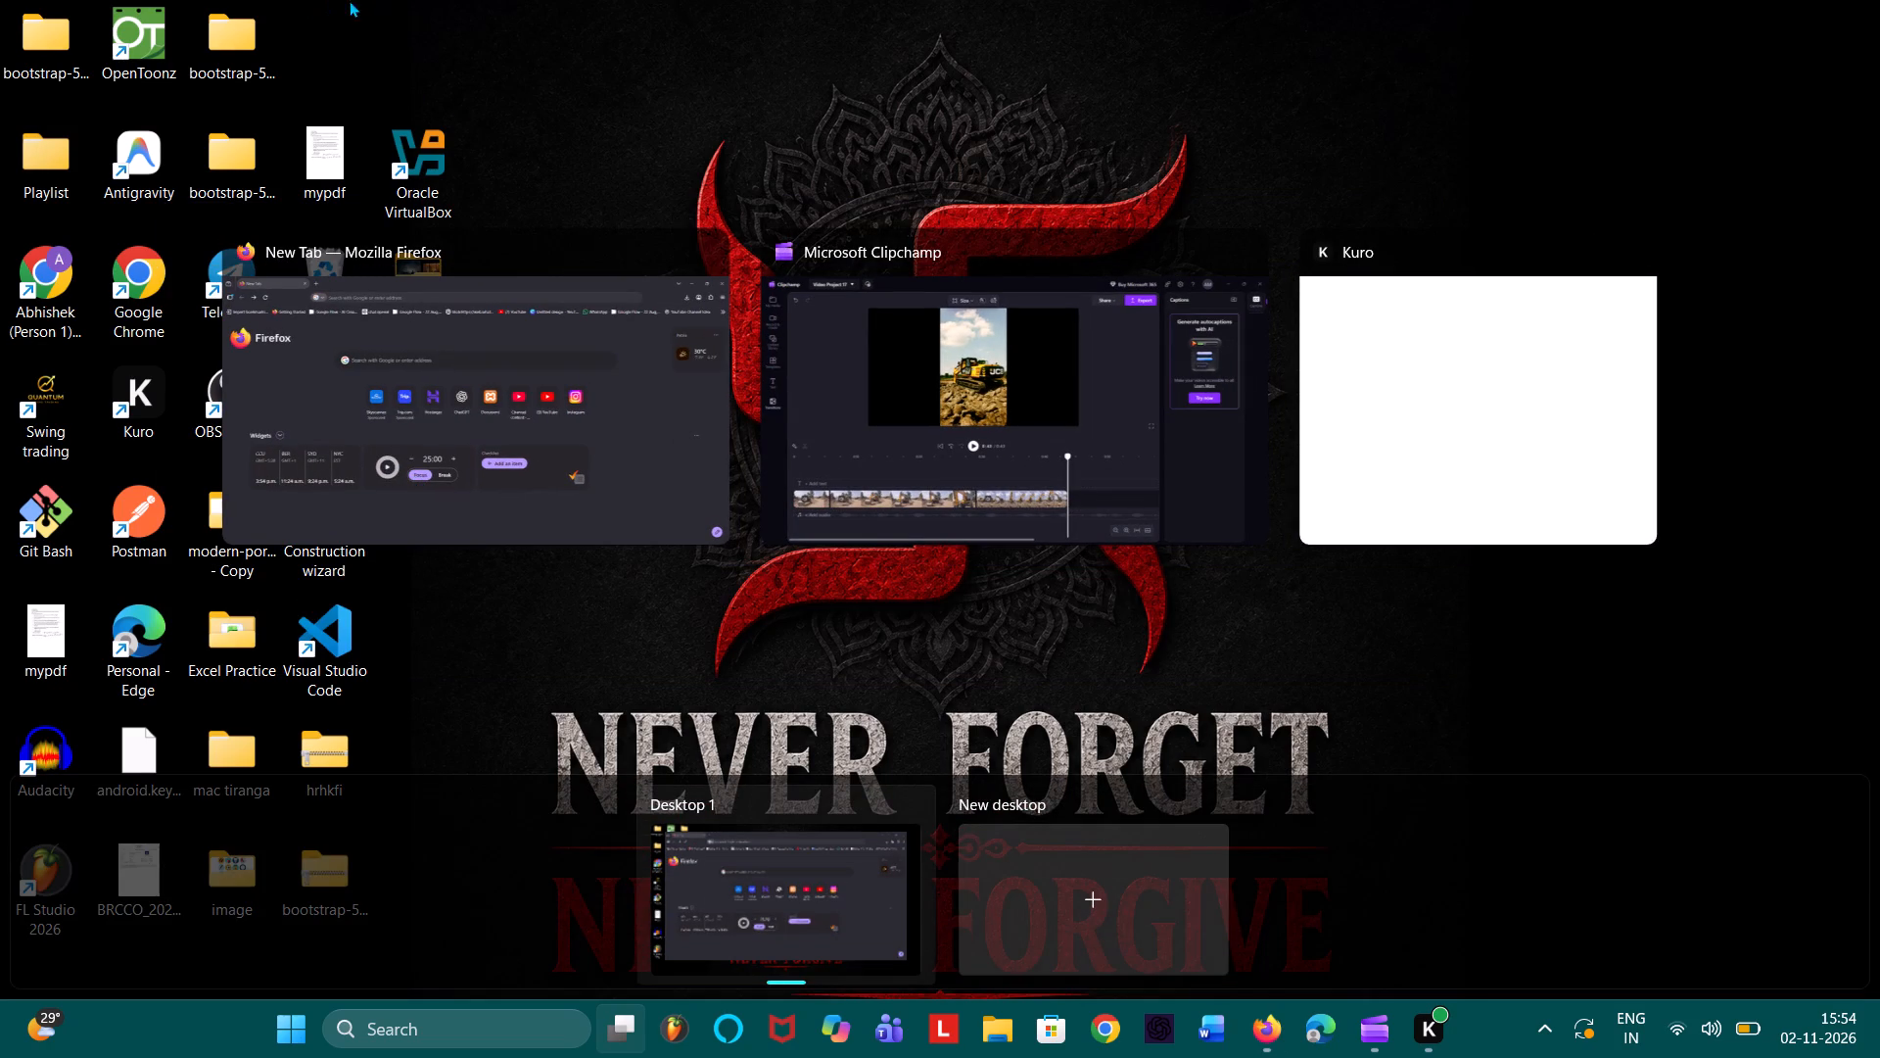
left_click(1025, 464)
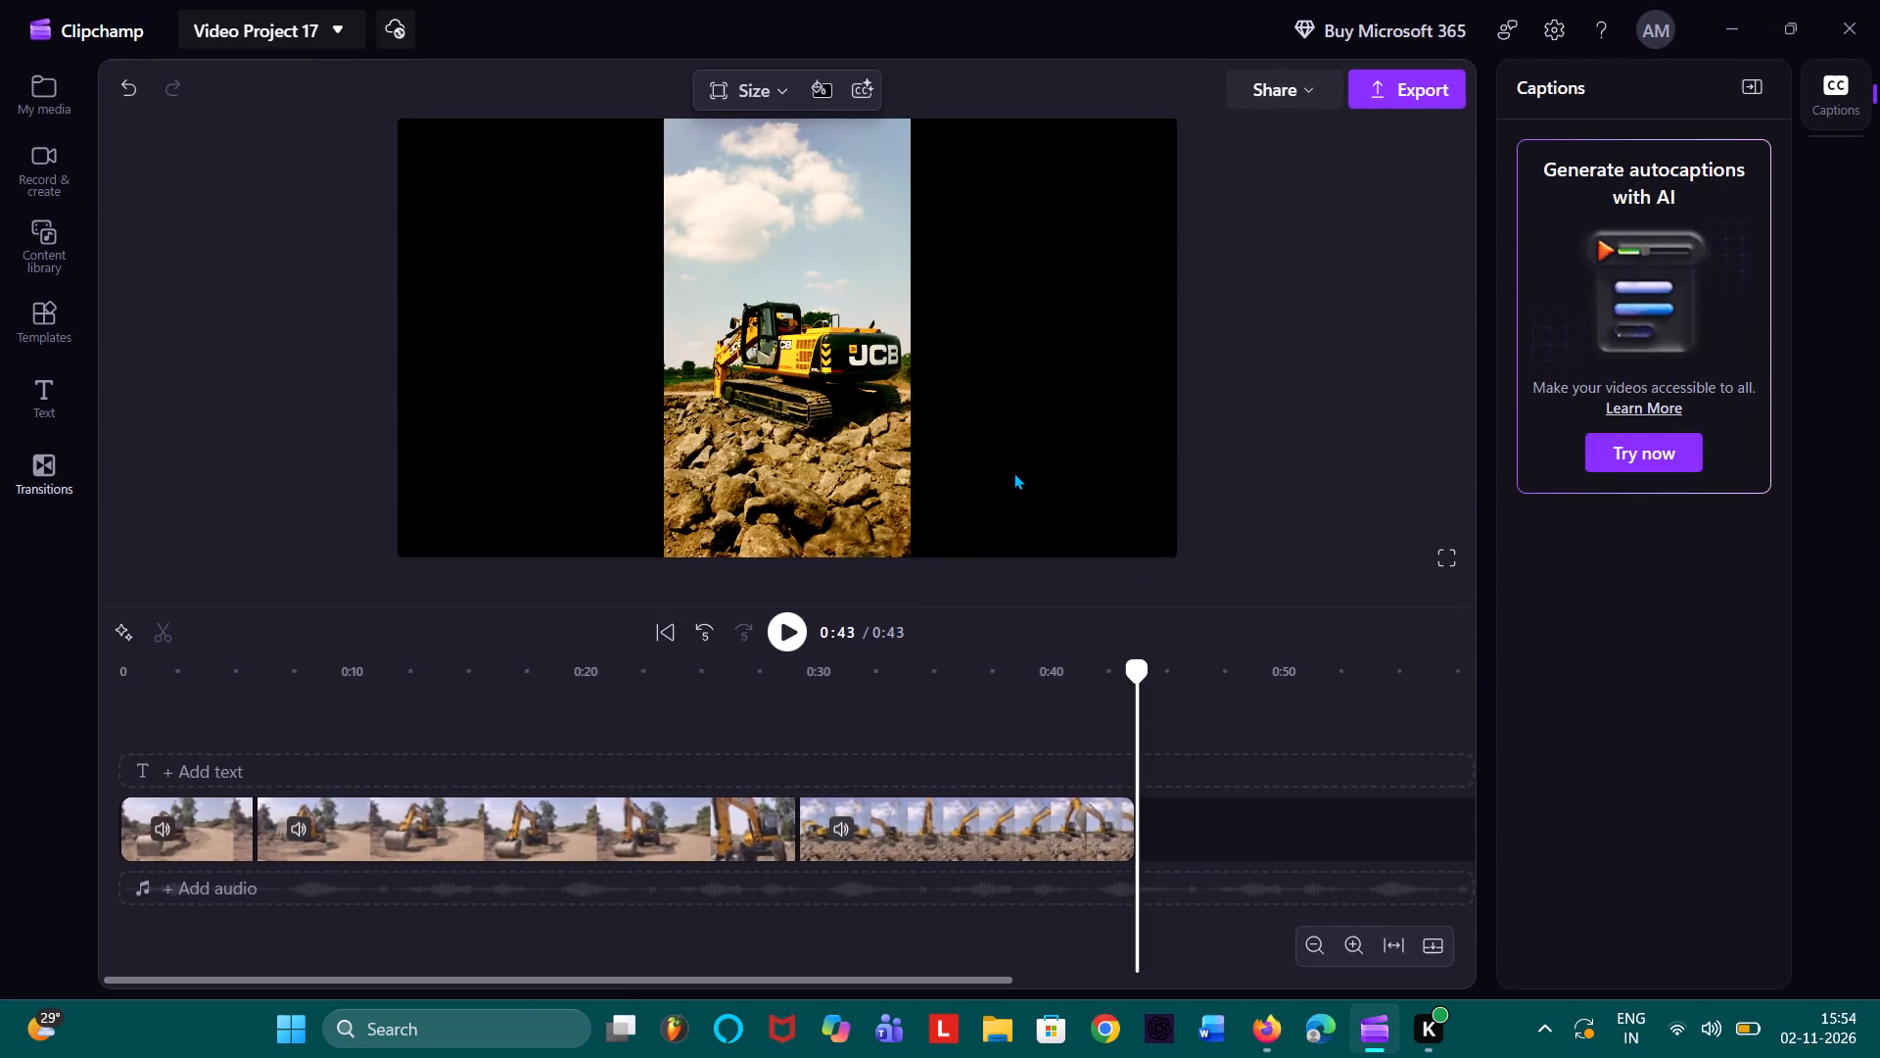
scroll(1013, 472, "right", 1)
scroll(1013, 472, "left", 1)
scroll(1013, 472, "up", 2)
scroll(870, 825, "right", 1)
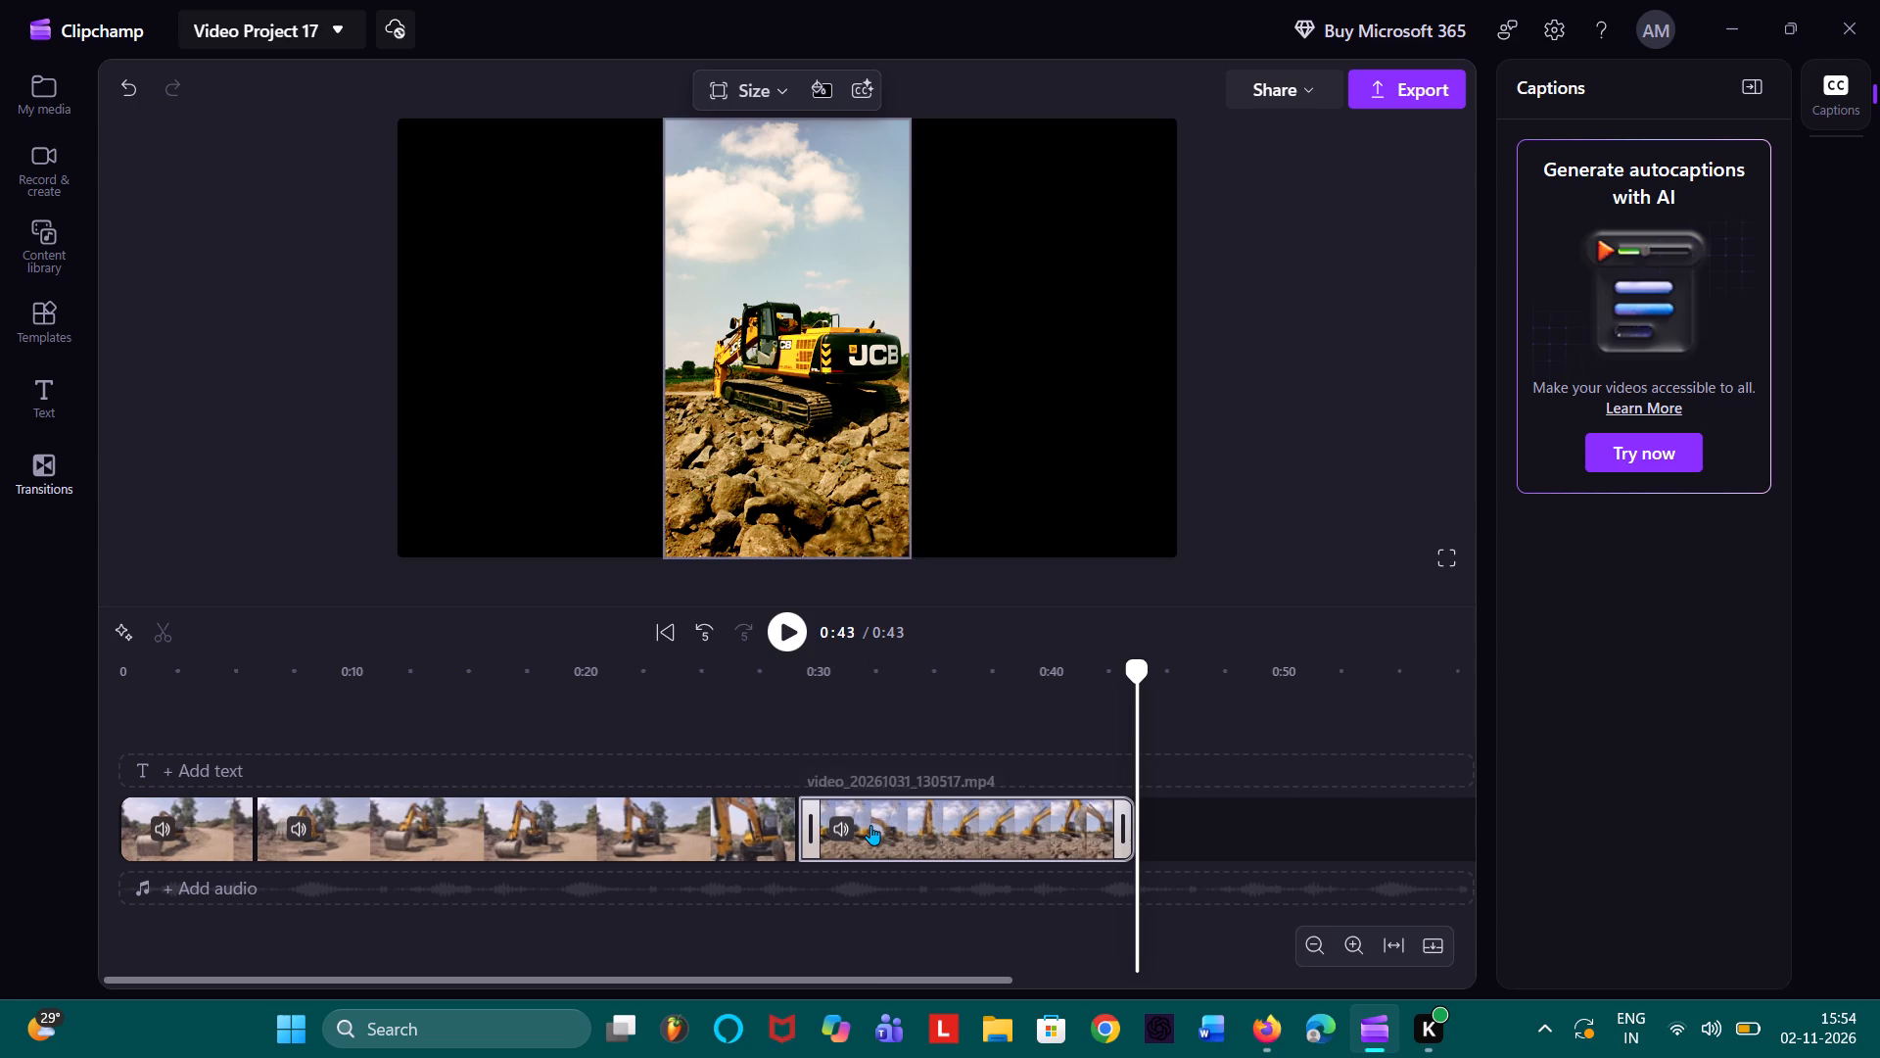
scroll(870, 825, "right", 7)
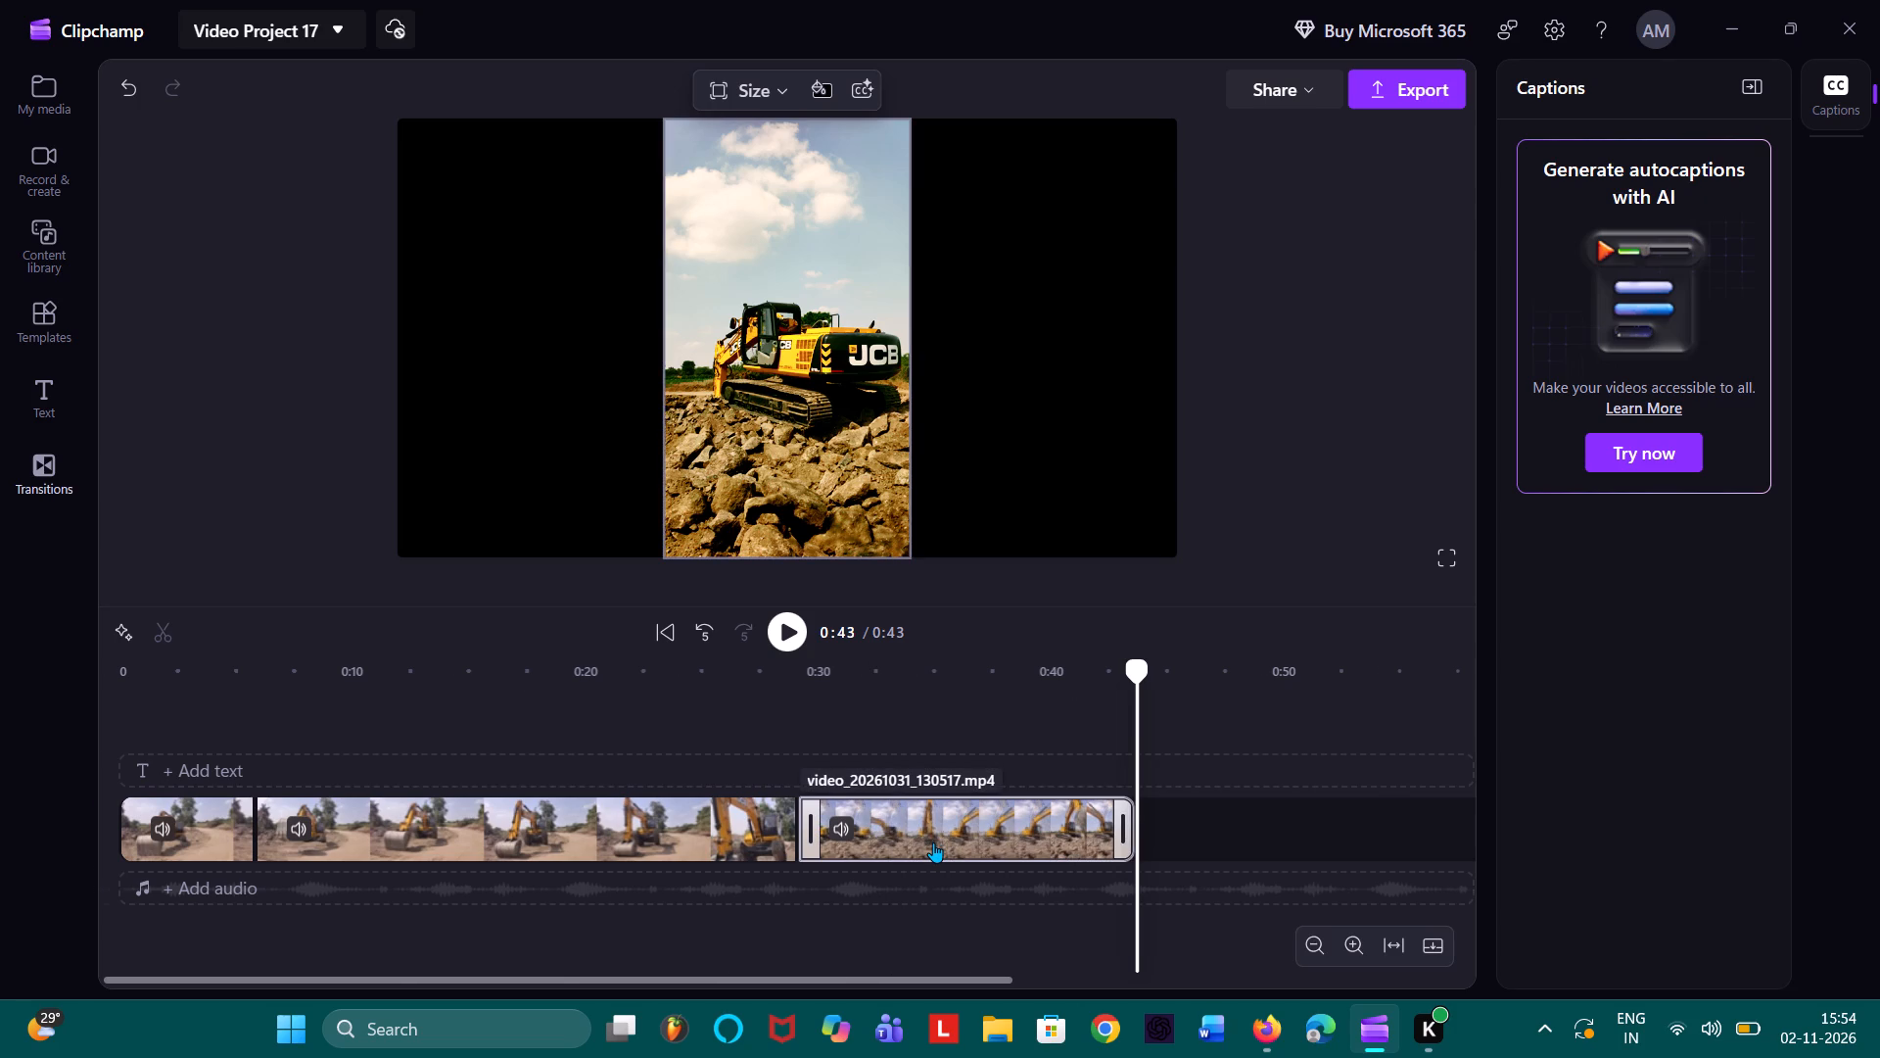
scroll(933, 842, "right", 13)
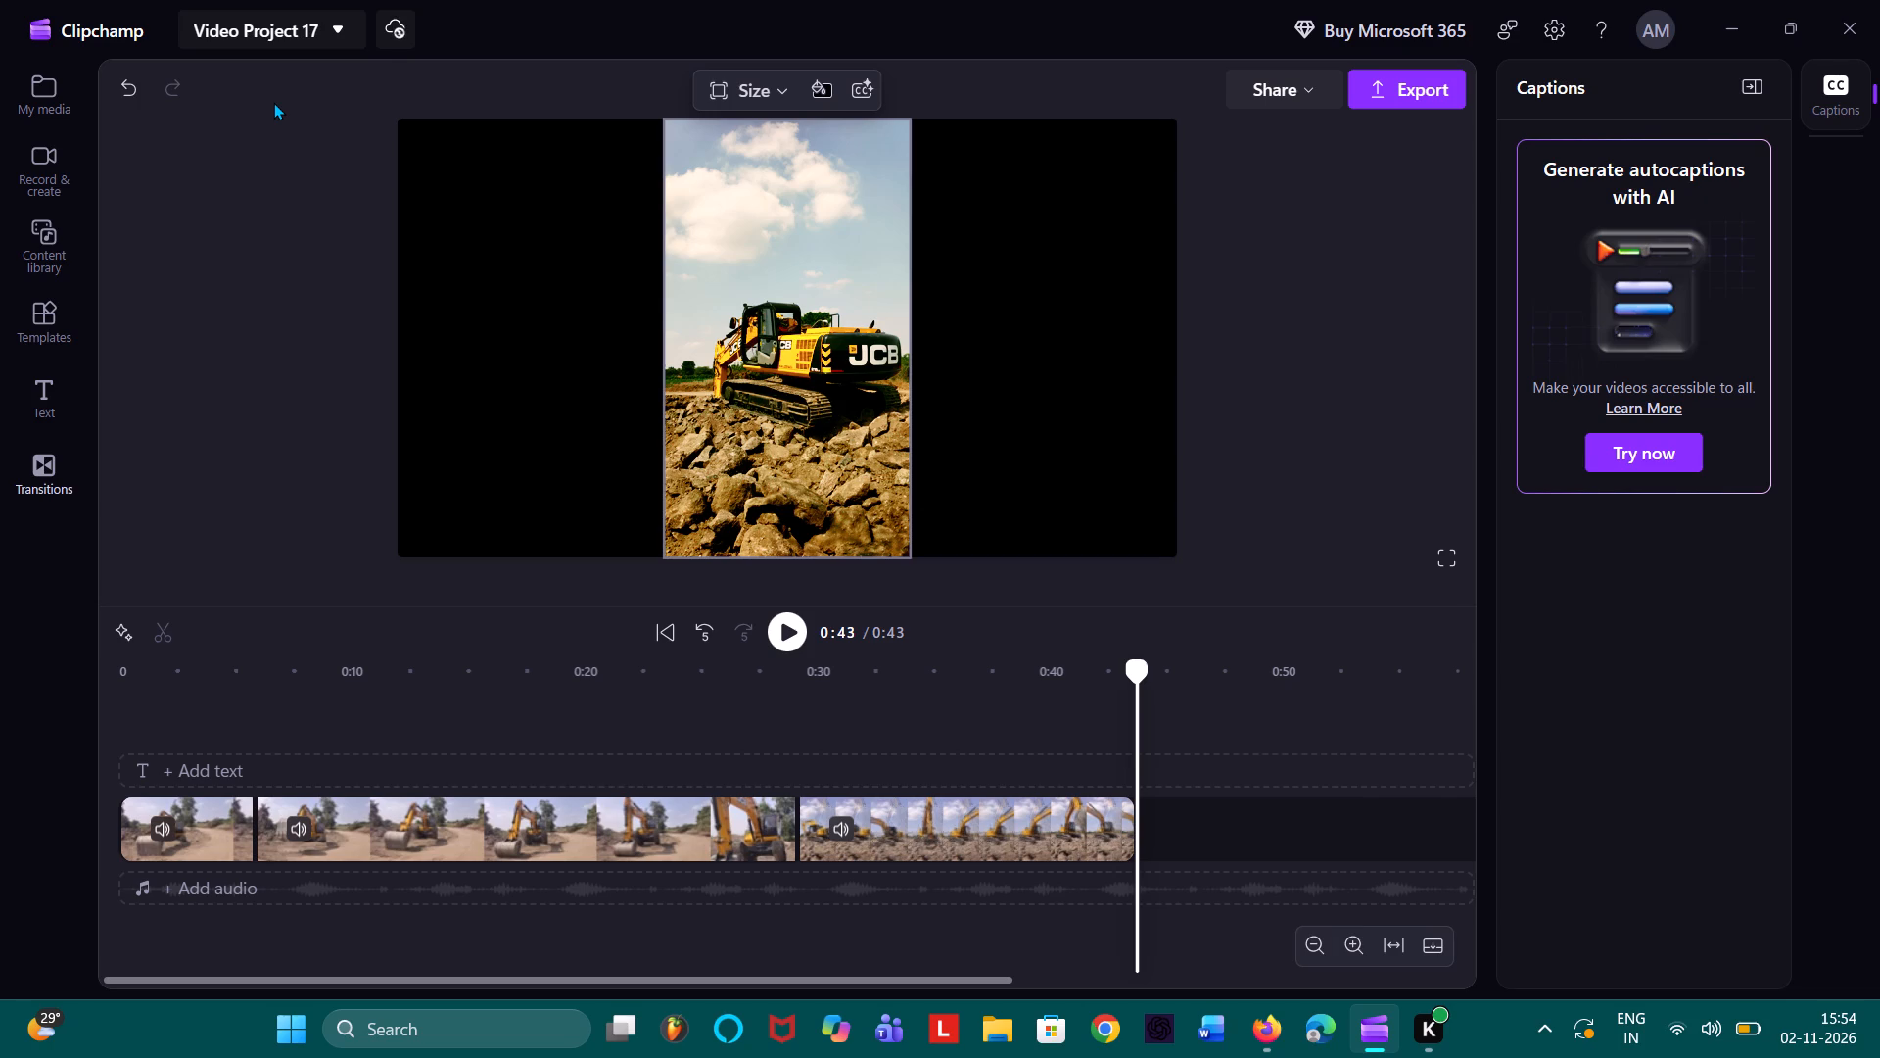
Move the playhead from the end of the video back to 0:00.
key("Left")
key("Left")
key("Left")
key("Left")
key("Left")
key("Left")
key("Left")
key("Left")
key("Left")
key("Left")
key("Left")
key("Left")
key("Left")
key("Left")
key("Left")
key("Left")
key("Left")
key("Left")
key("Left")
key("Left")
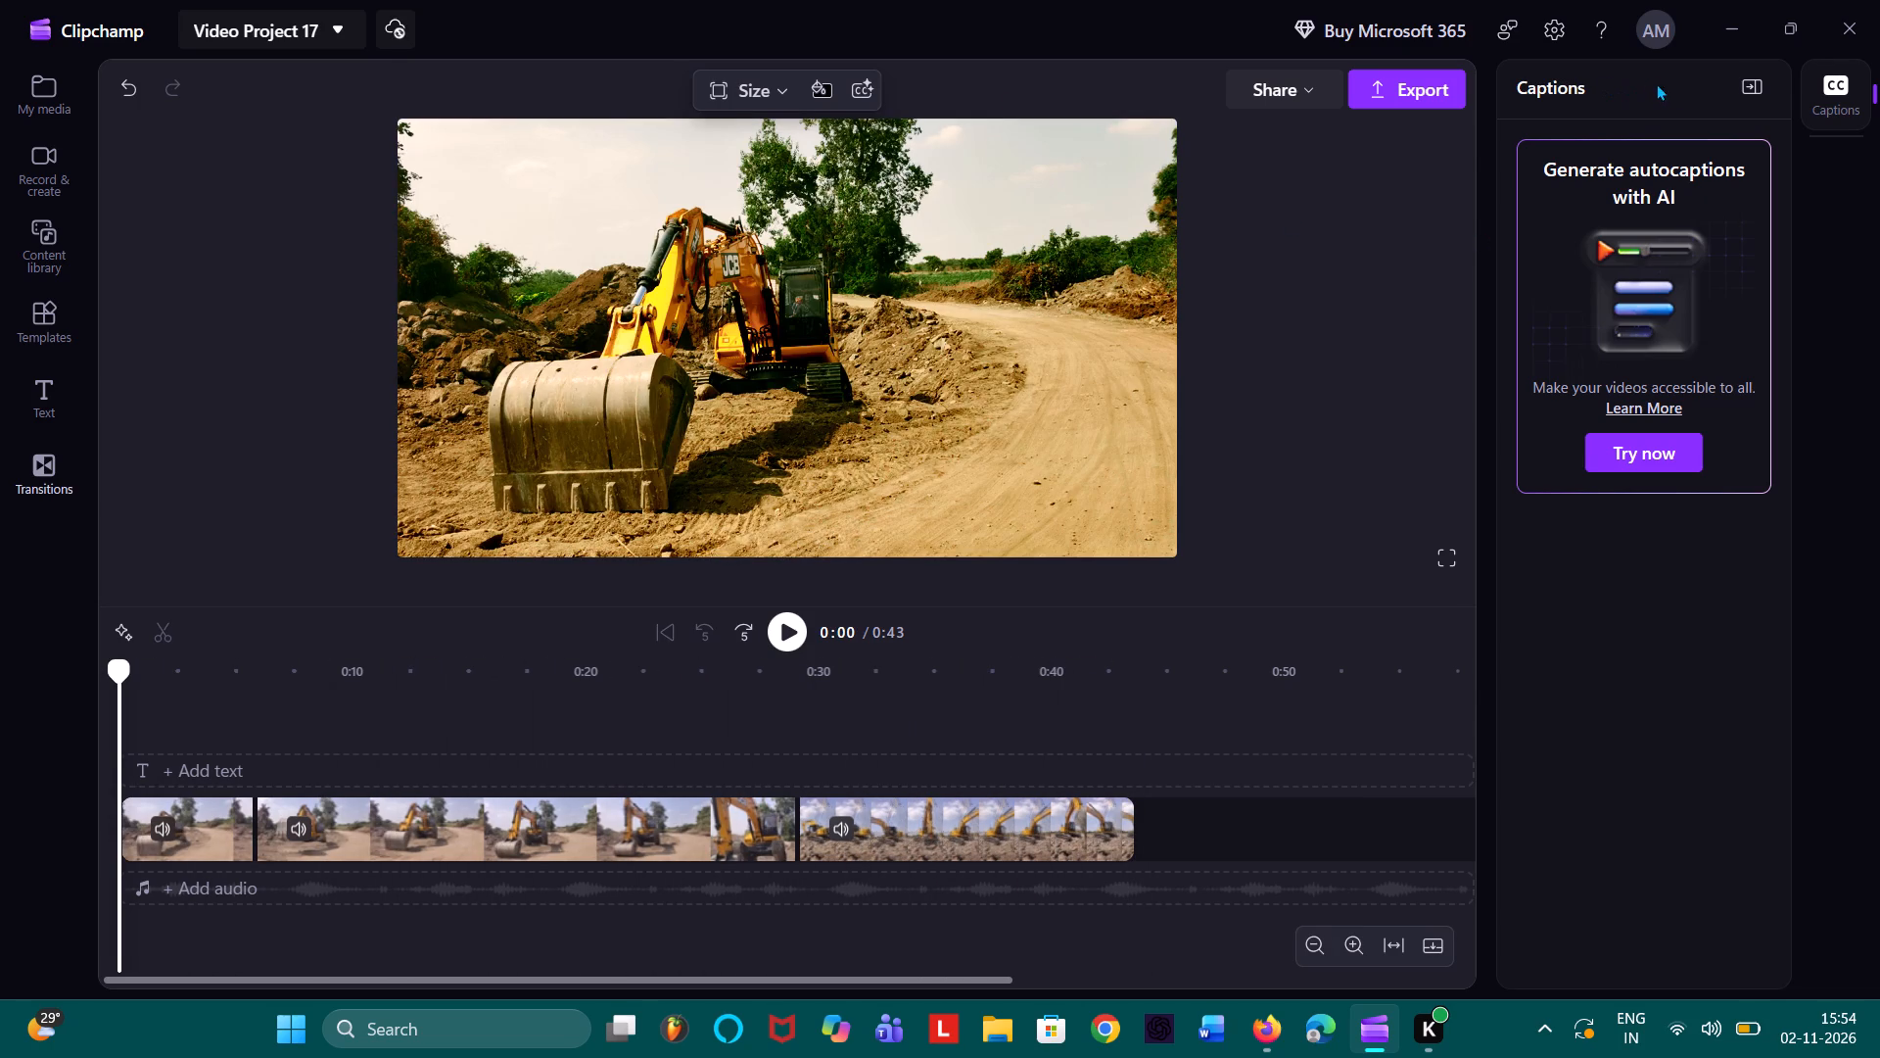
Collapse the Captions property panel.
left_click(1747, 93)
left_click(1812, 87)
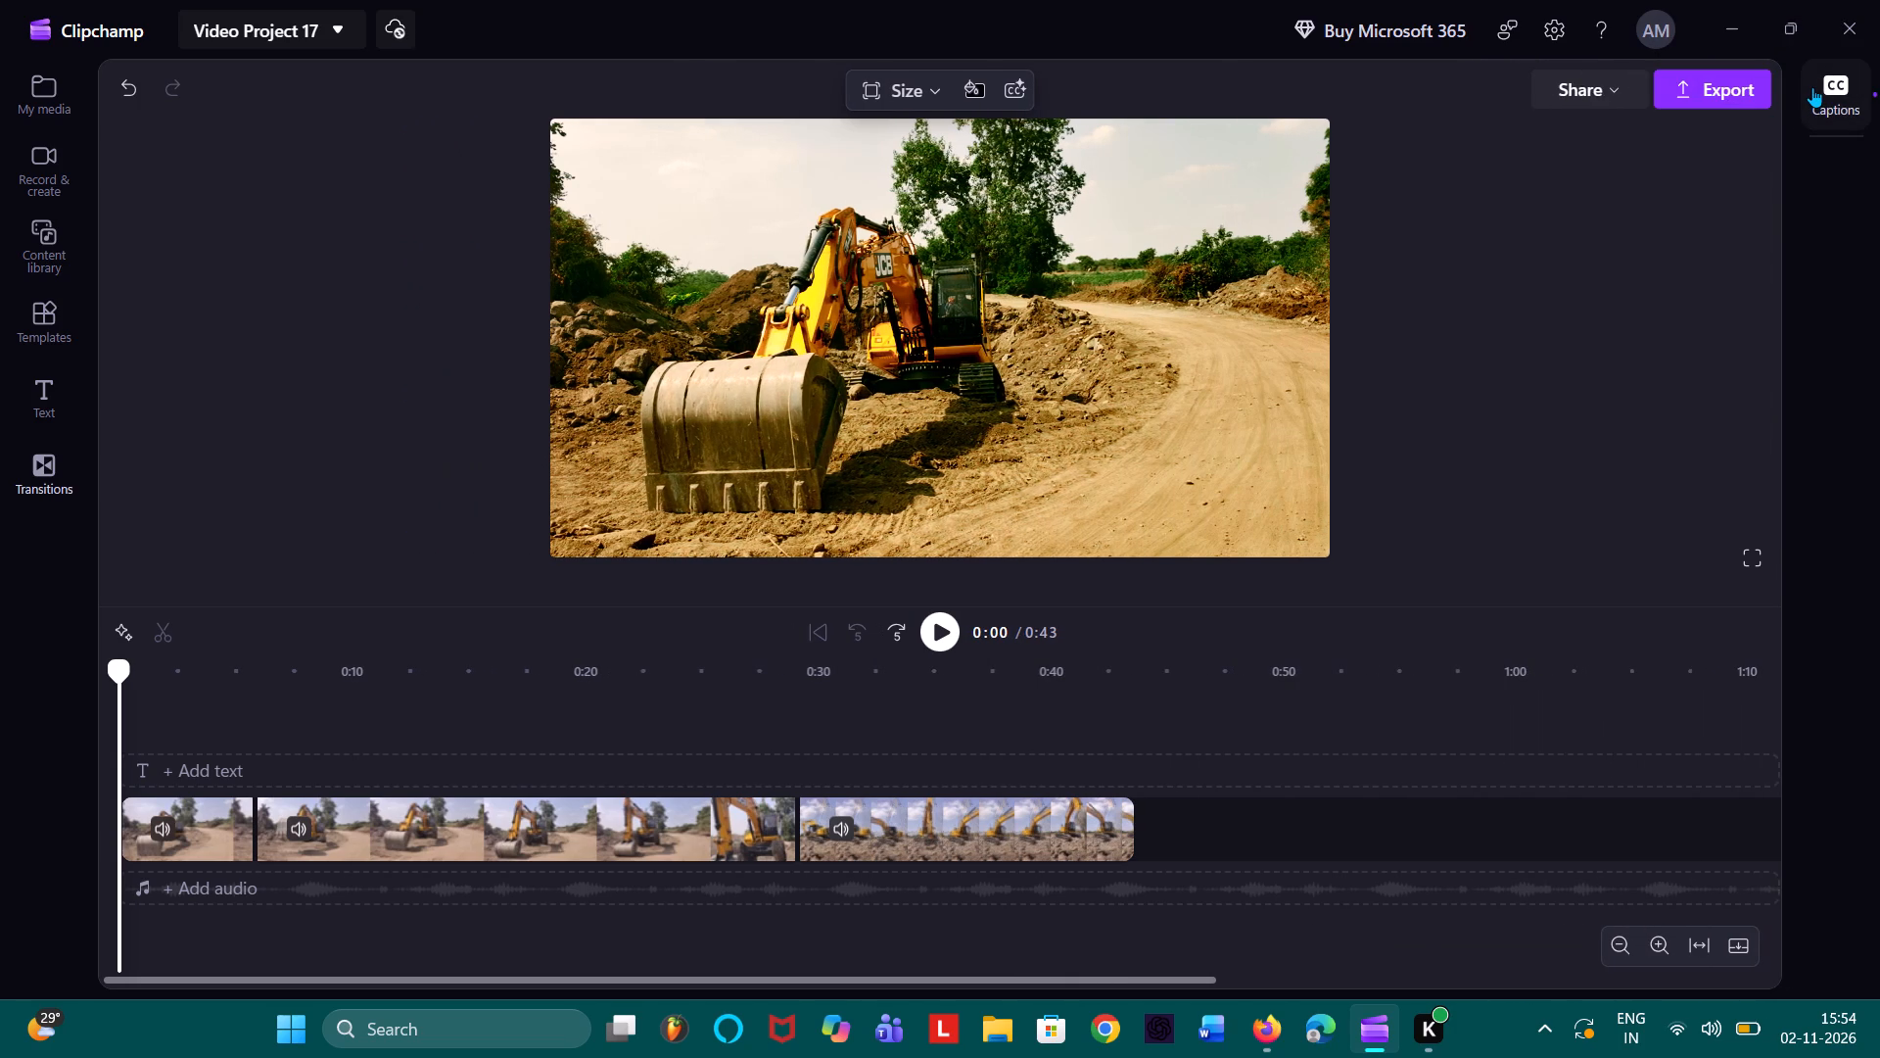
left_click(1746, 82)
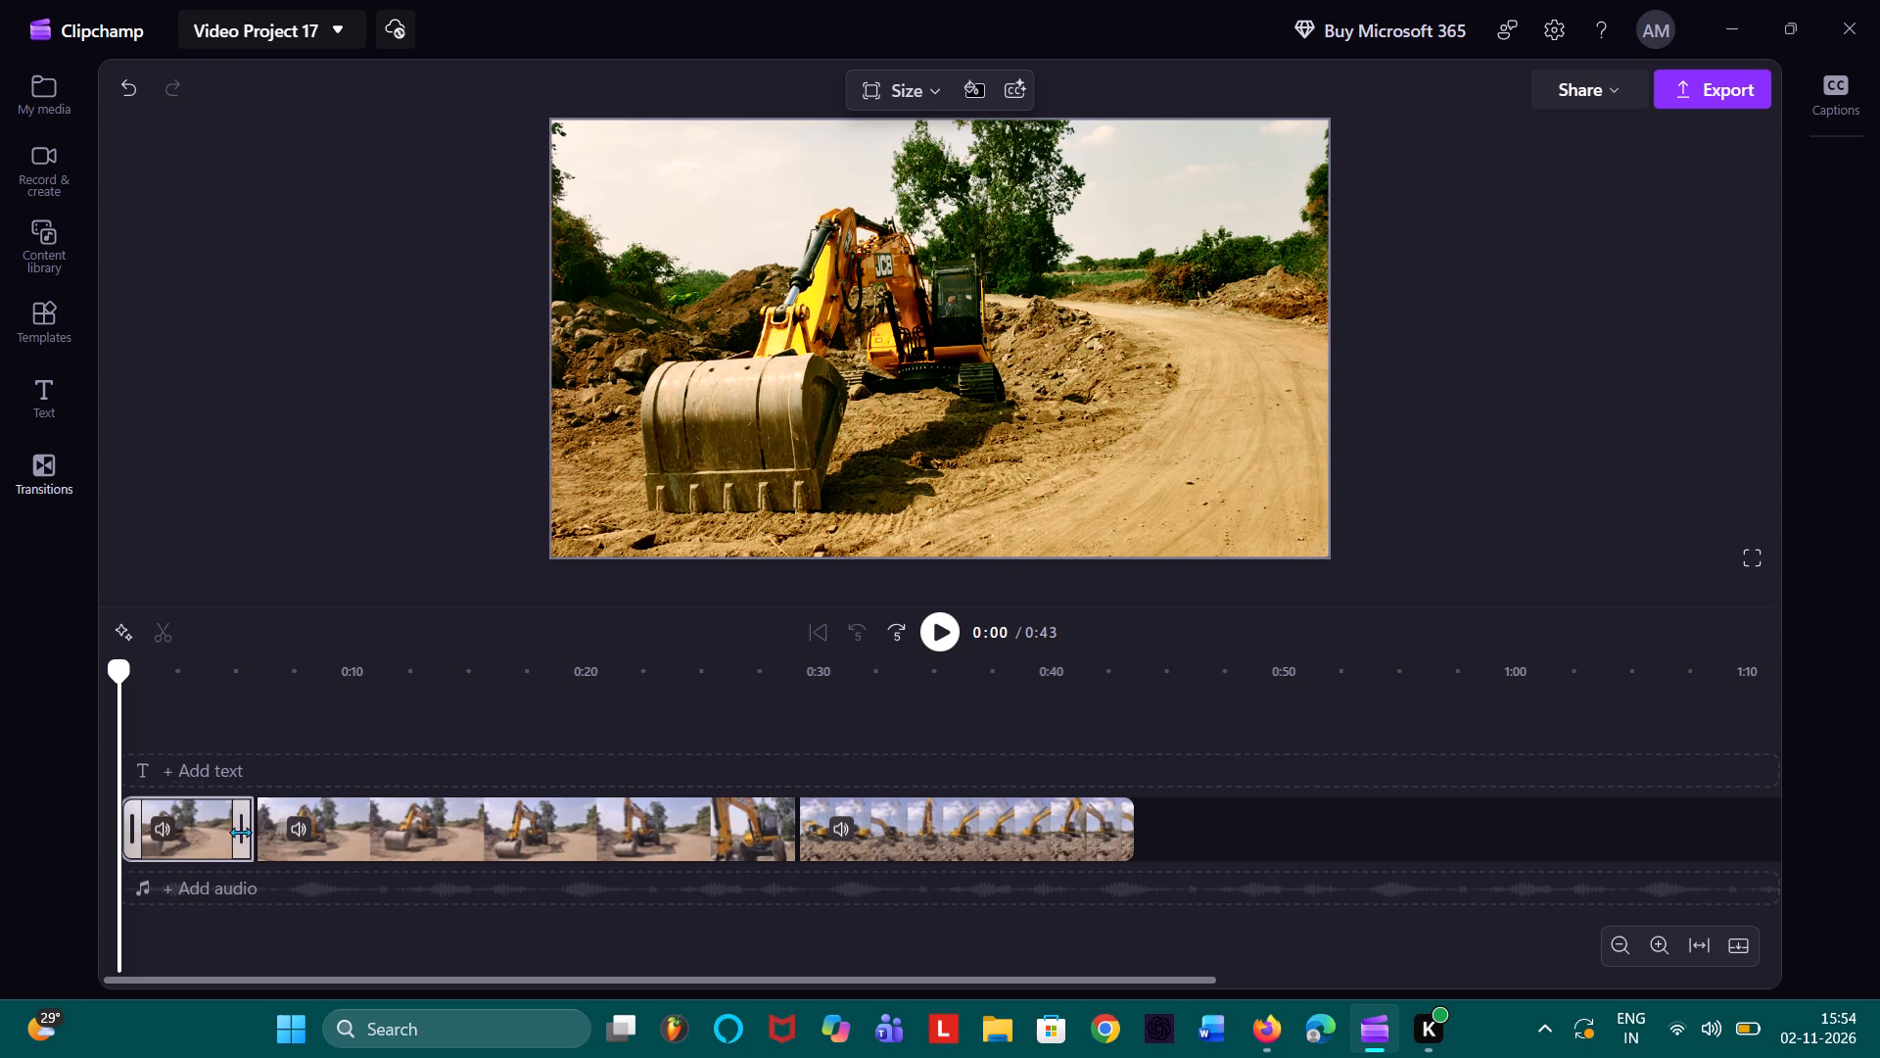
Split the second clip on the timeline at about 0:10.
left_click(780, 828)
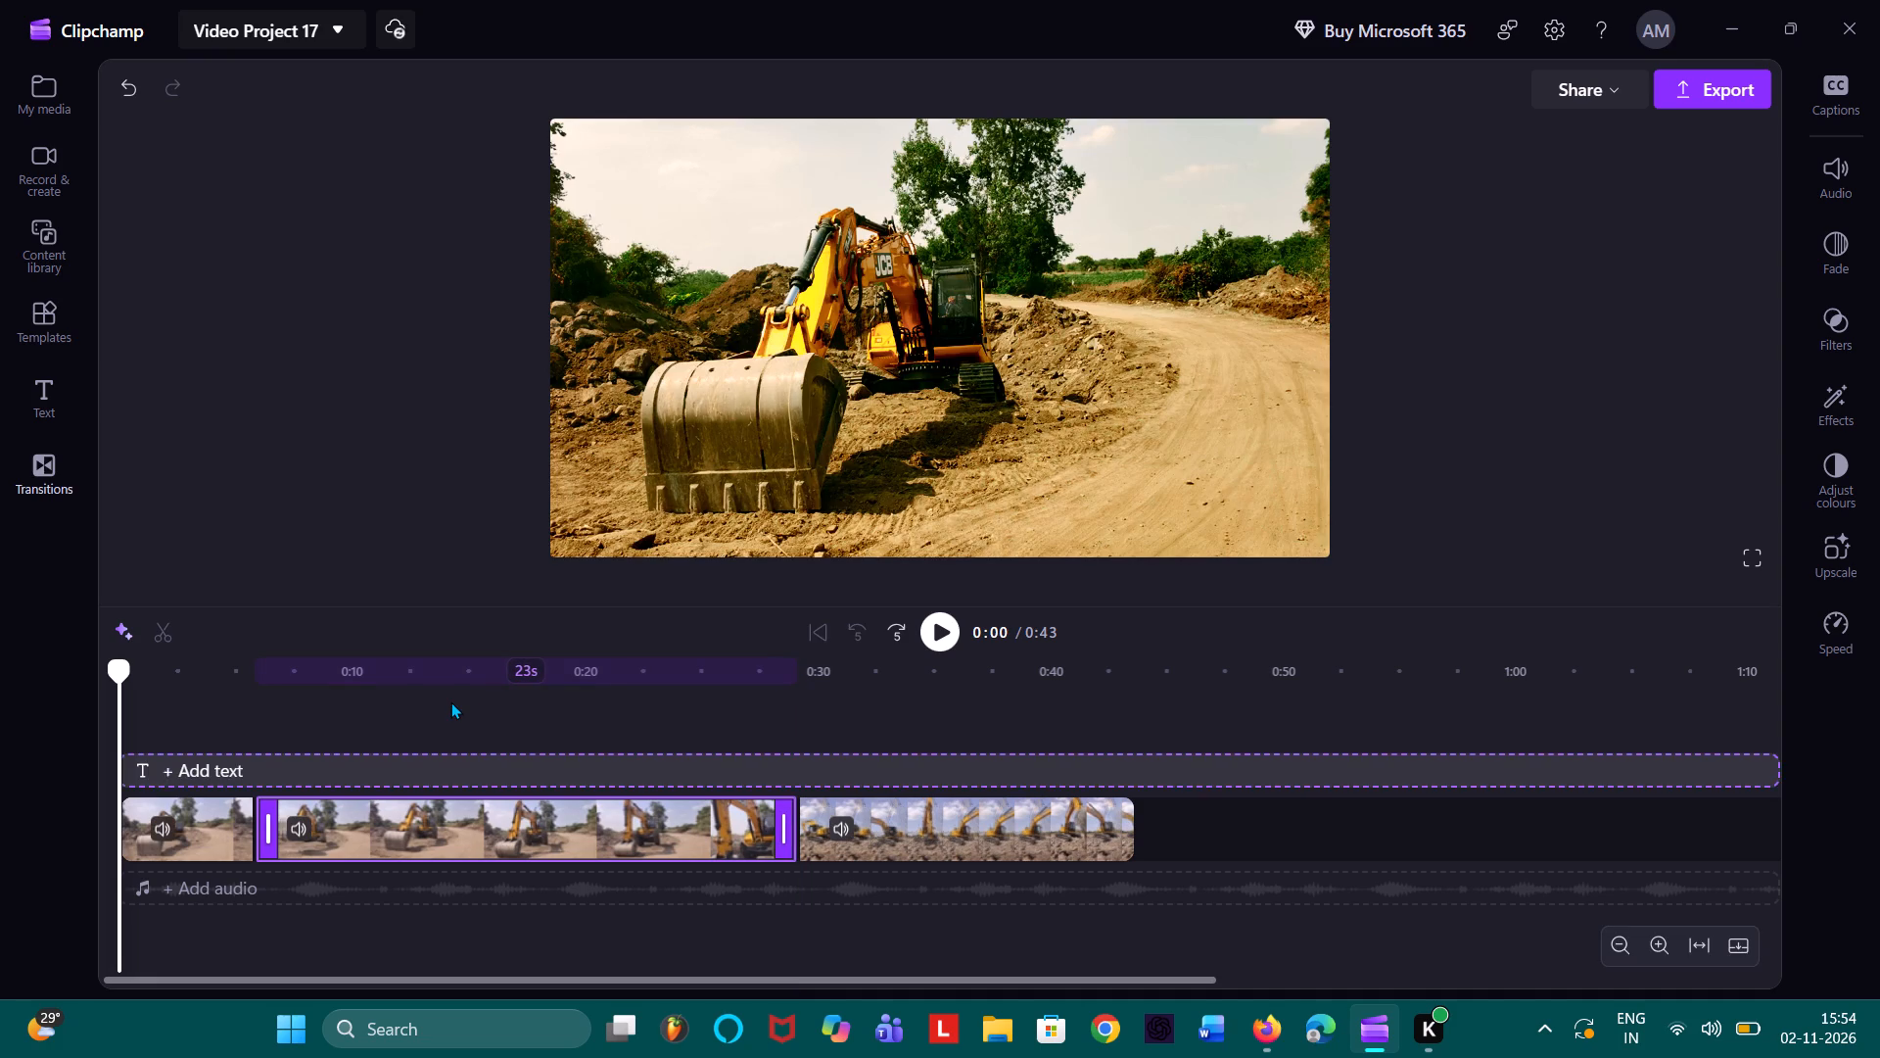
left_click(358, 818)
double_click(358, 818)
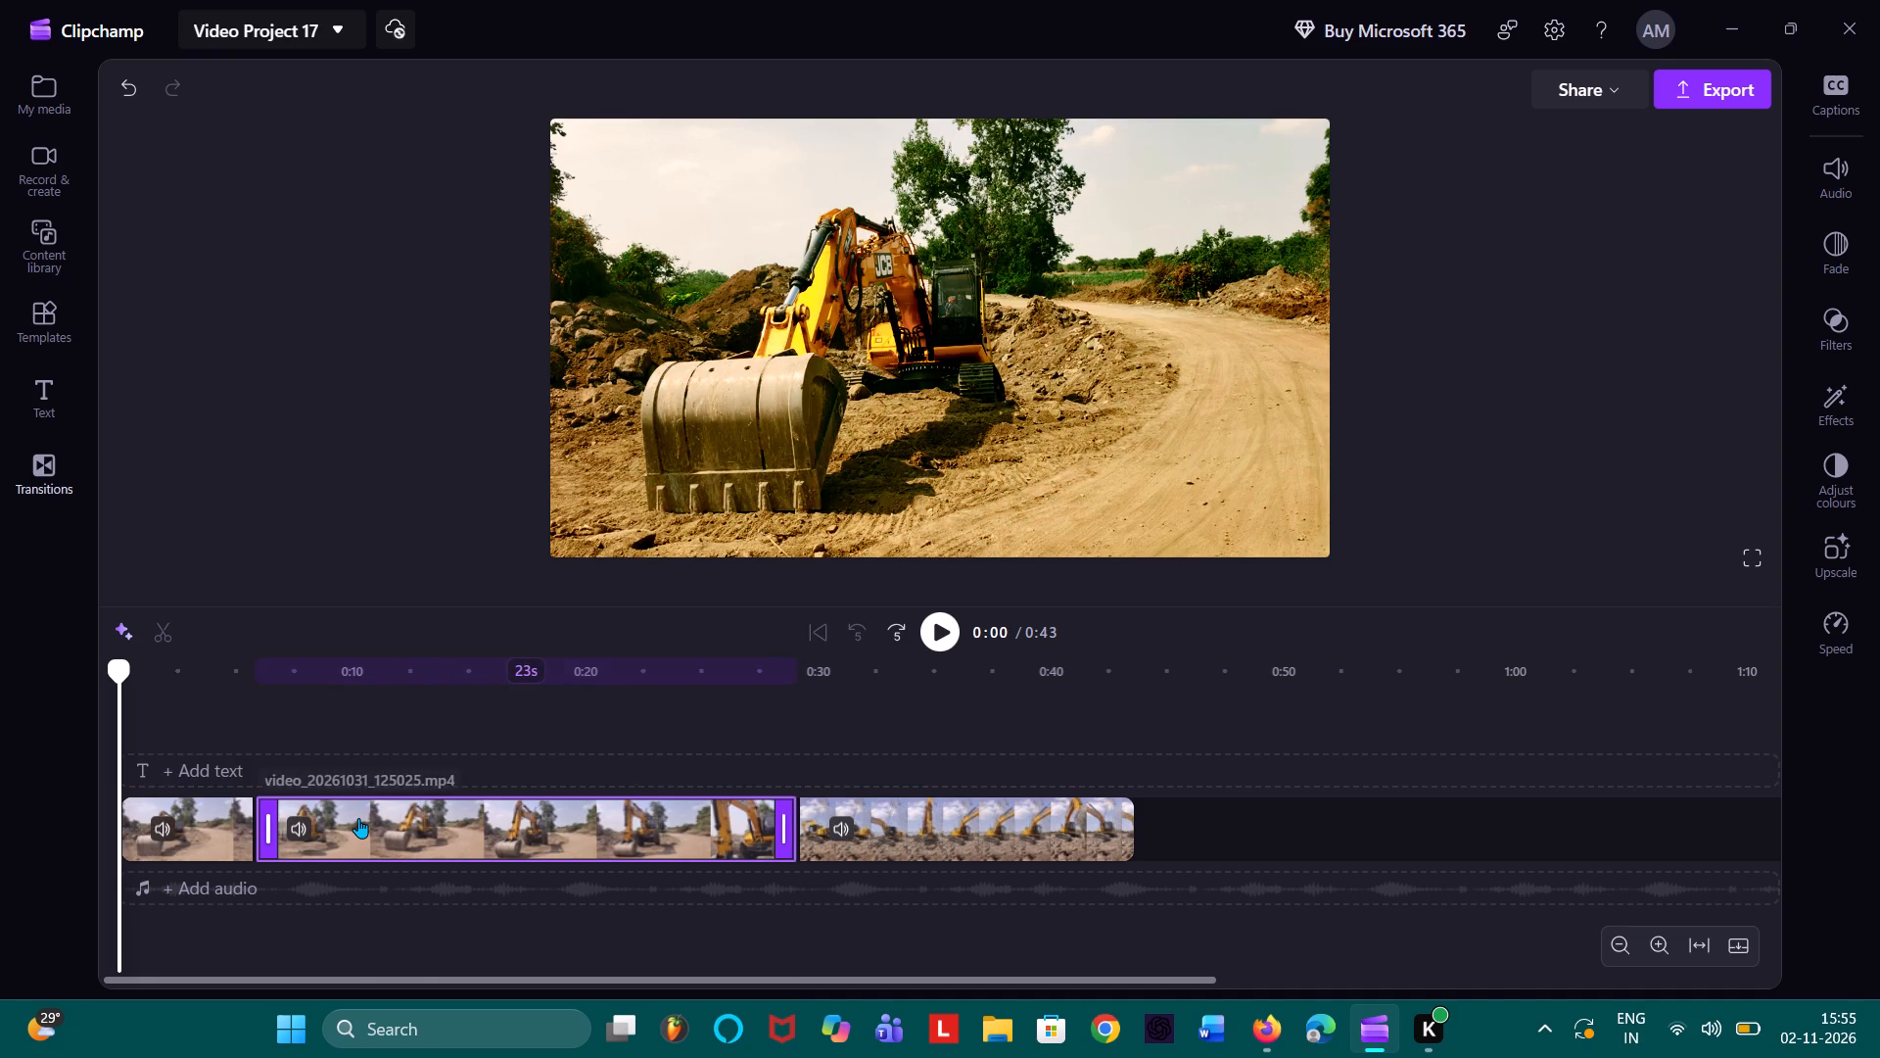
double_click(358, 818)
triple_click(358, 818)
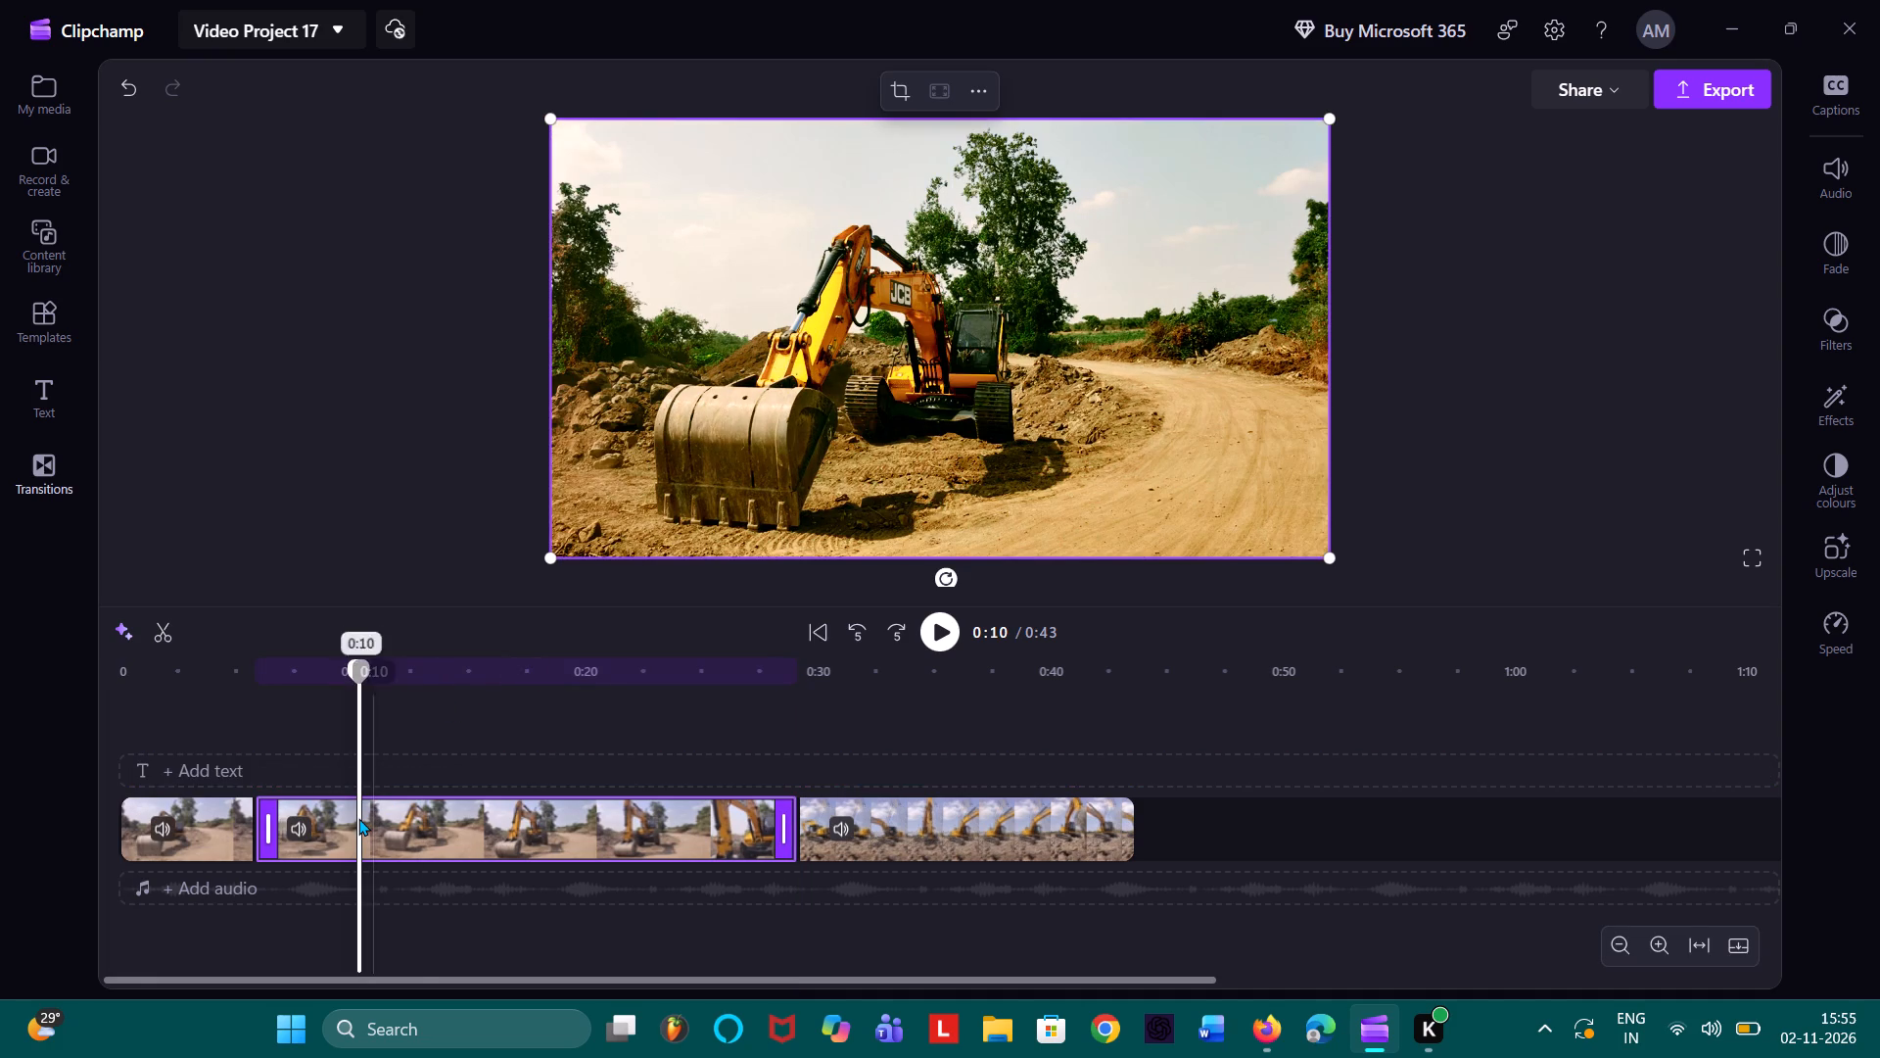
left_click(358, 818)
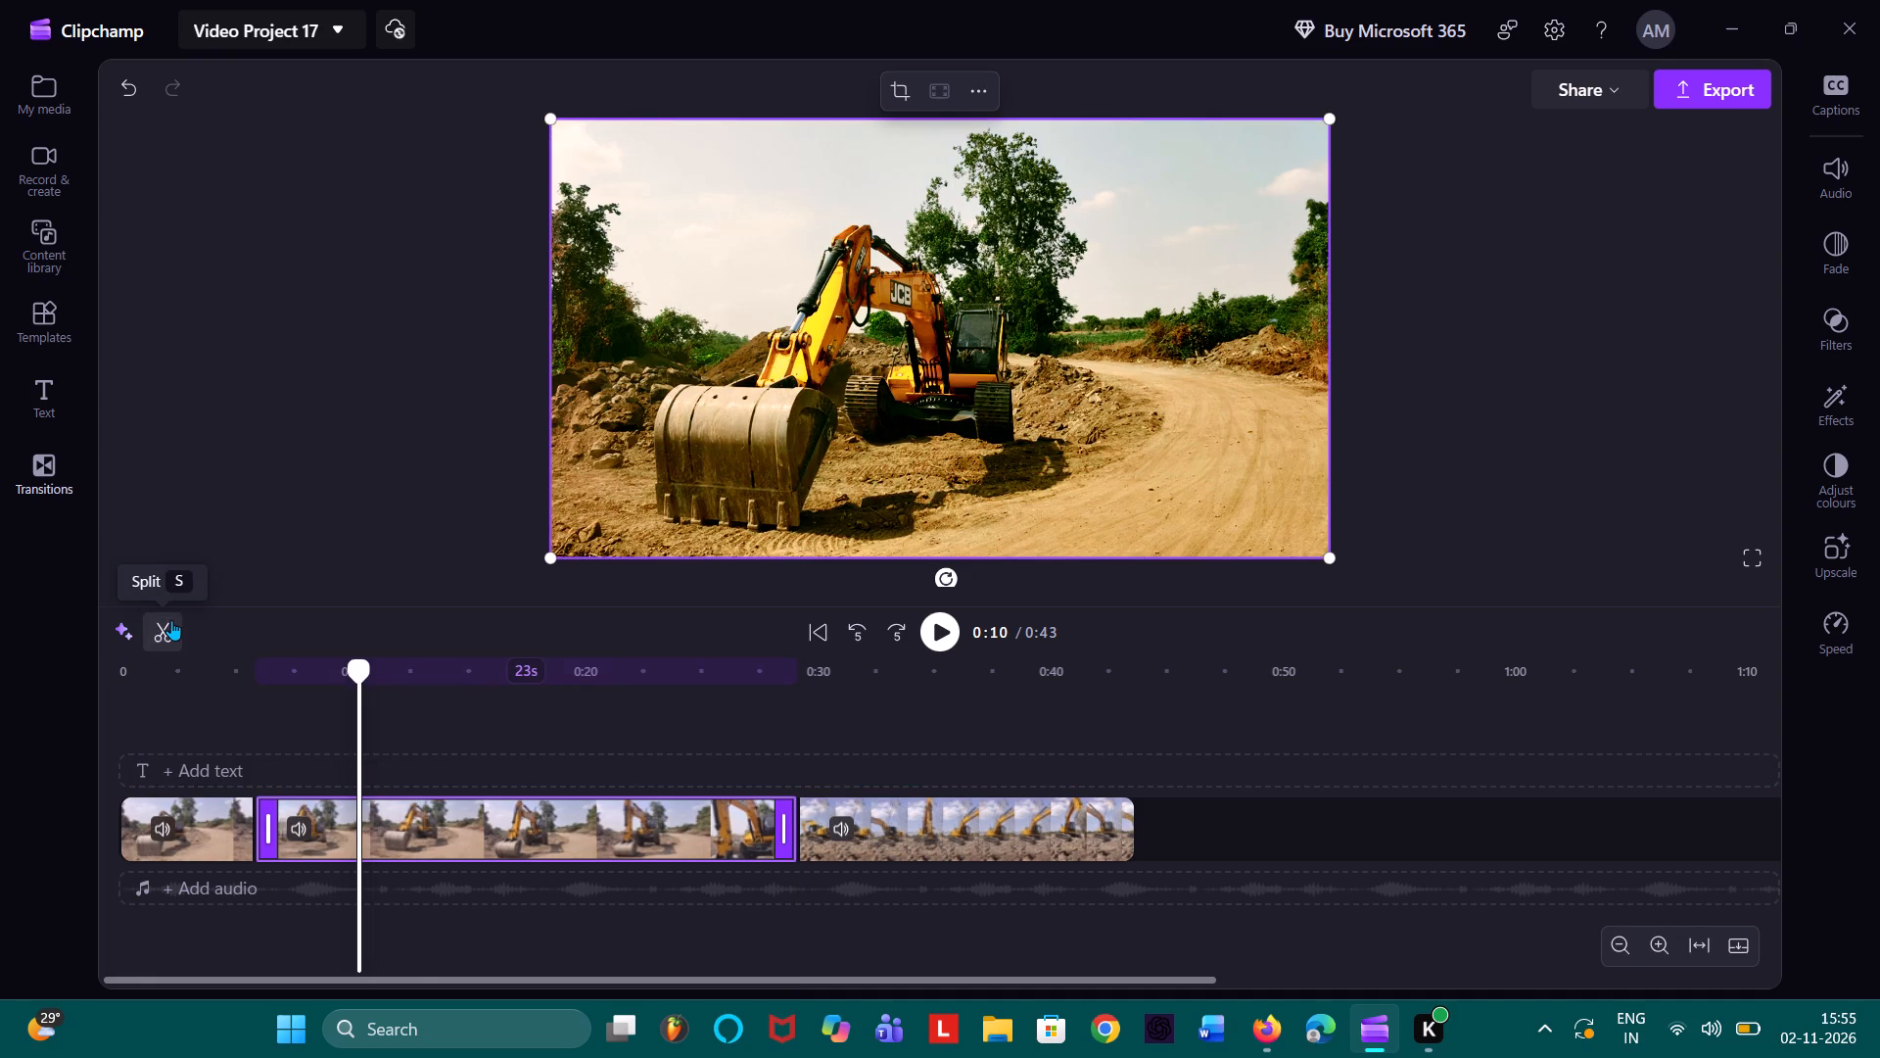
left_click(171, 620)
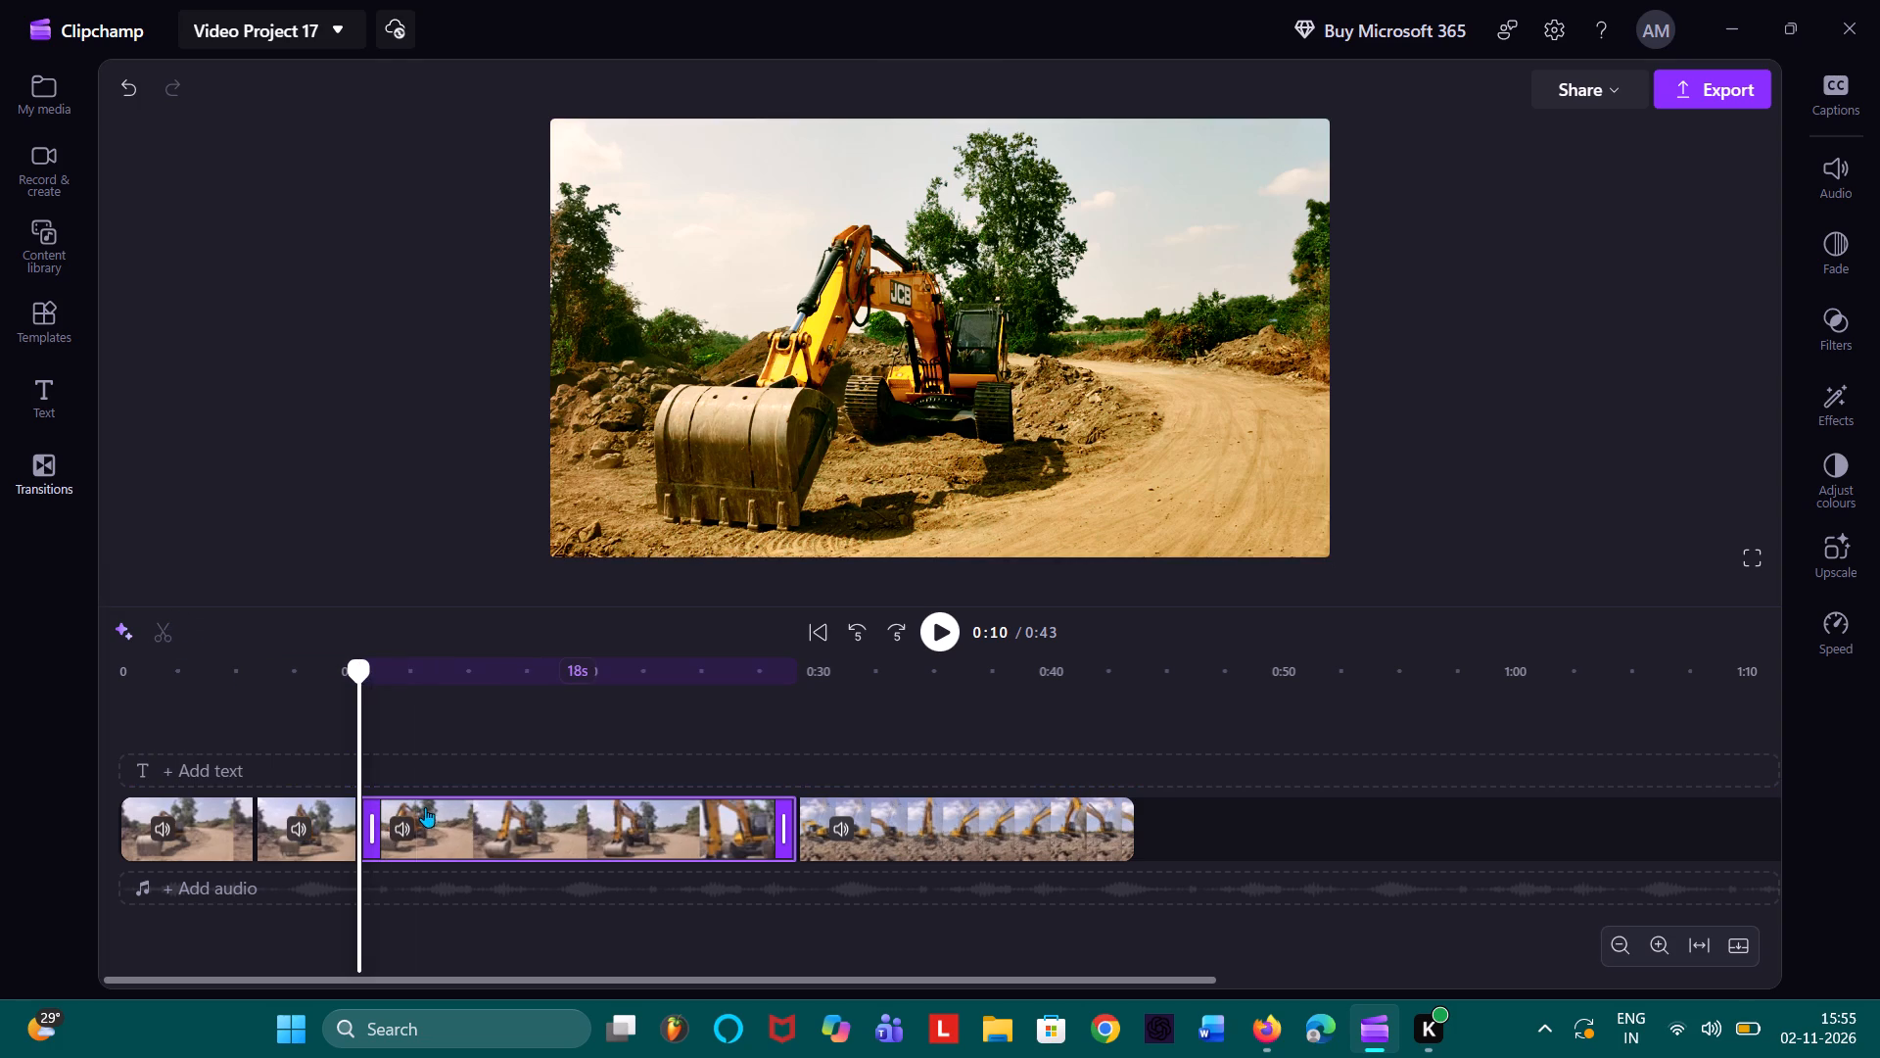
Split the clip that starts at 0:10 again at about 0:14.
left_click(451, 821)
left_click(452, 823)
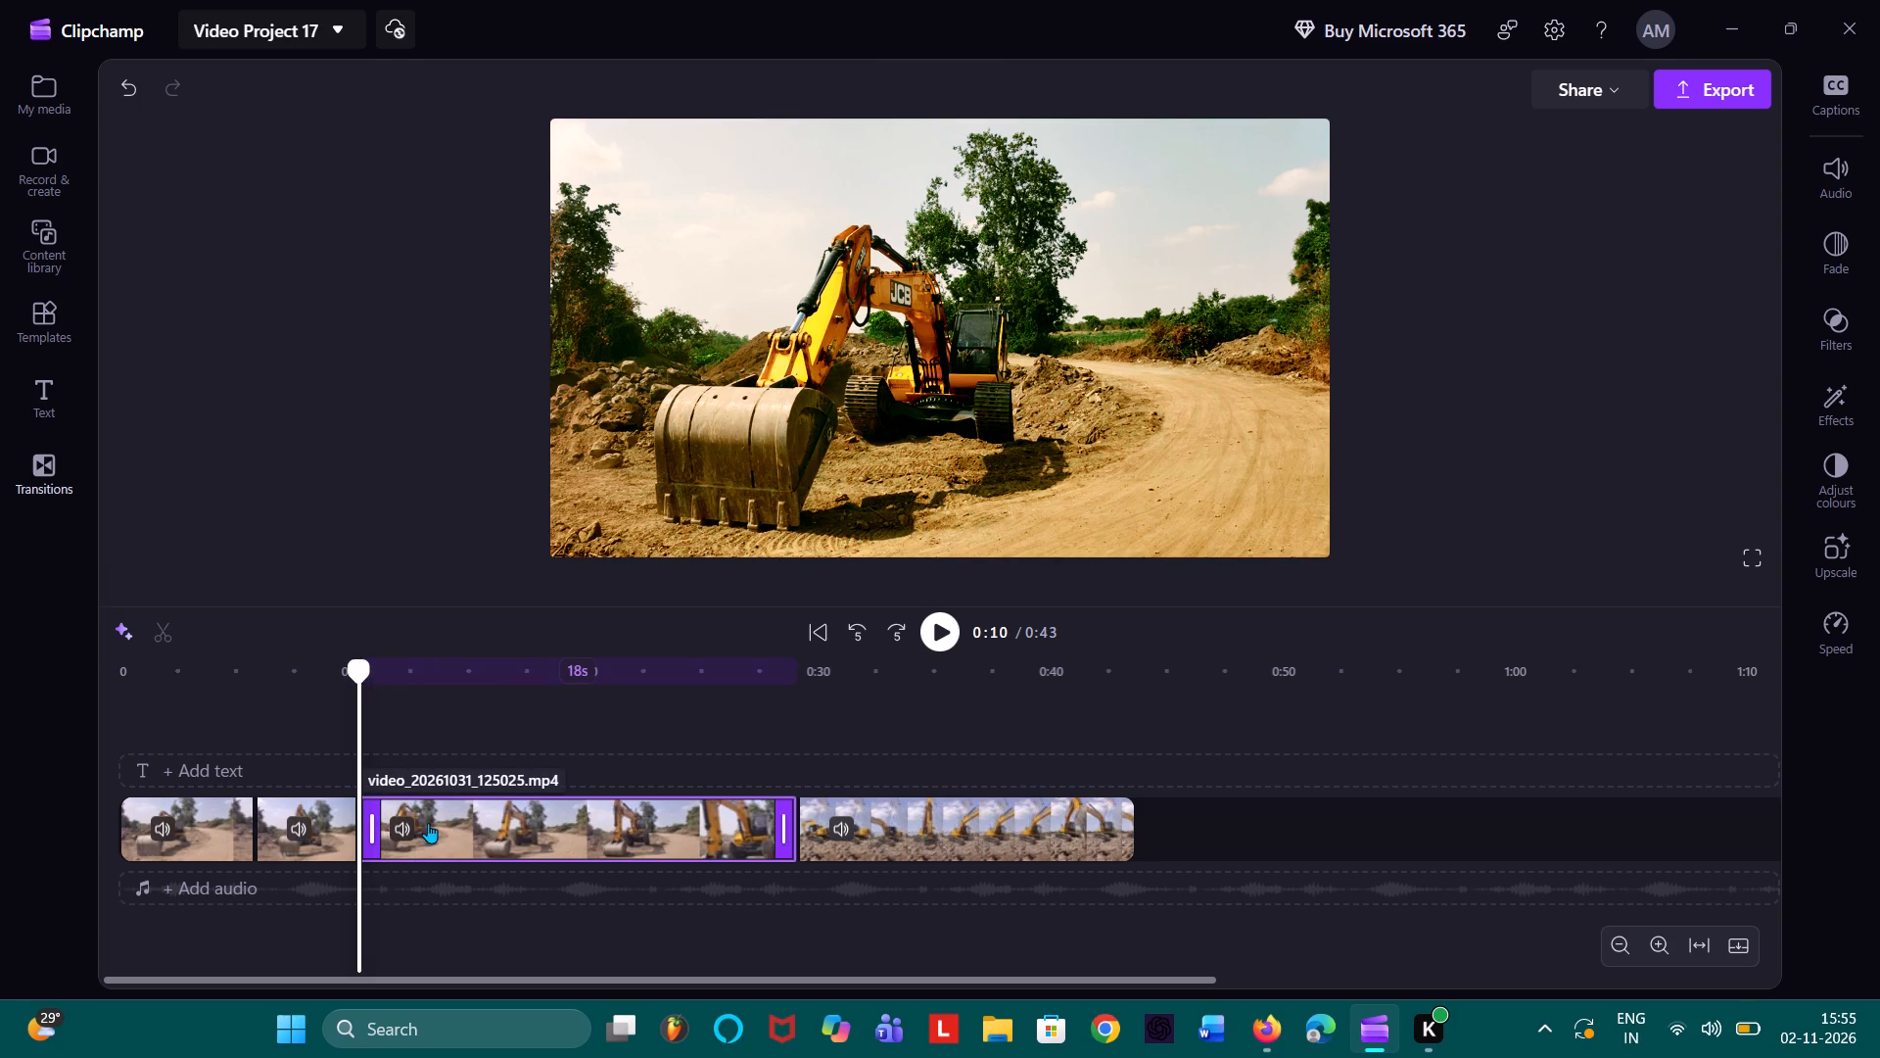
left_click_drag(361, 807, 397, 804)
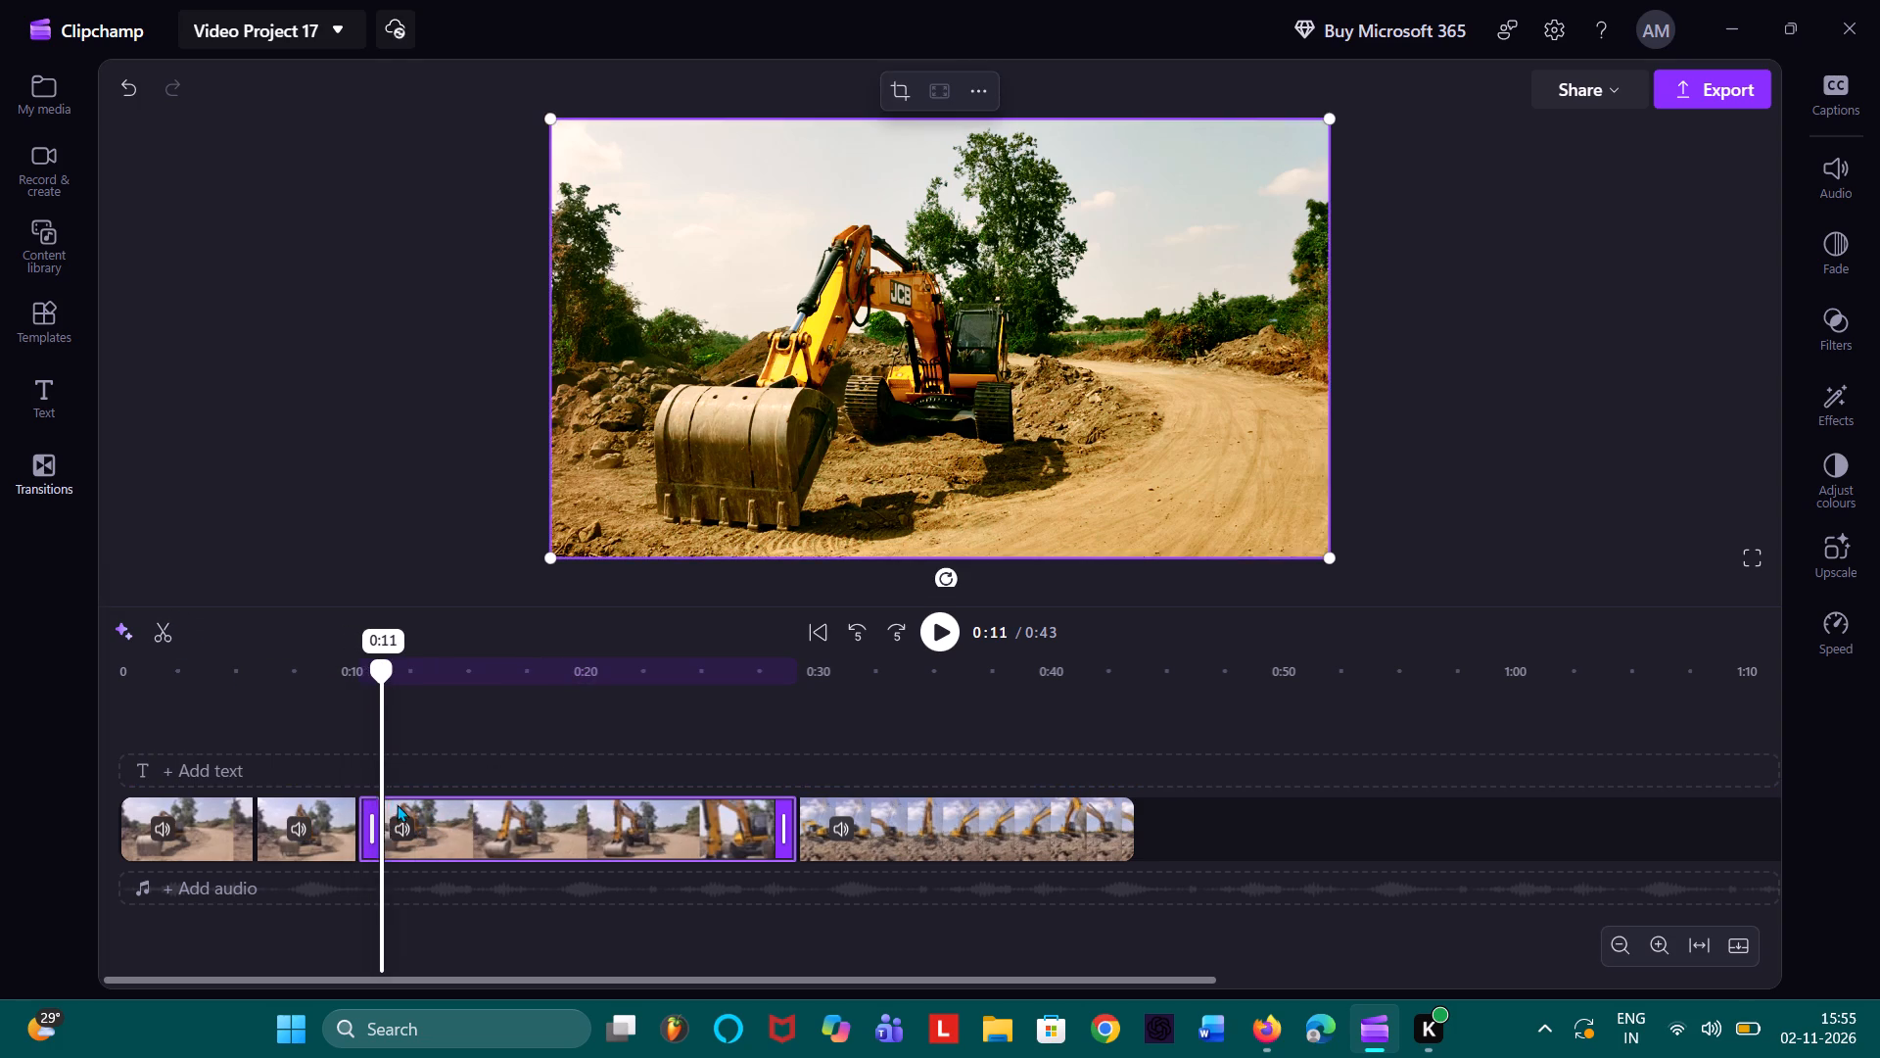
left_click_drag(397, 804, 449, 825)
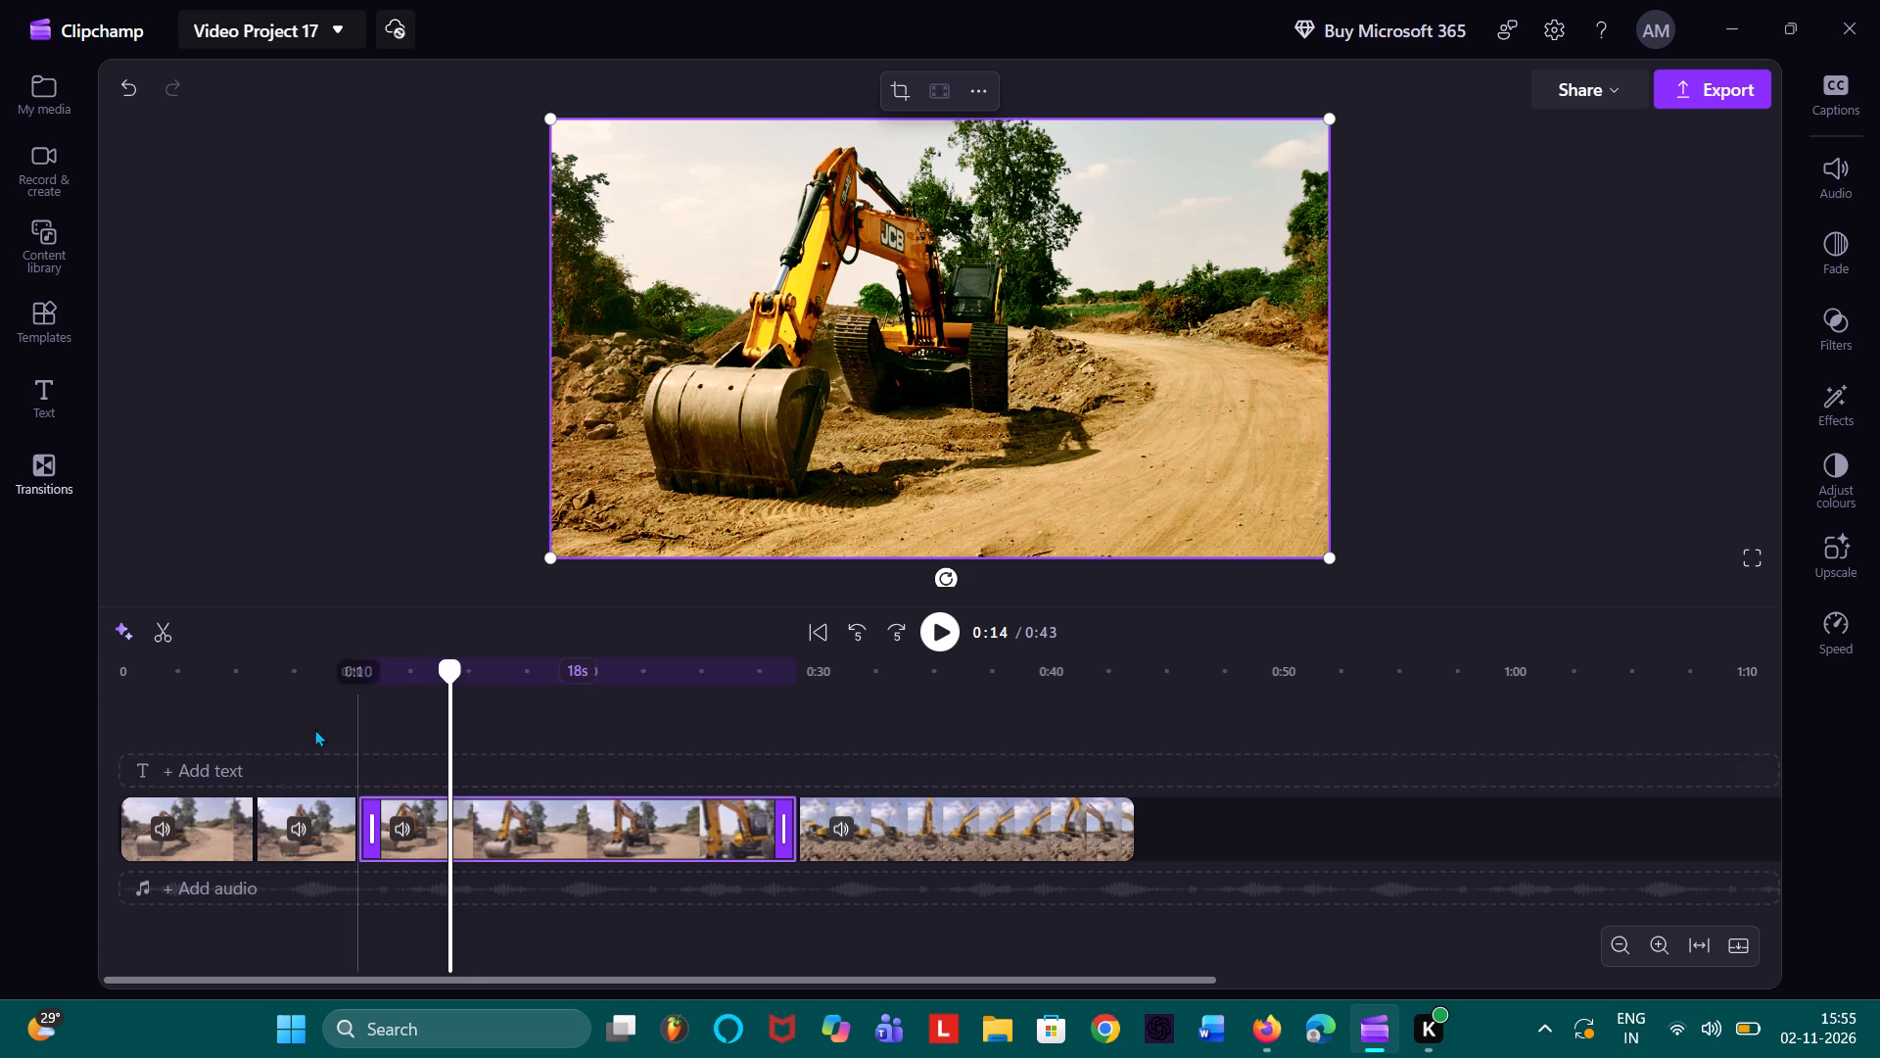
left_click(163, 614)
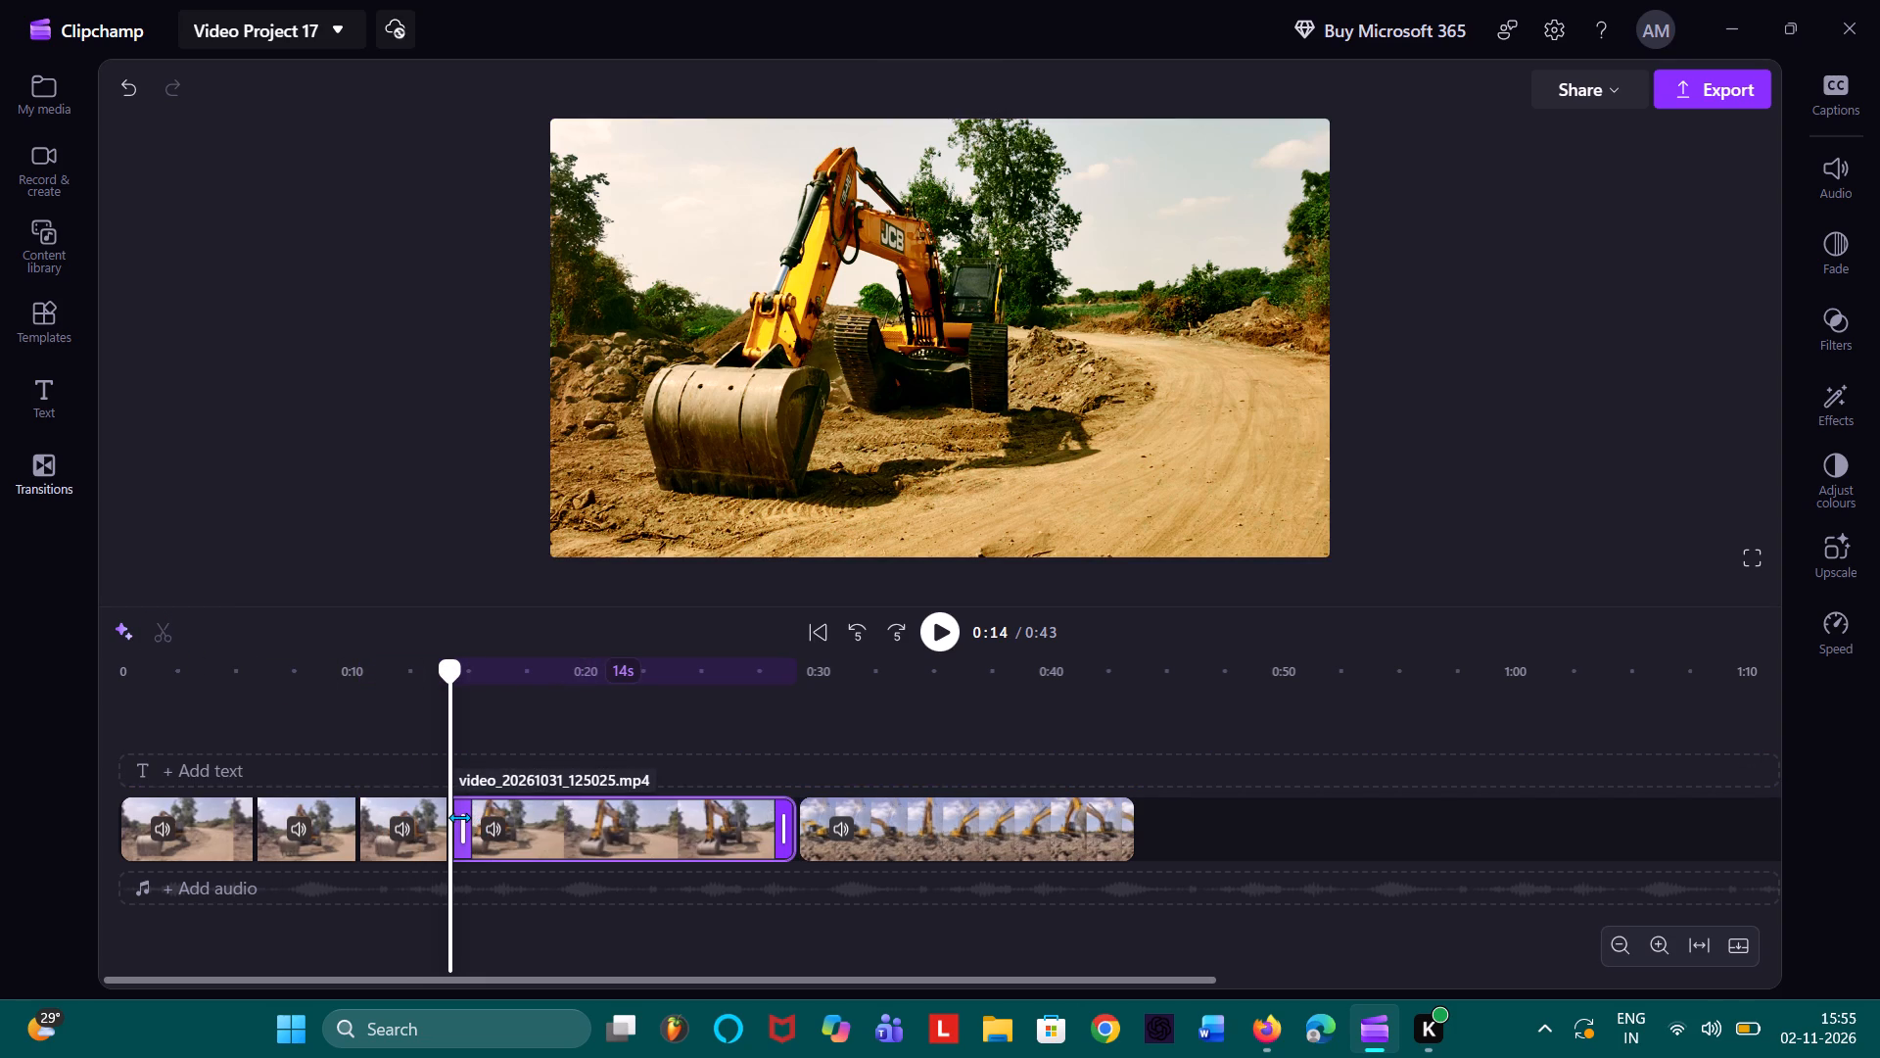
Split the remaining part of the landscape excavator footage at about 0:17, 0:19 and 0:24.
left_click_drag(452, 815, 517, 818)
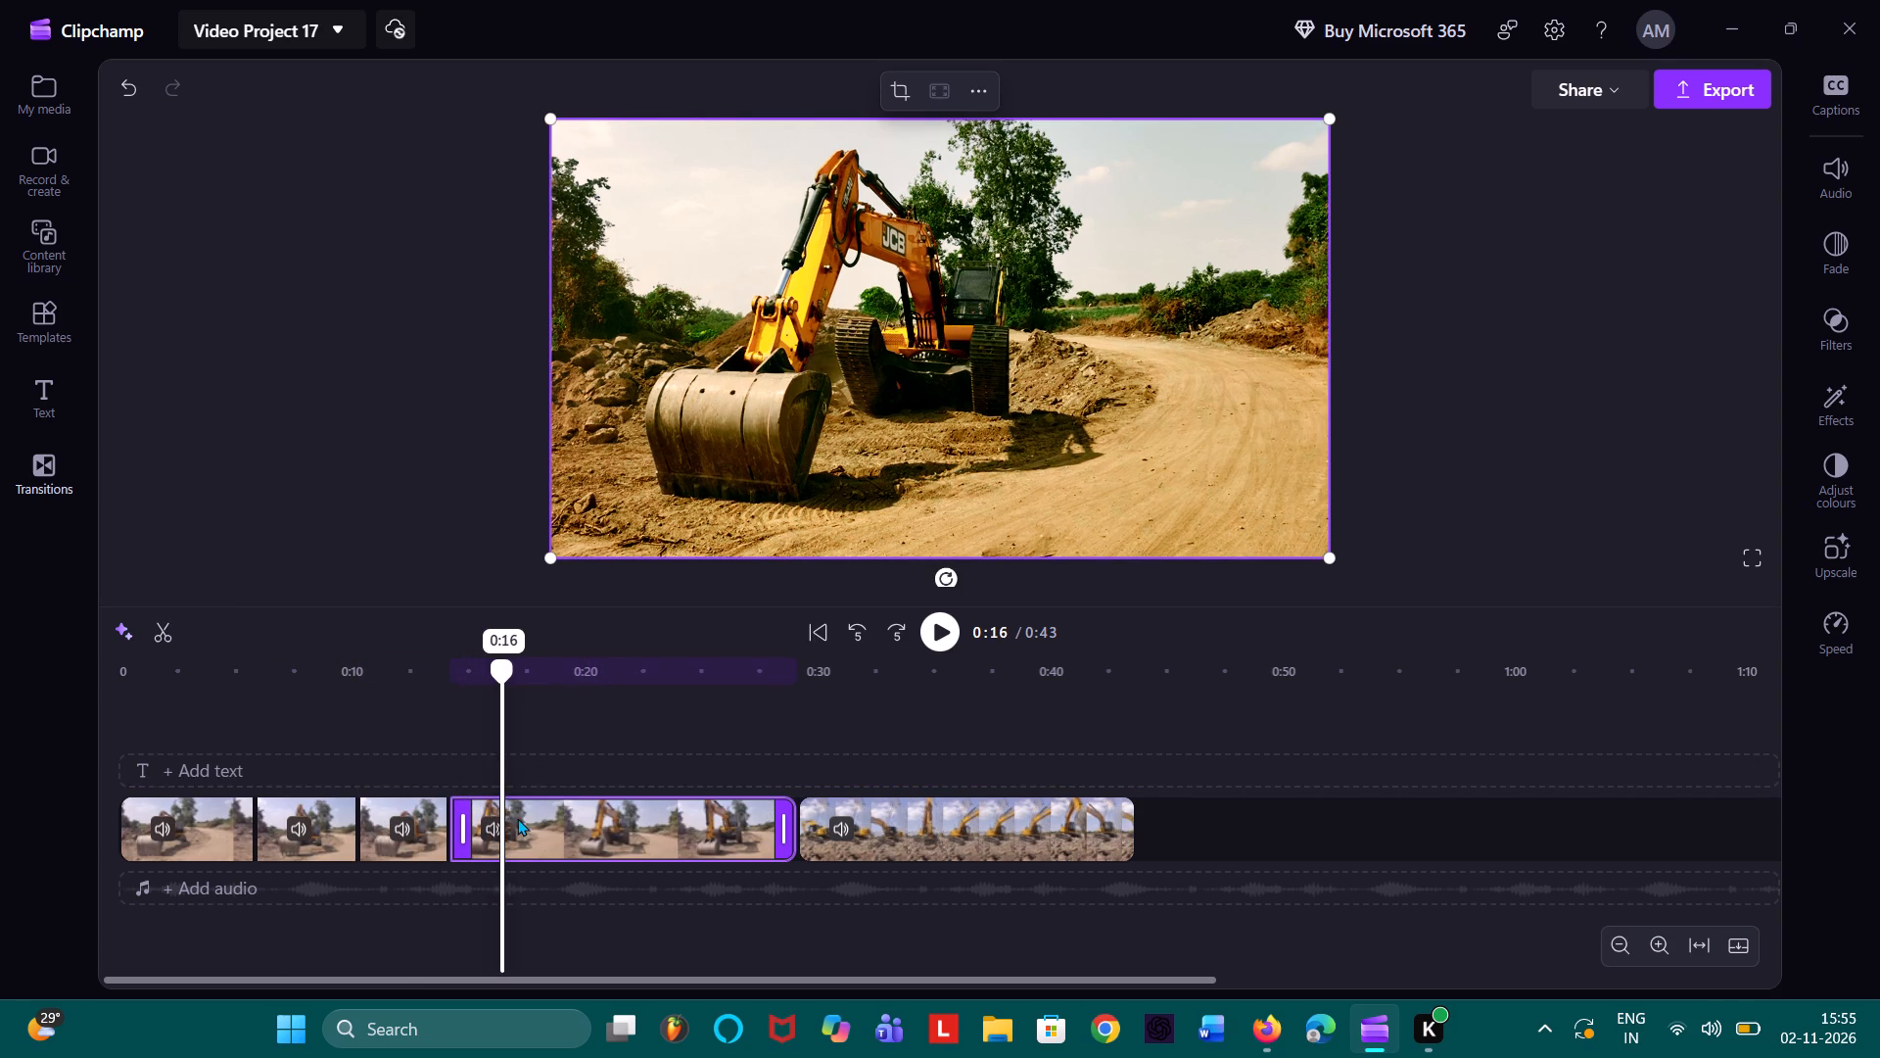
left_click_drag(517, 818, 523, 820)
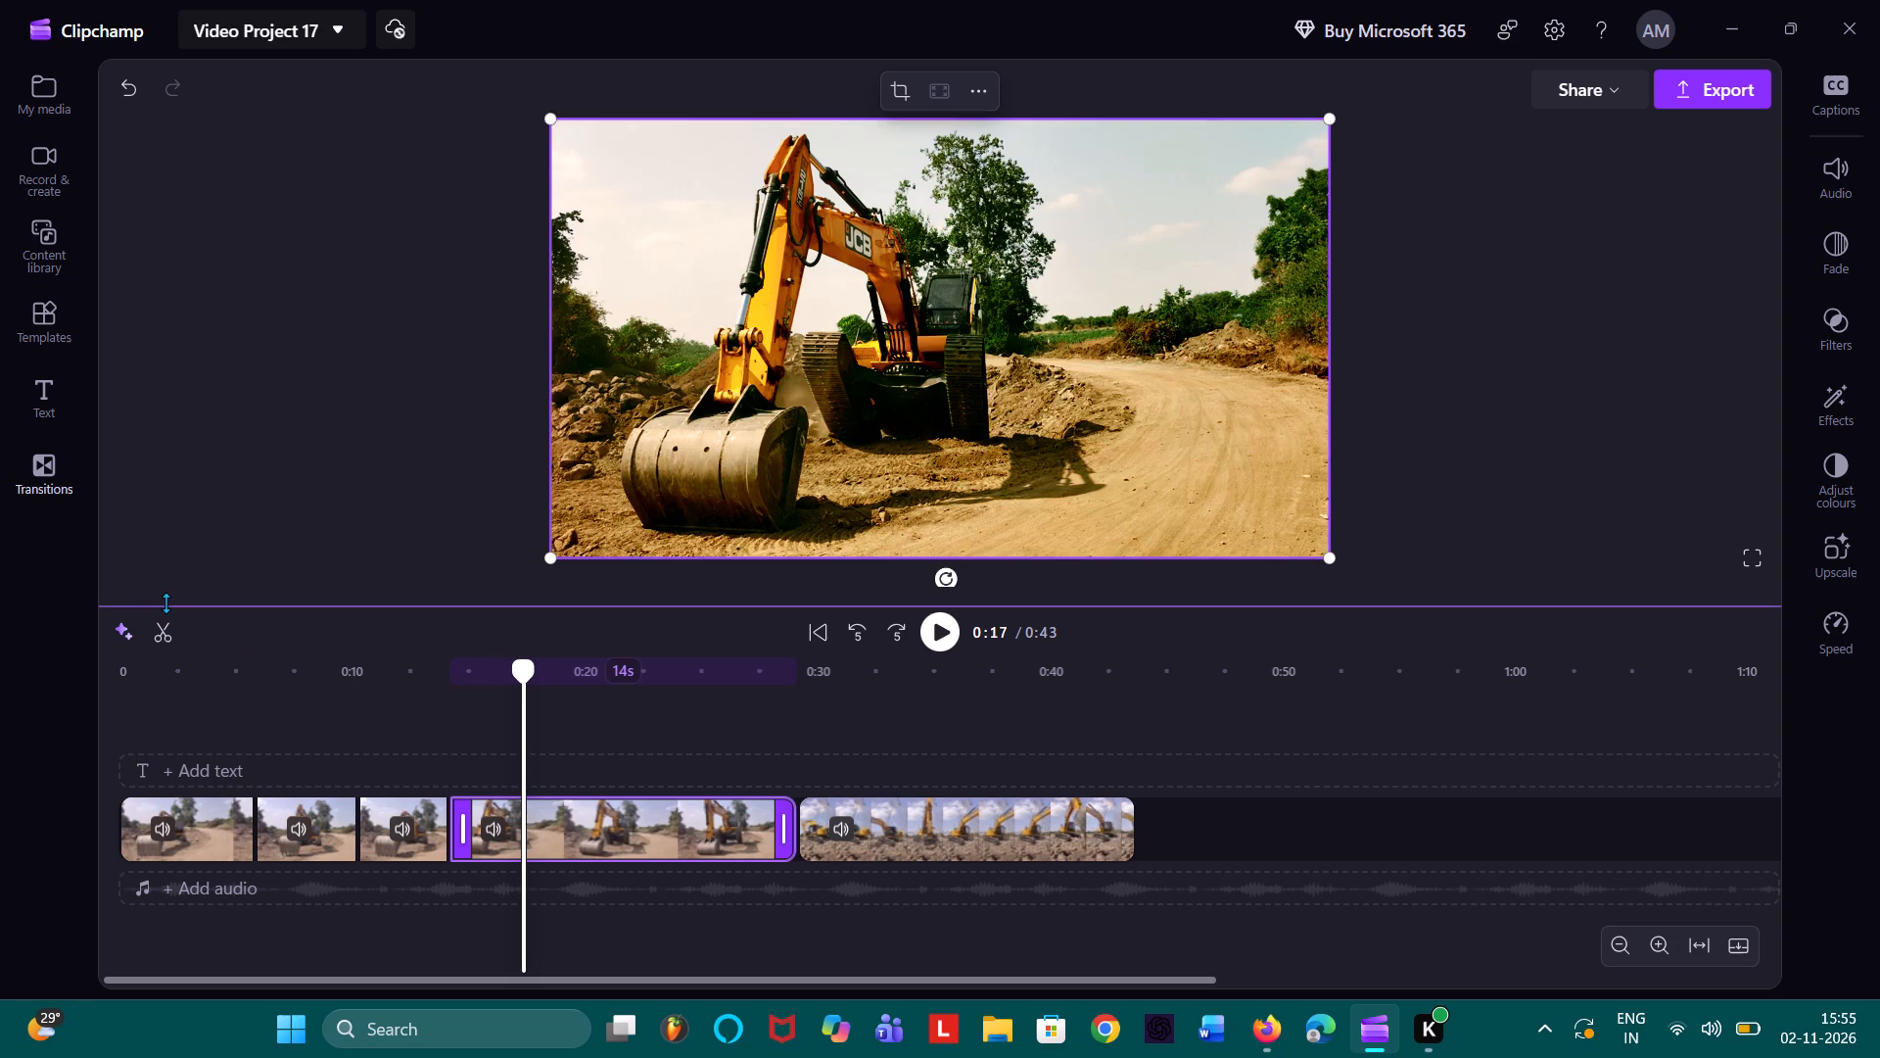
left_click(176, 620)
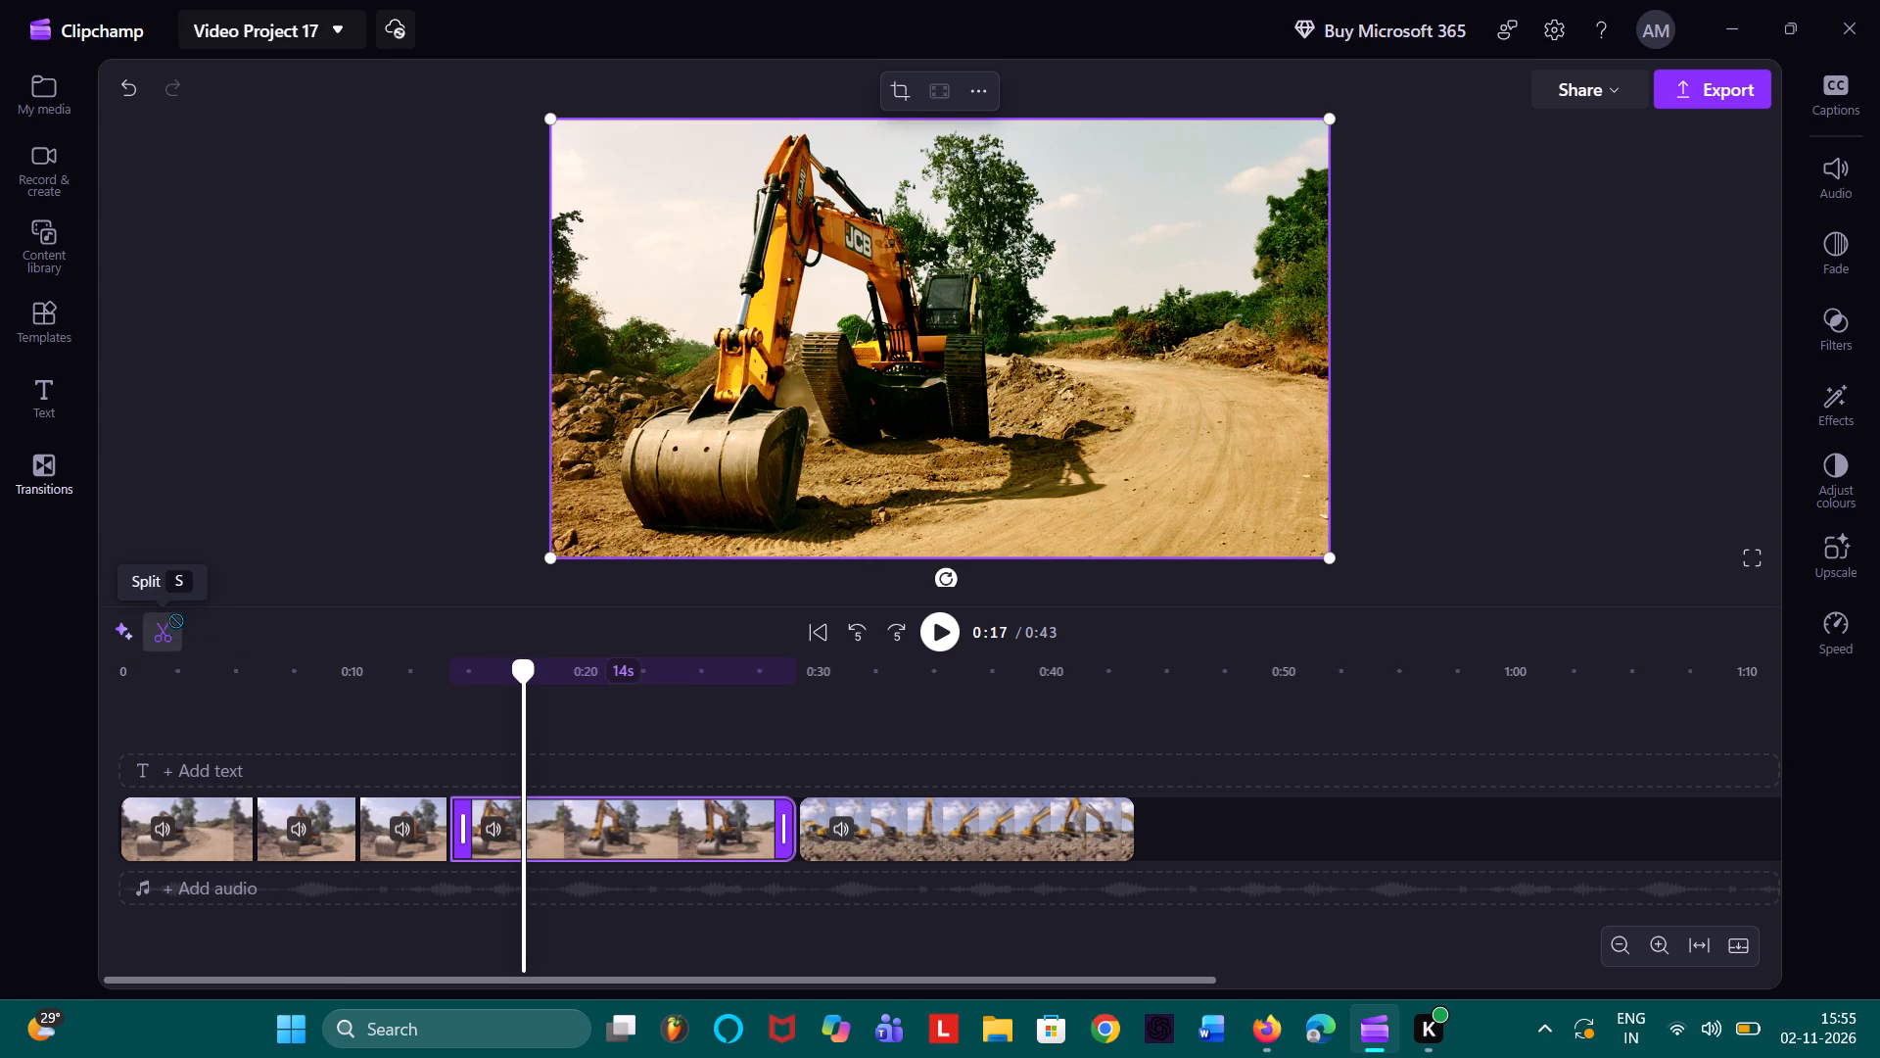
left_click(527, 838)
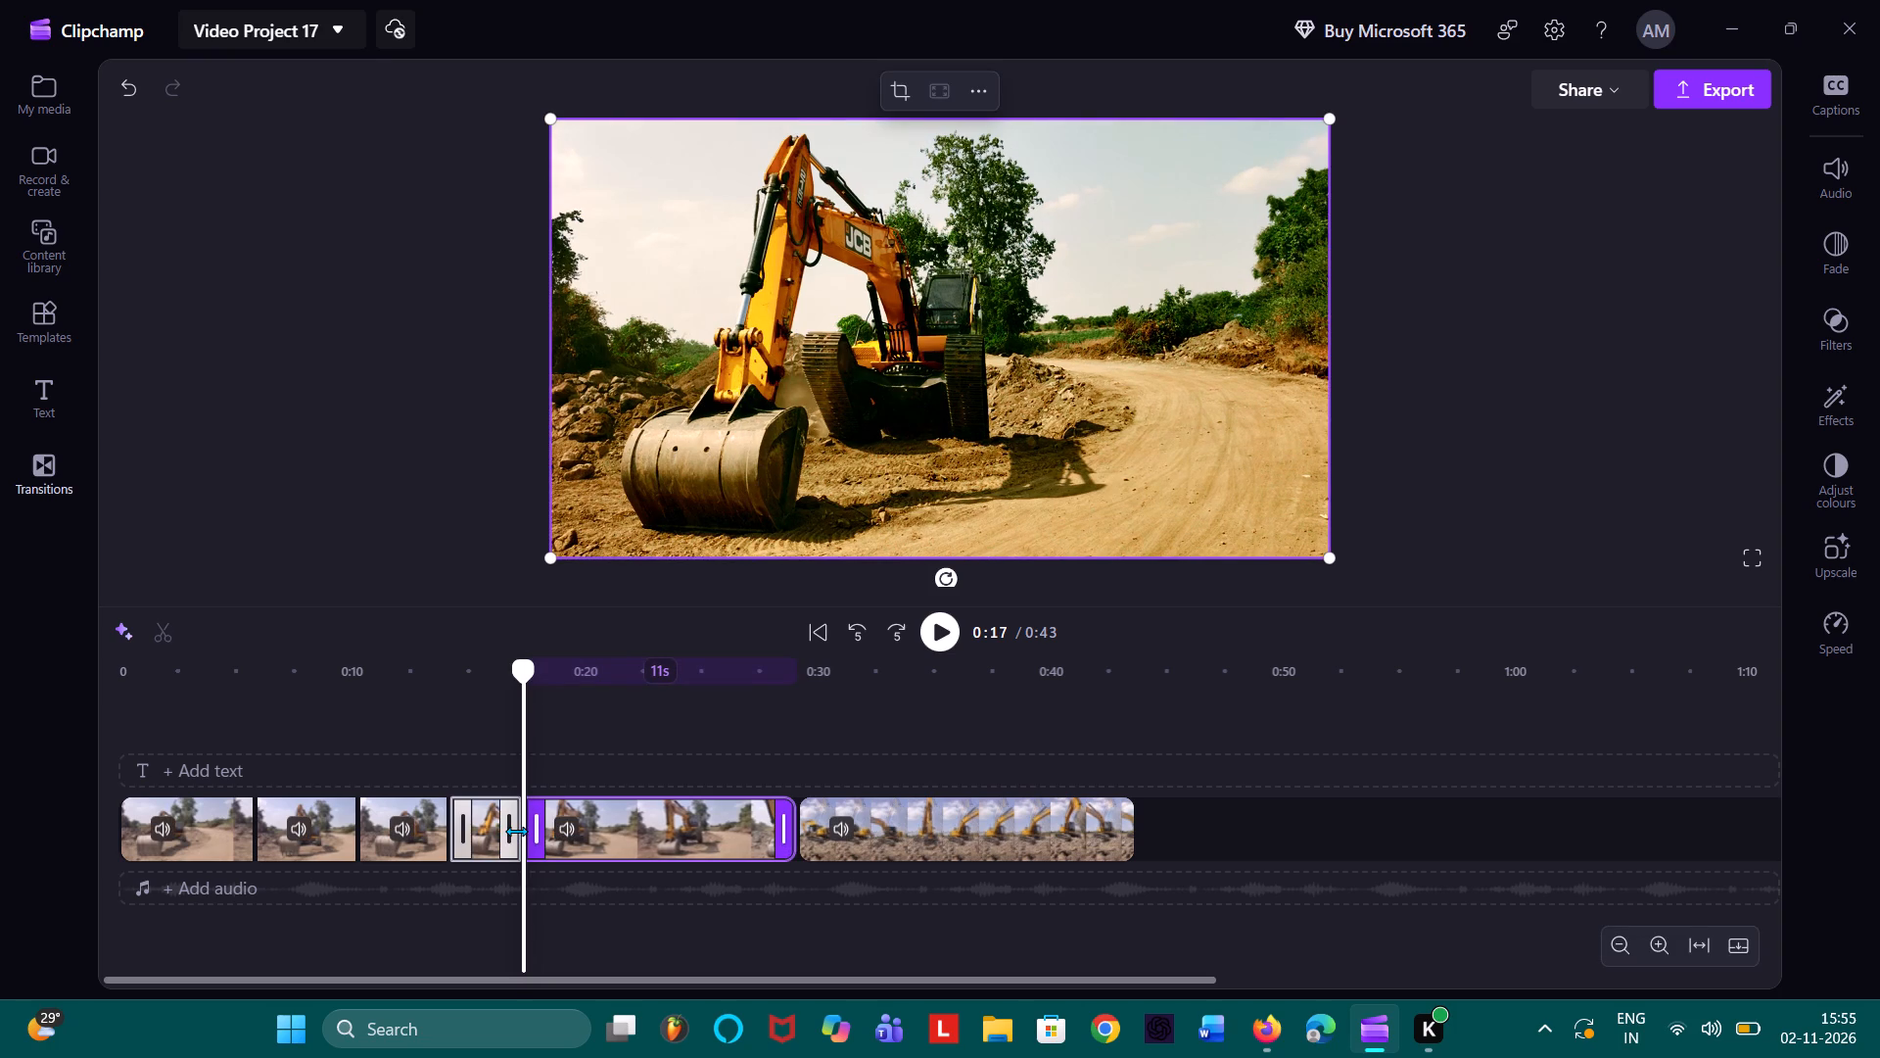
left_click(583, 709)
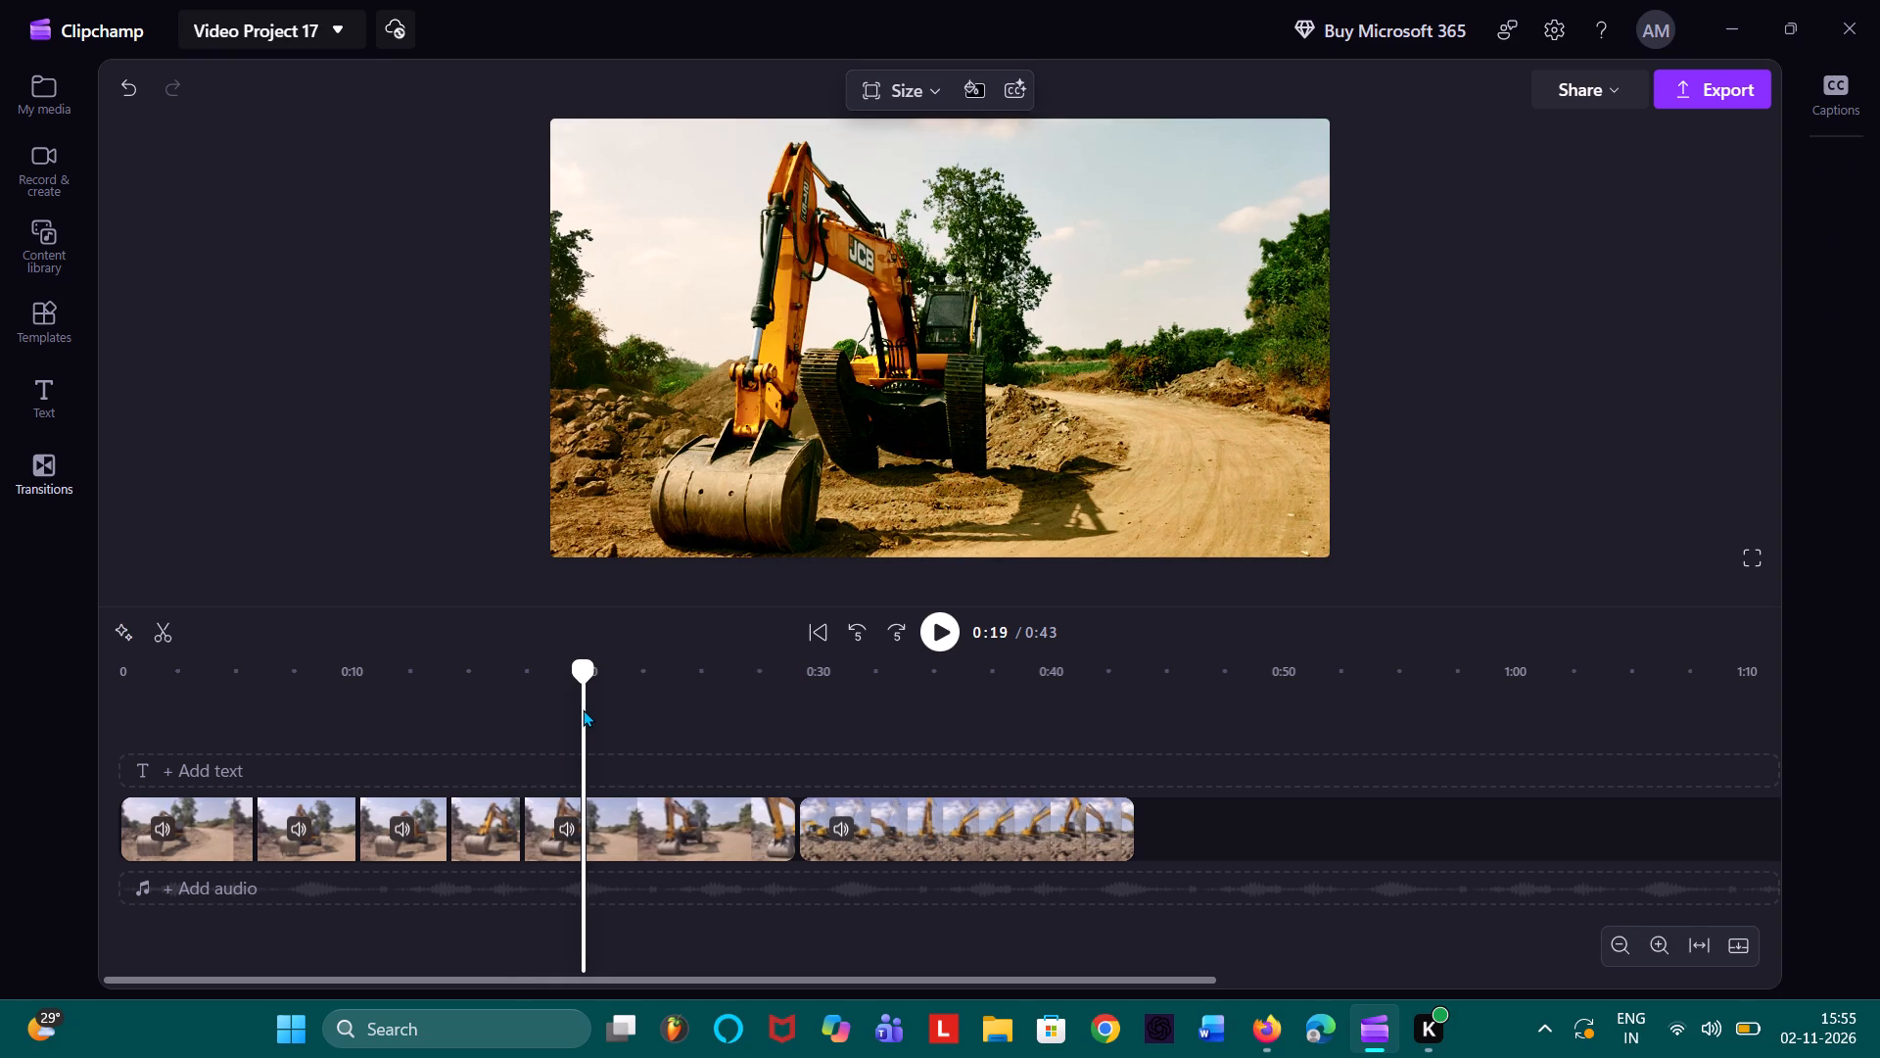
left_click(163, 615)
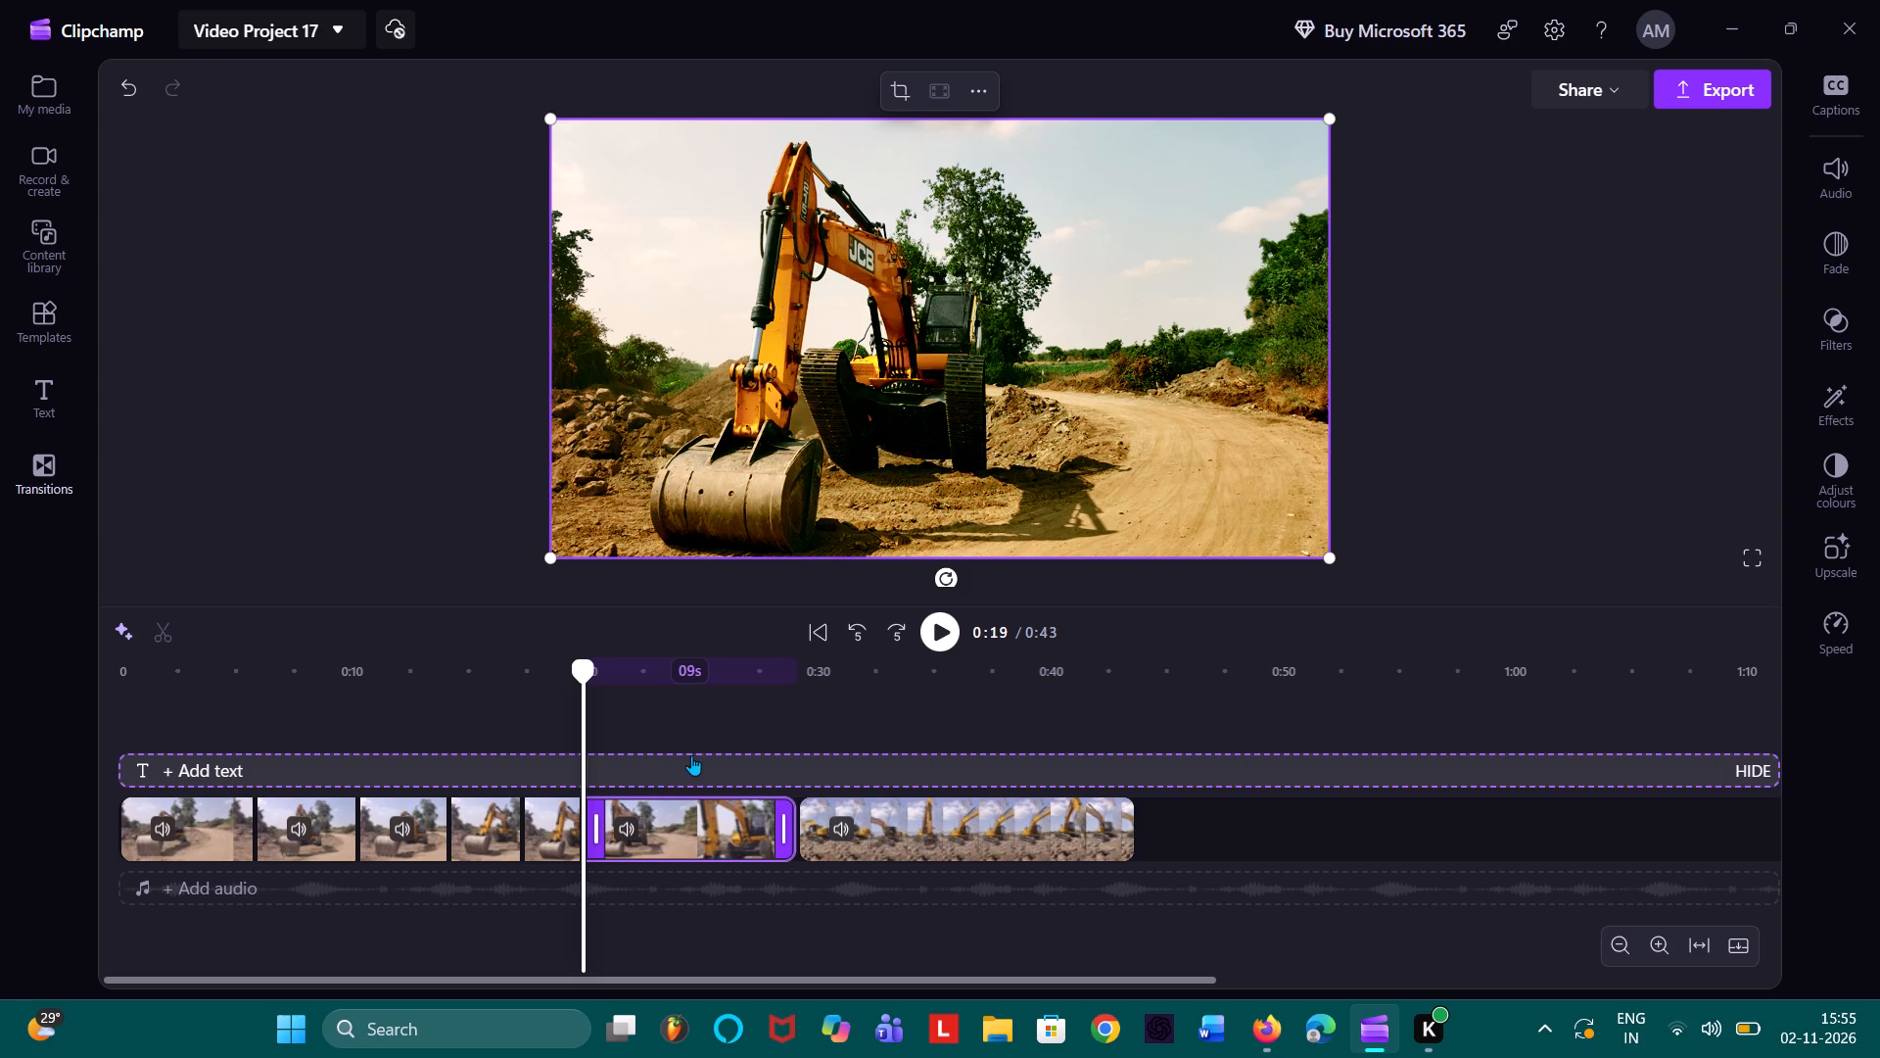
left_click(680, 737)
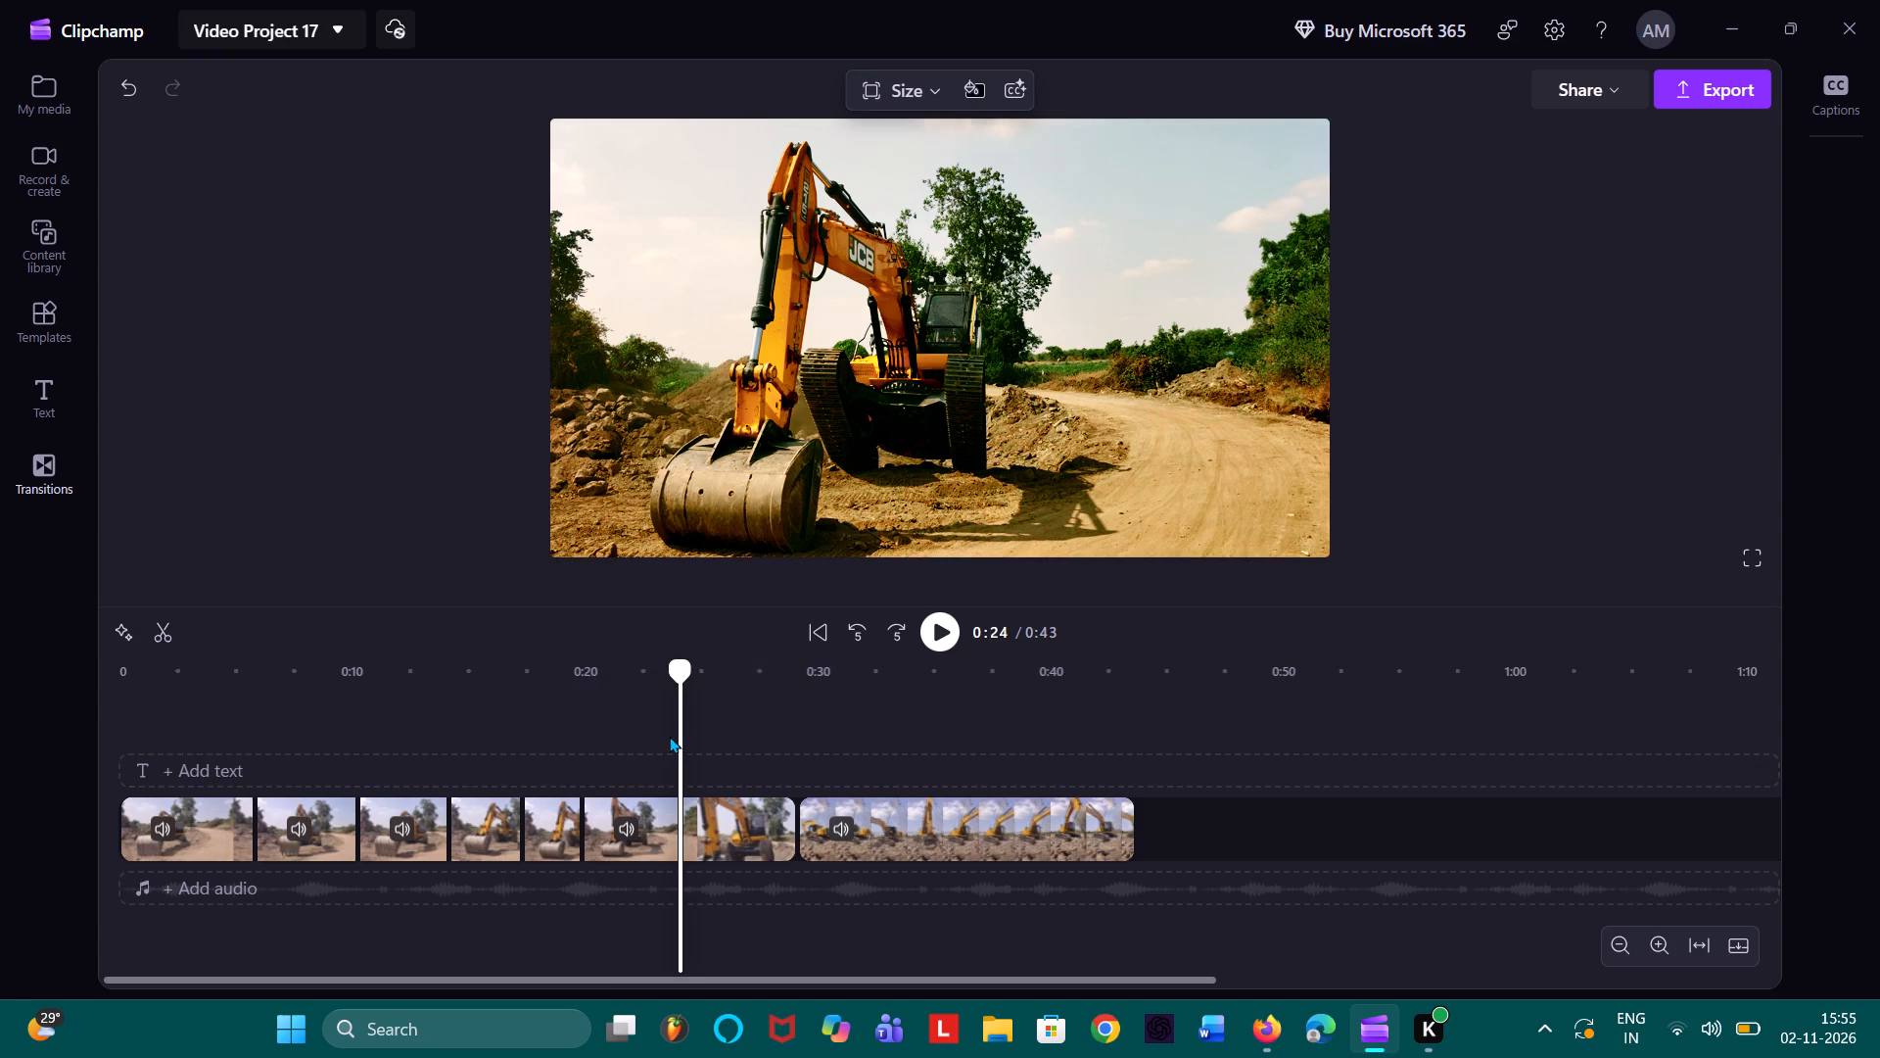
left_click(172, 622)
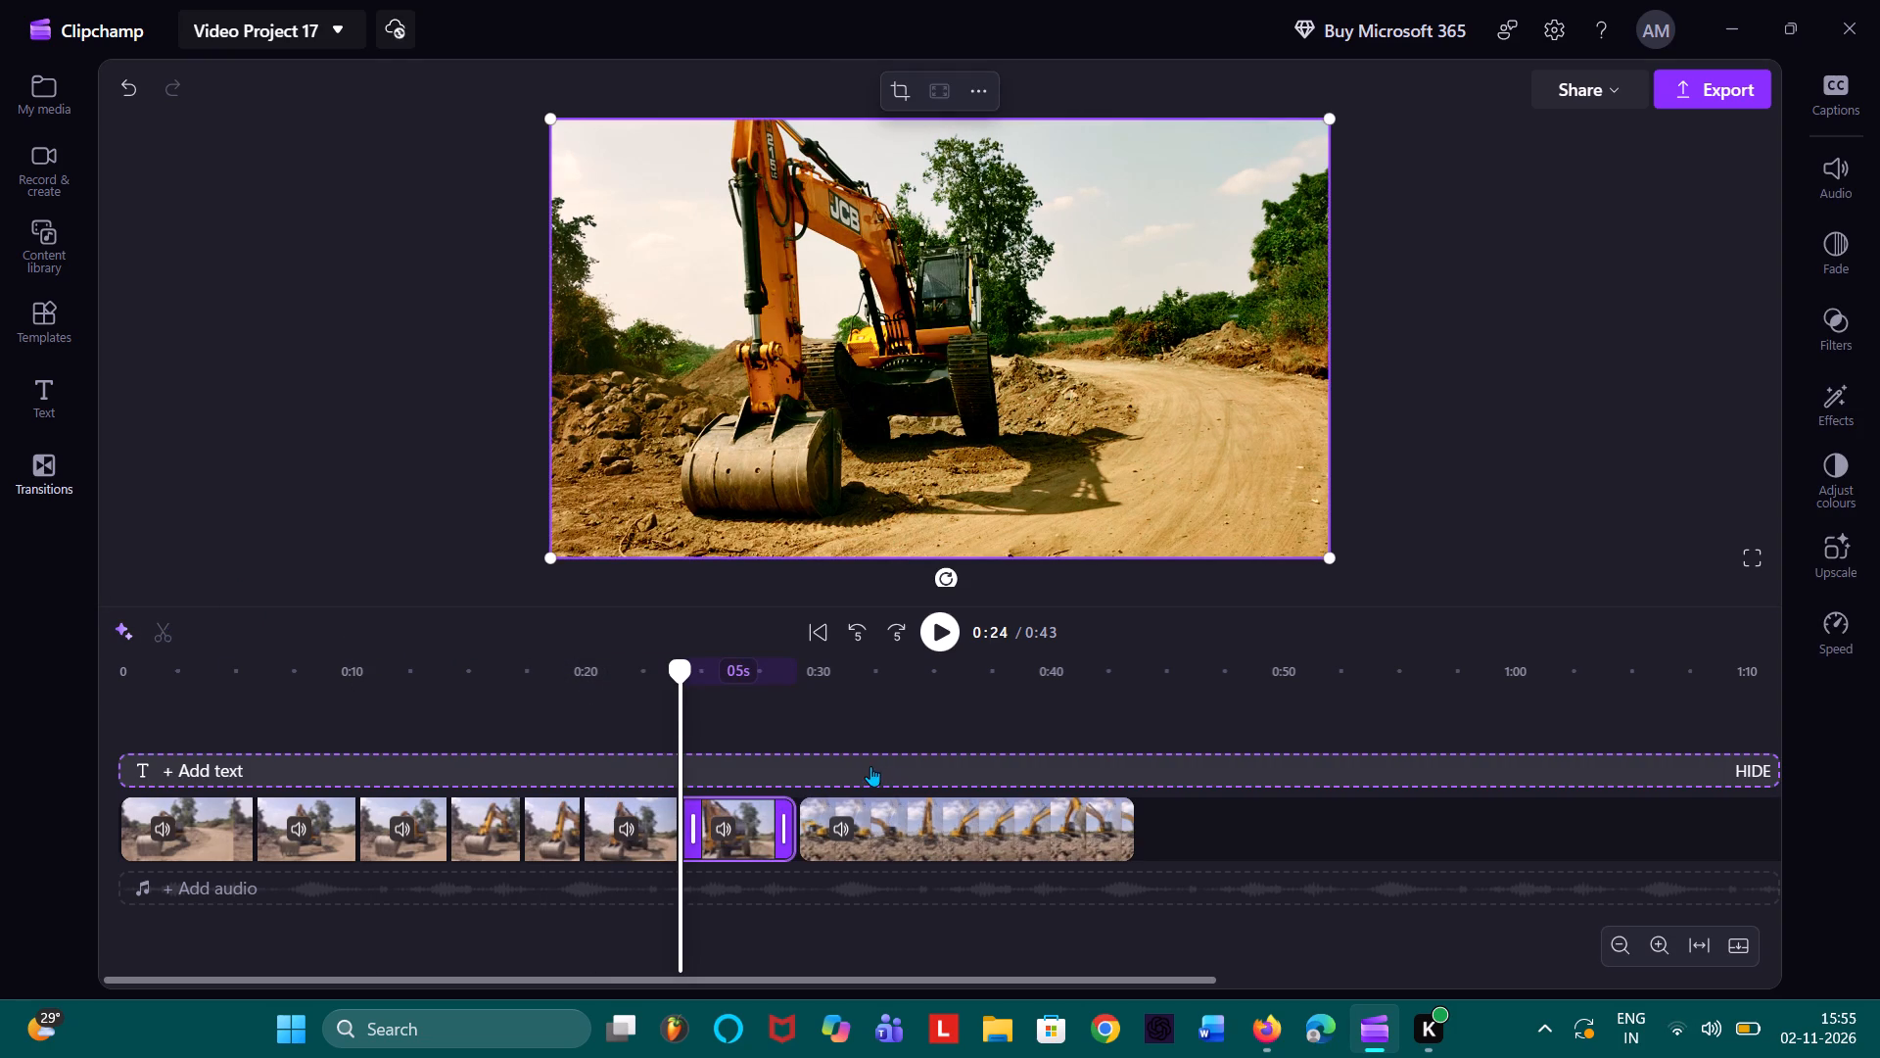
Split the final vertical excavator clip at about 0:32, 0:35 and 0:39, and leave no clip selected.
left_click(865, 700)
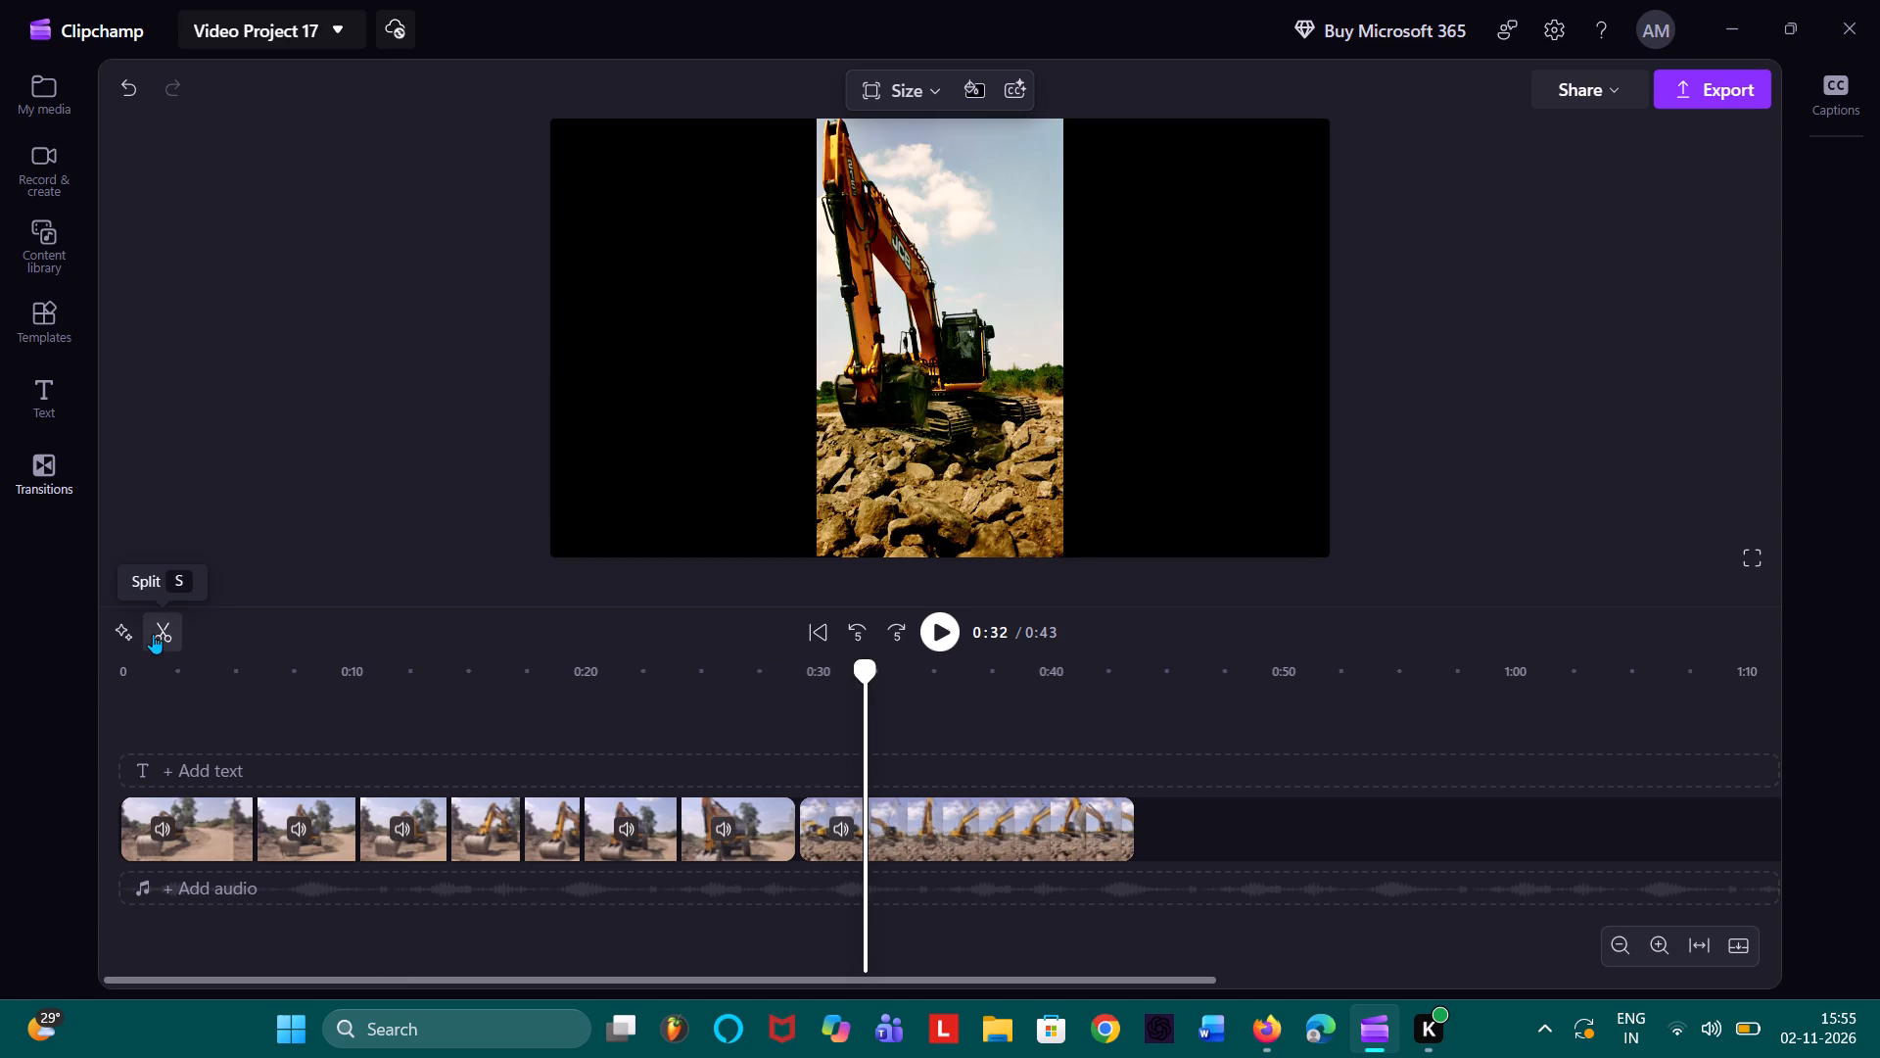
left_click(153, 634)
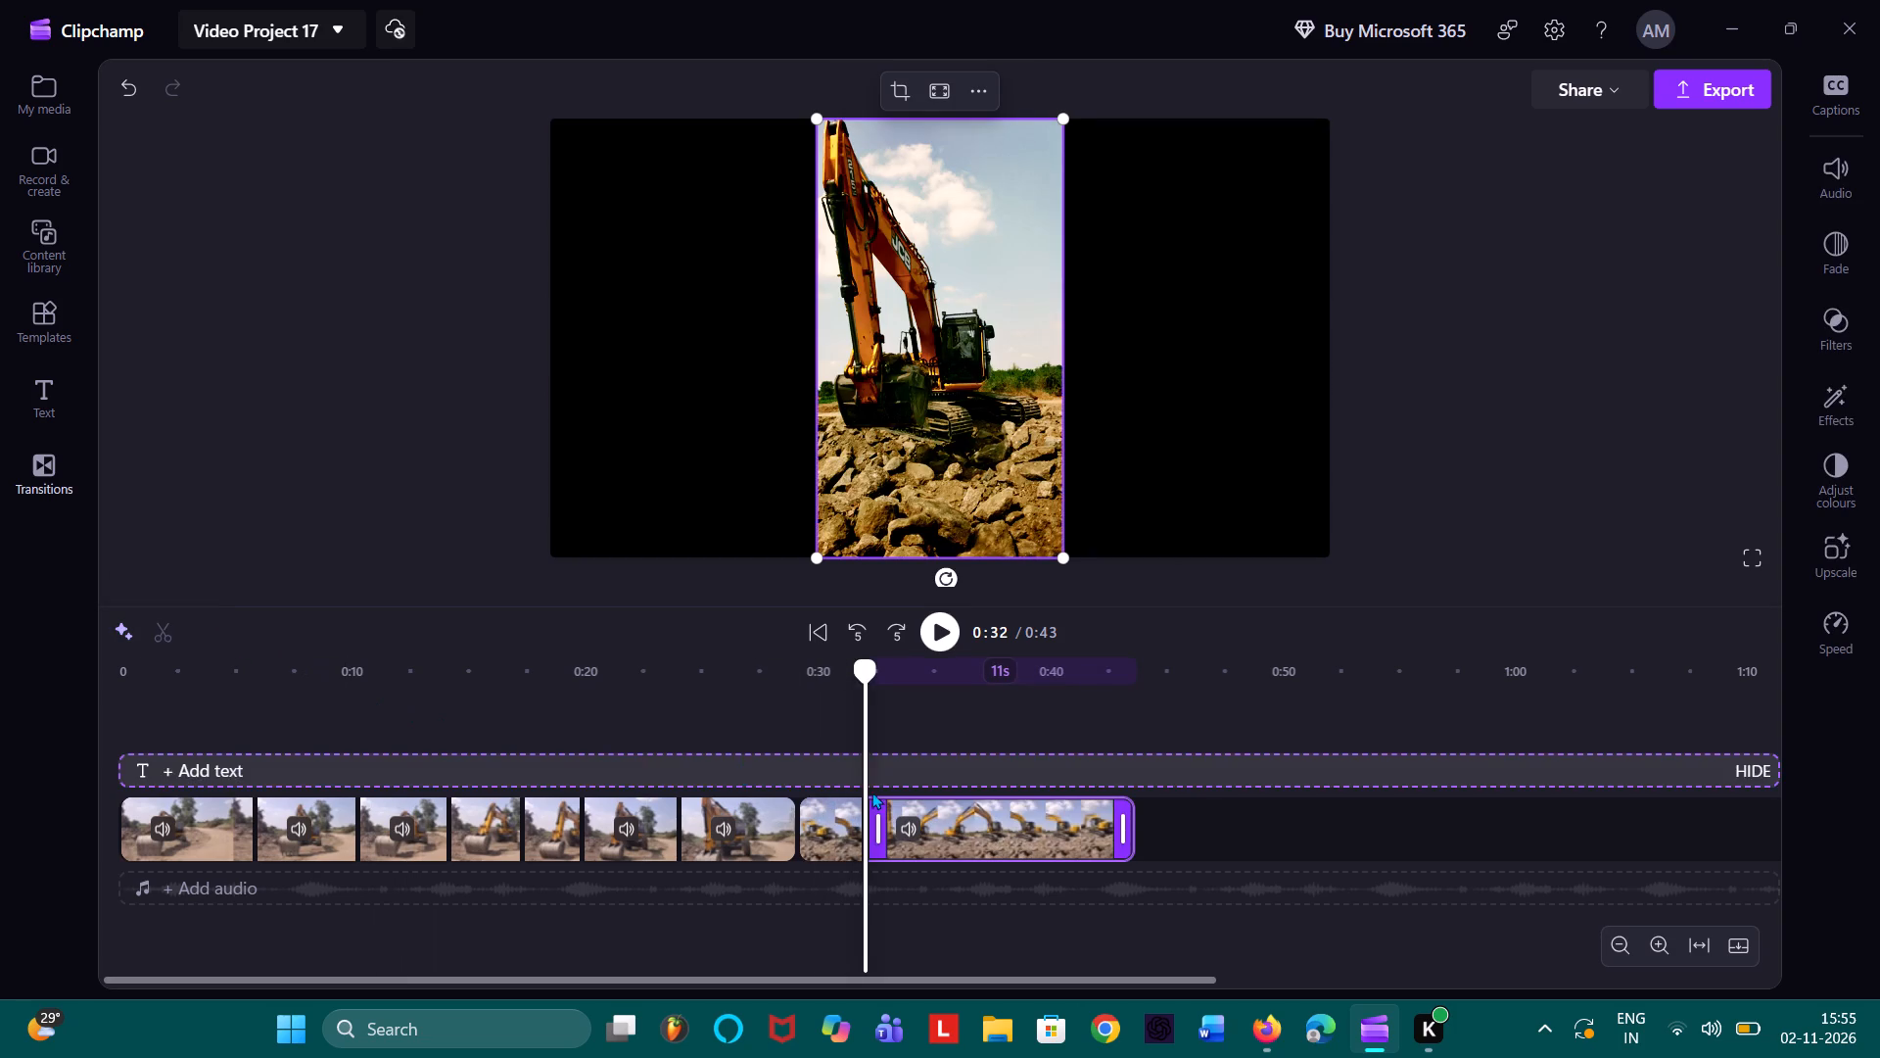
left_click(945, 701)
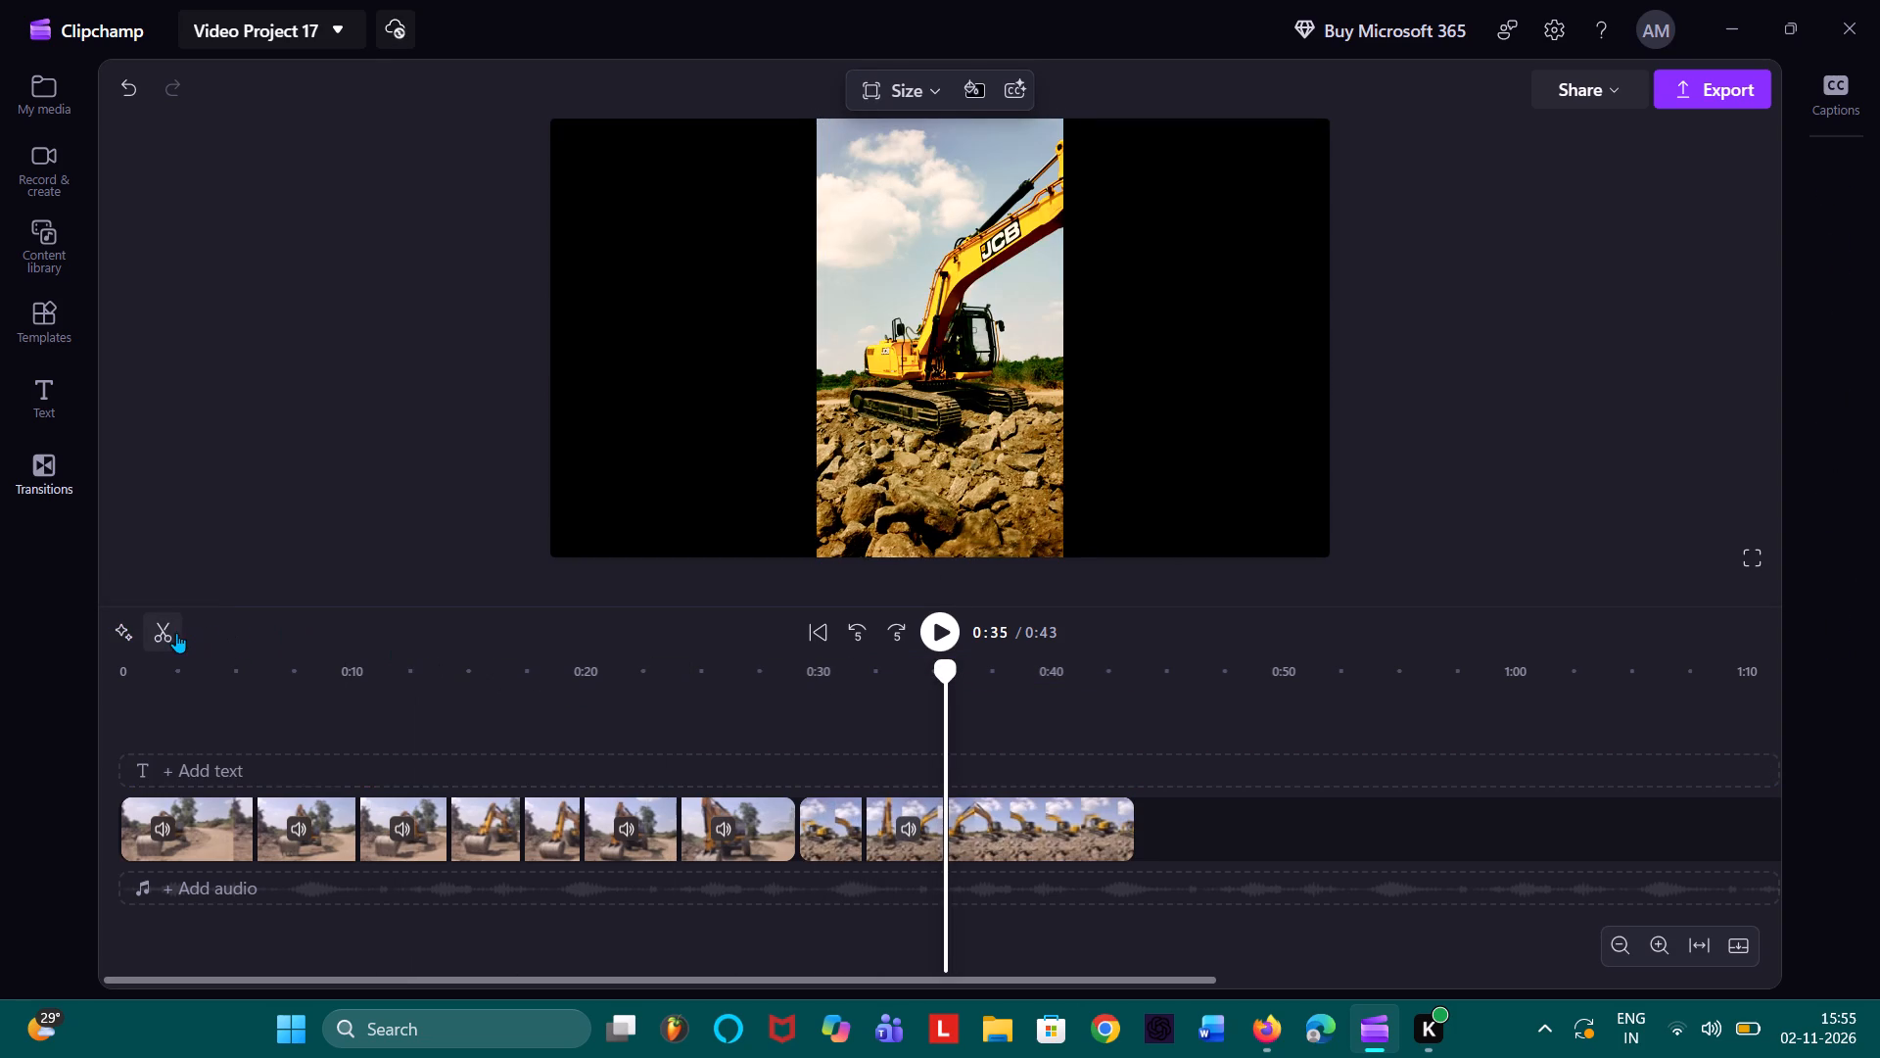
left_click(169, 630)
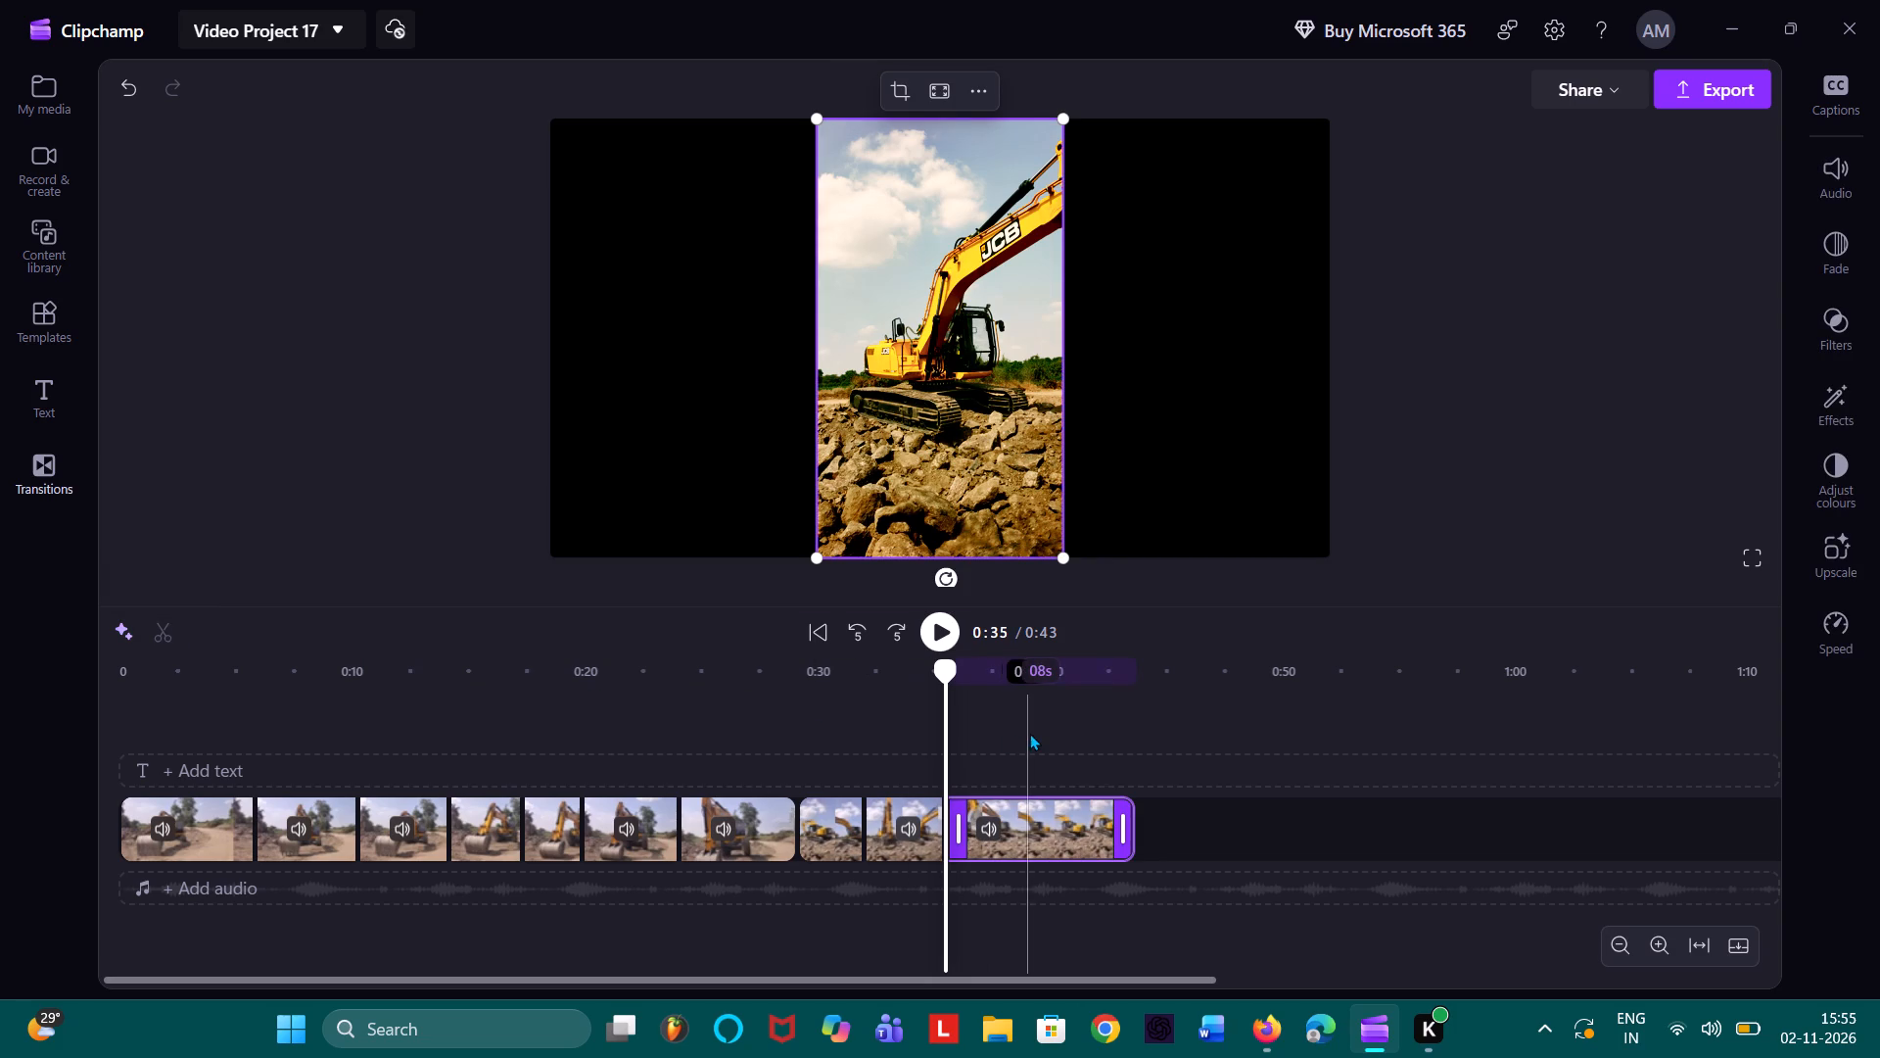
left_click(1035, 733)
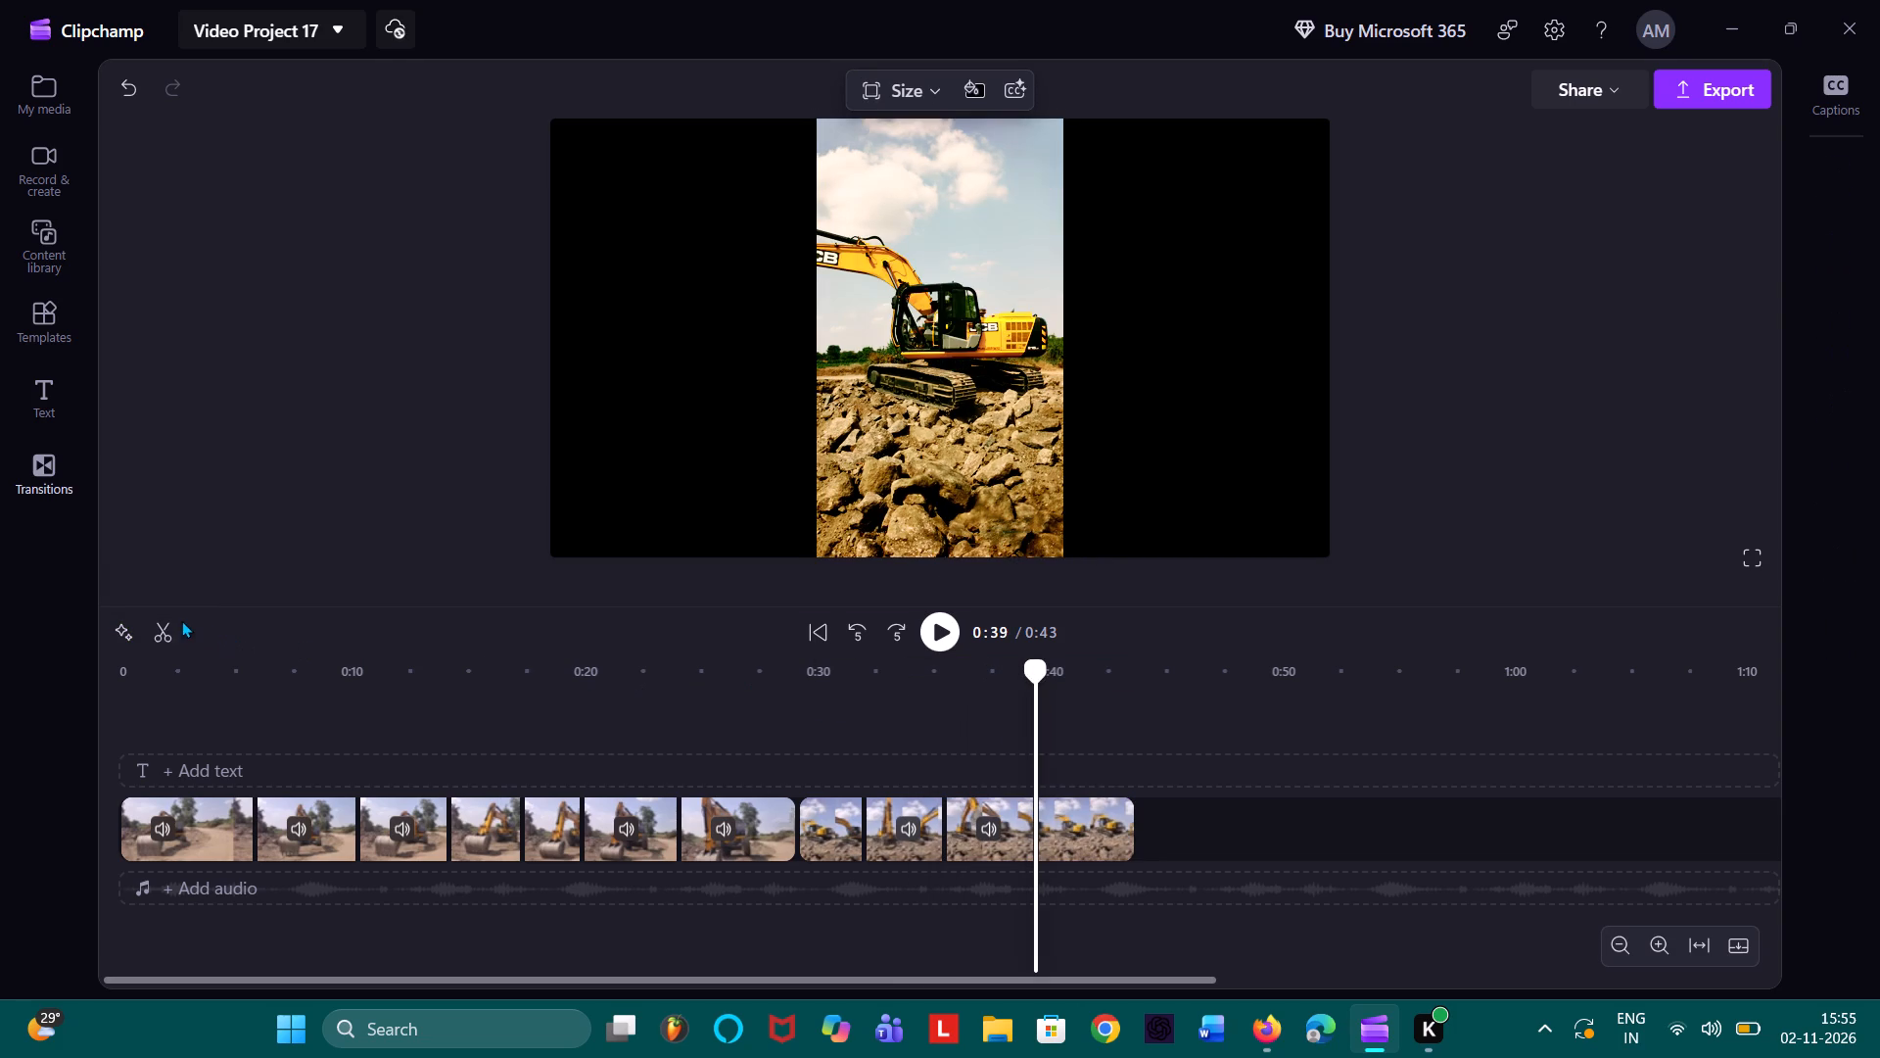
left_click(169, 618)
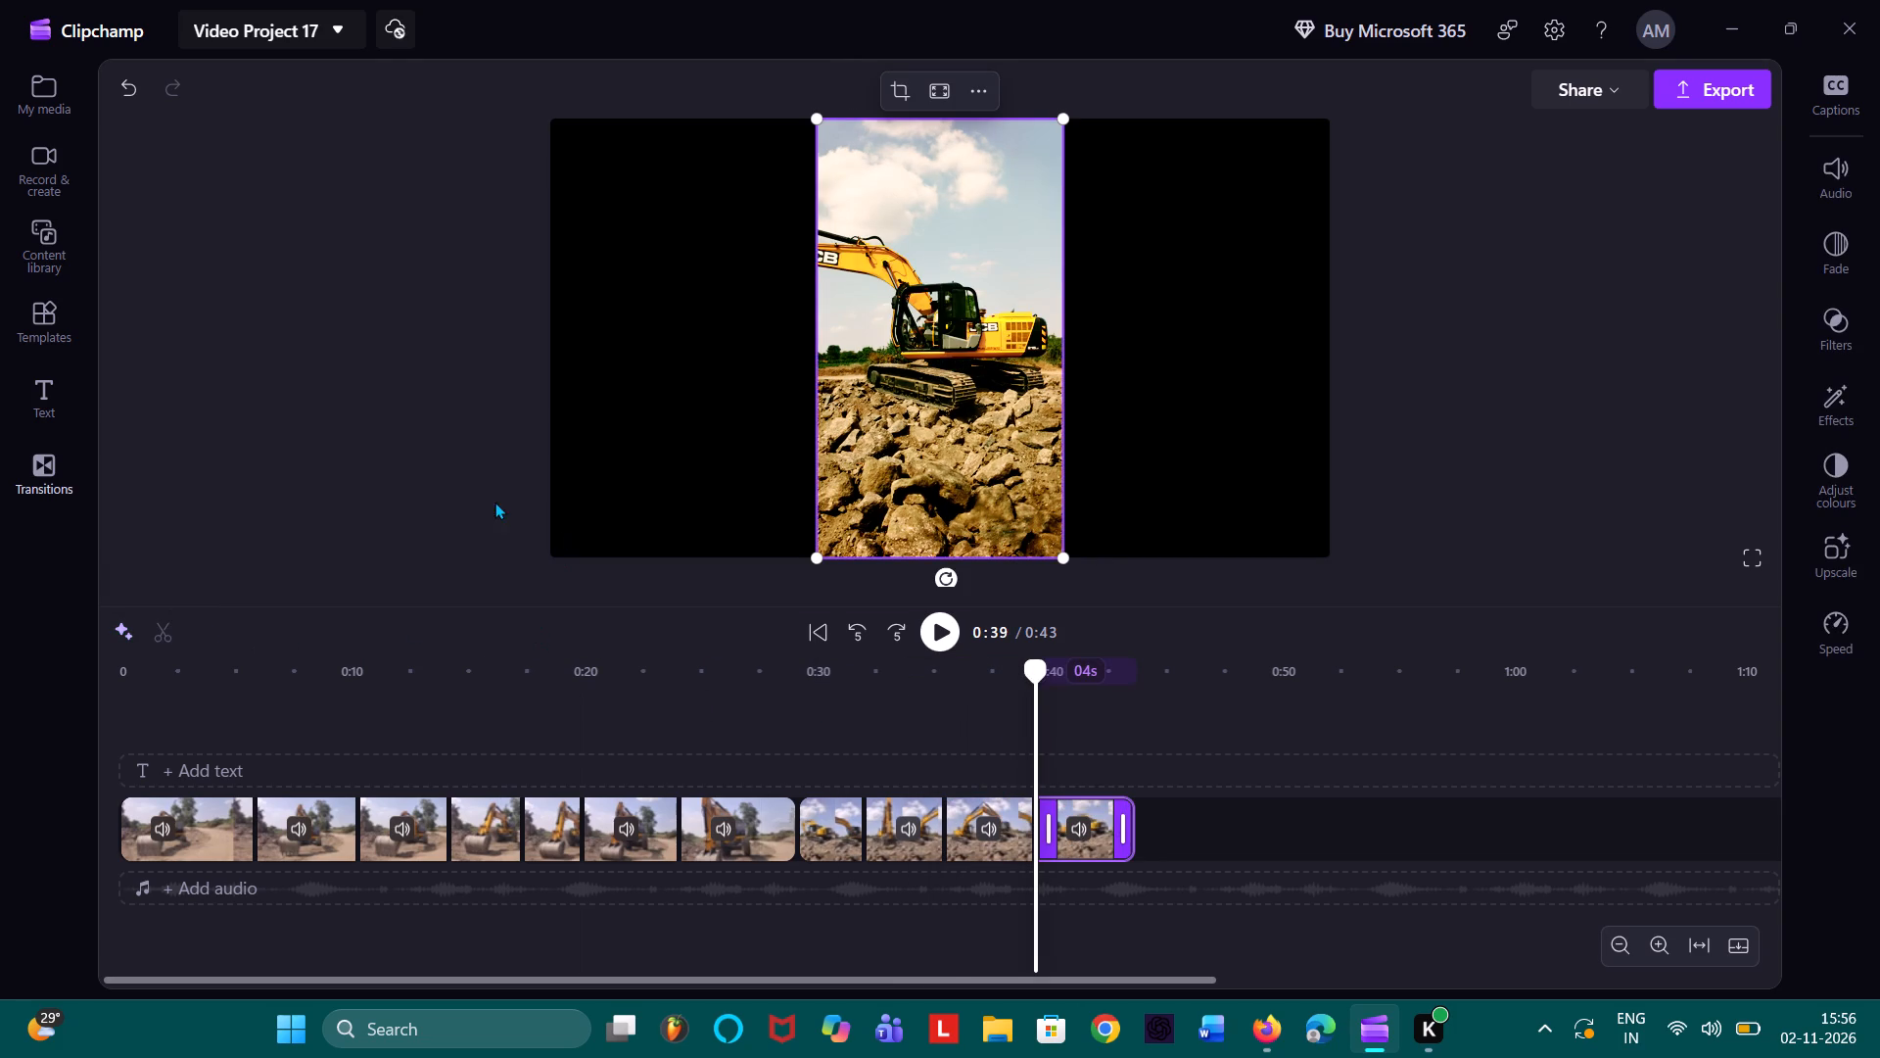
left_click(305, 443)
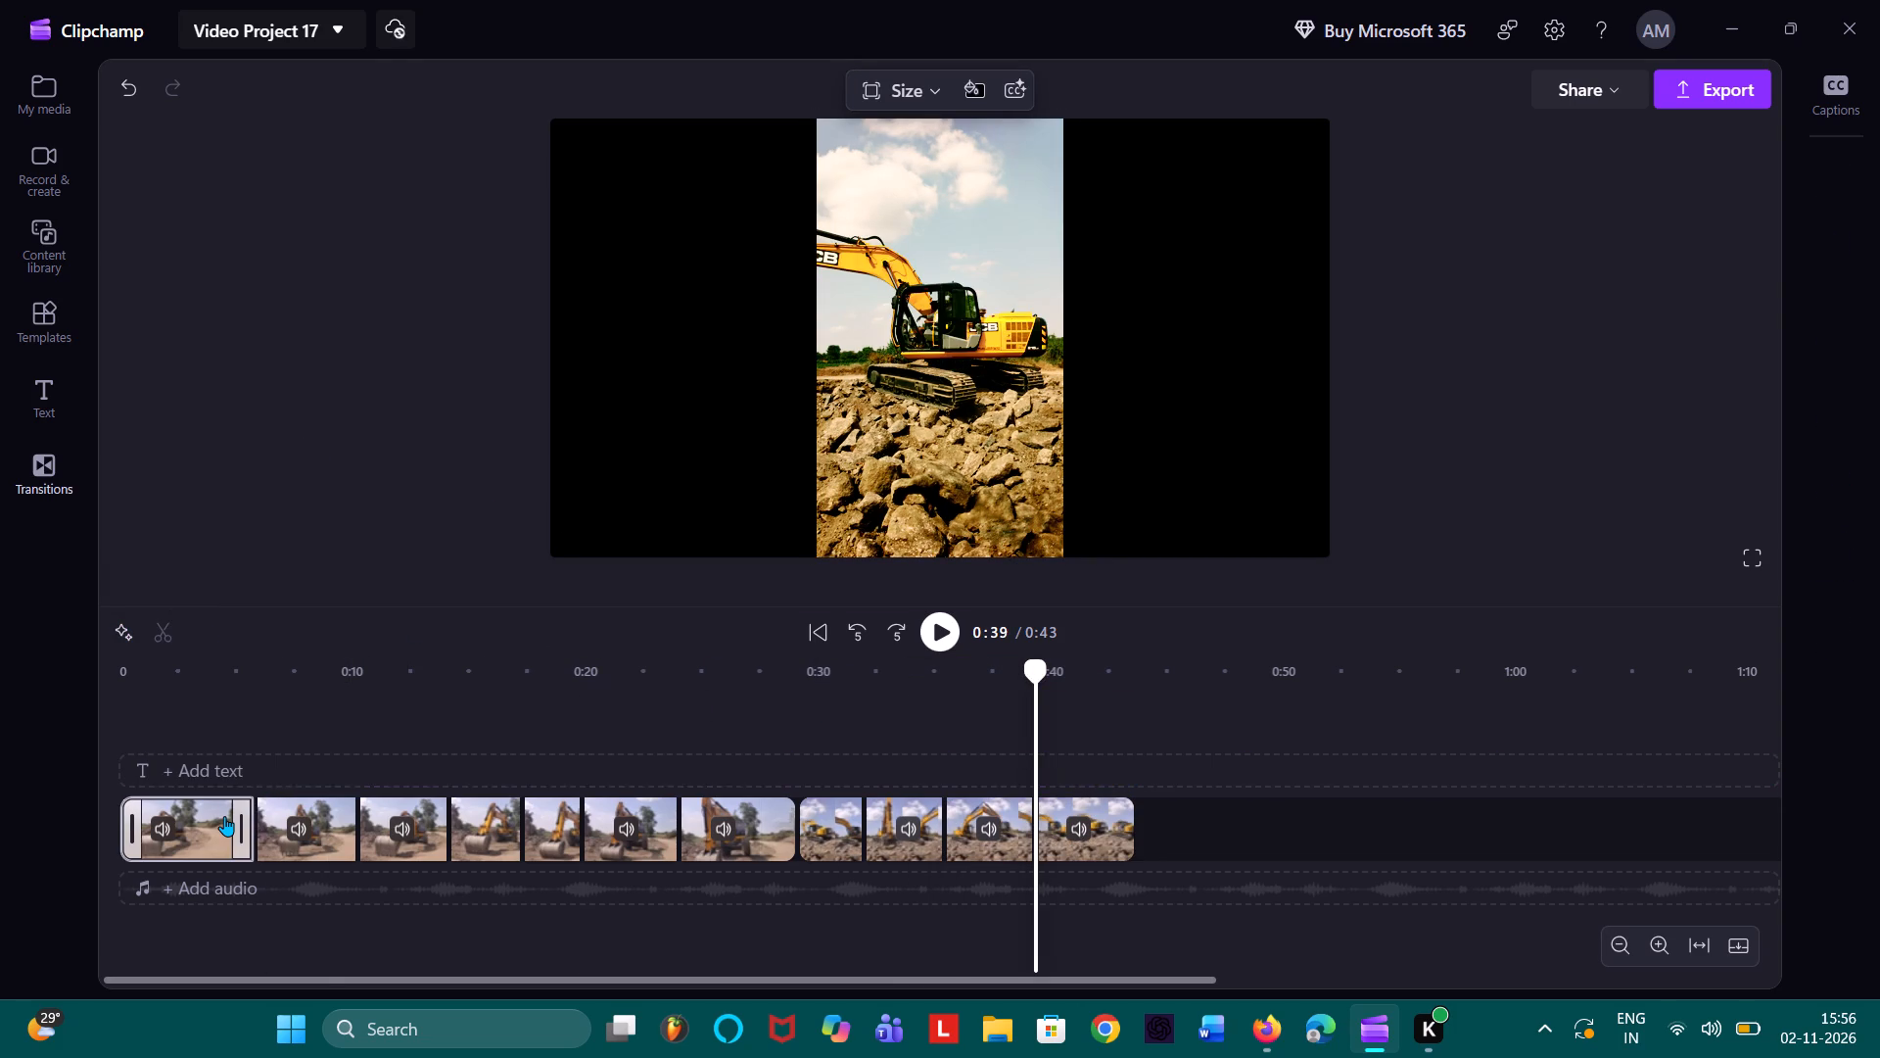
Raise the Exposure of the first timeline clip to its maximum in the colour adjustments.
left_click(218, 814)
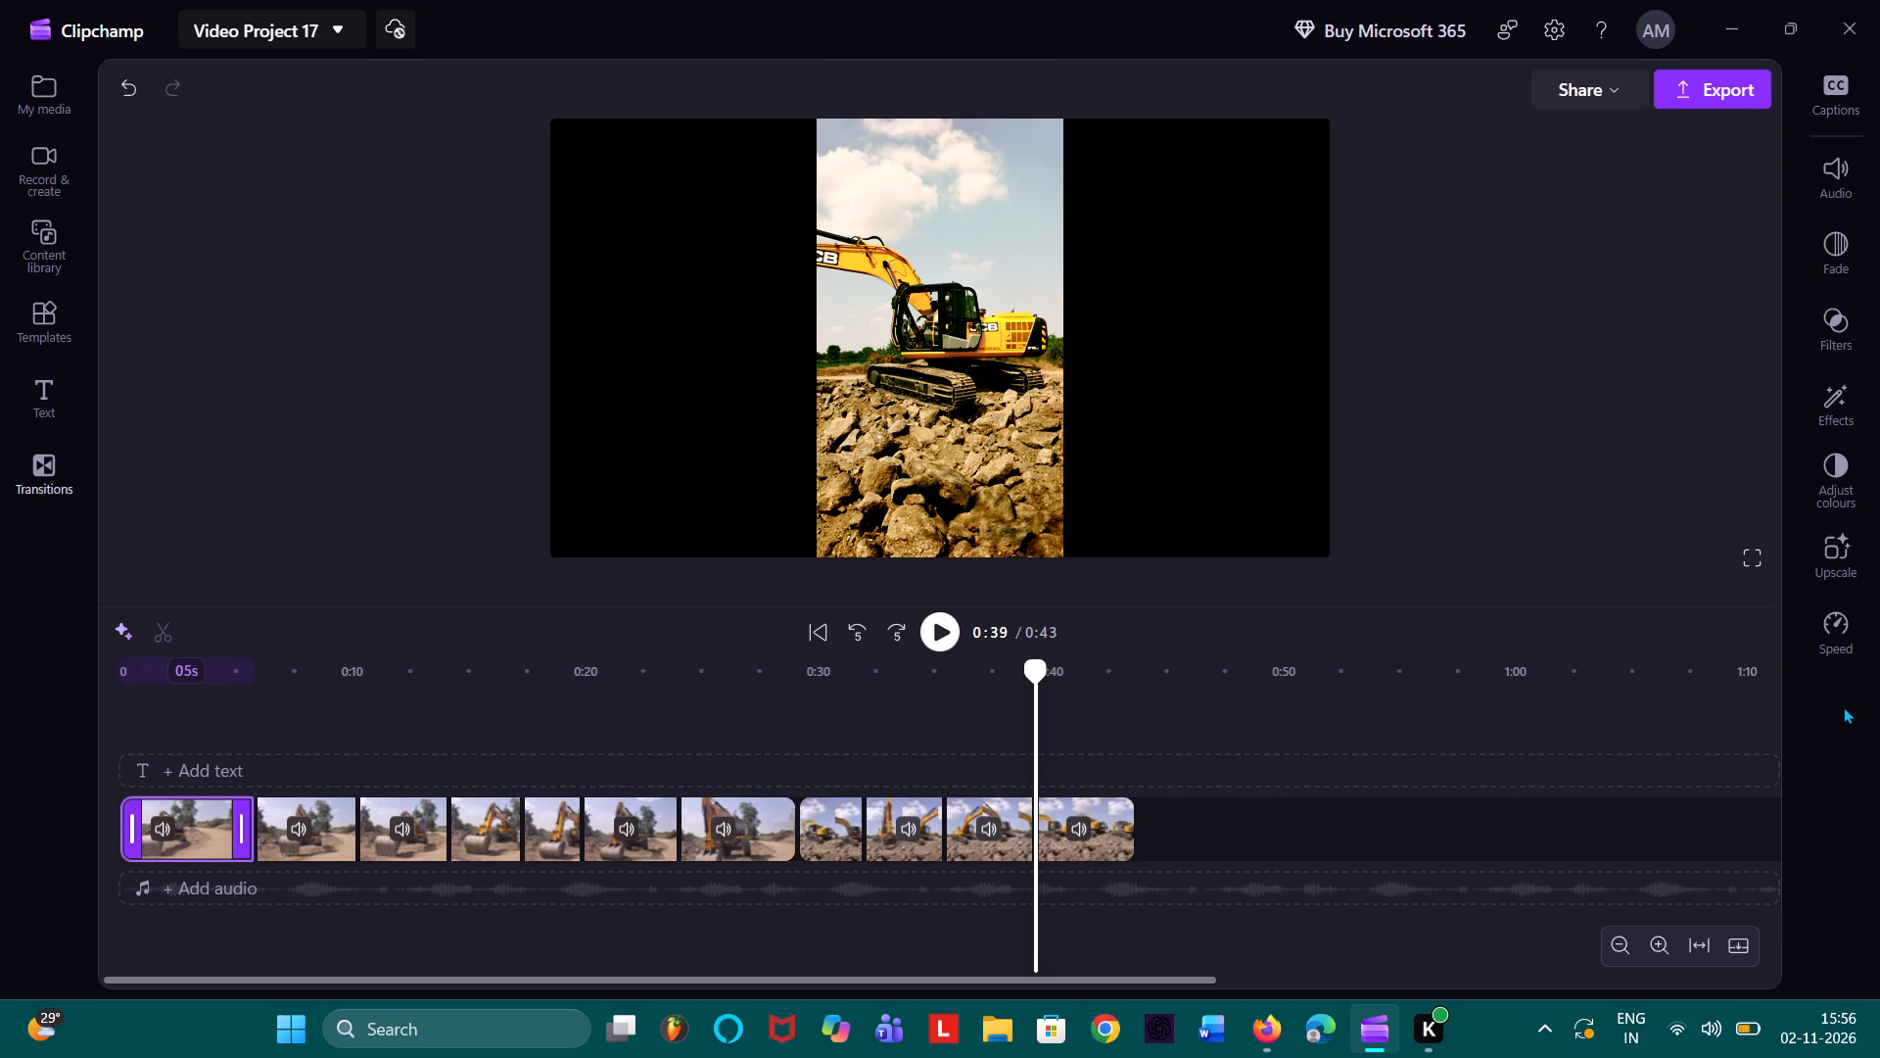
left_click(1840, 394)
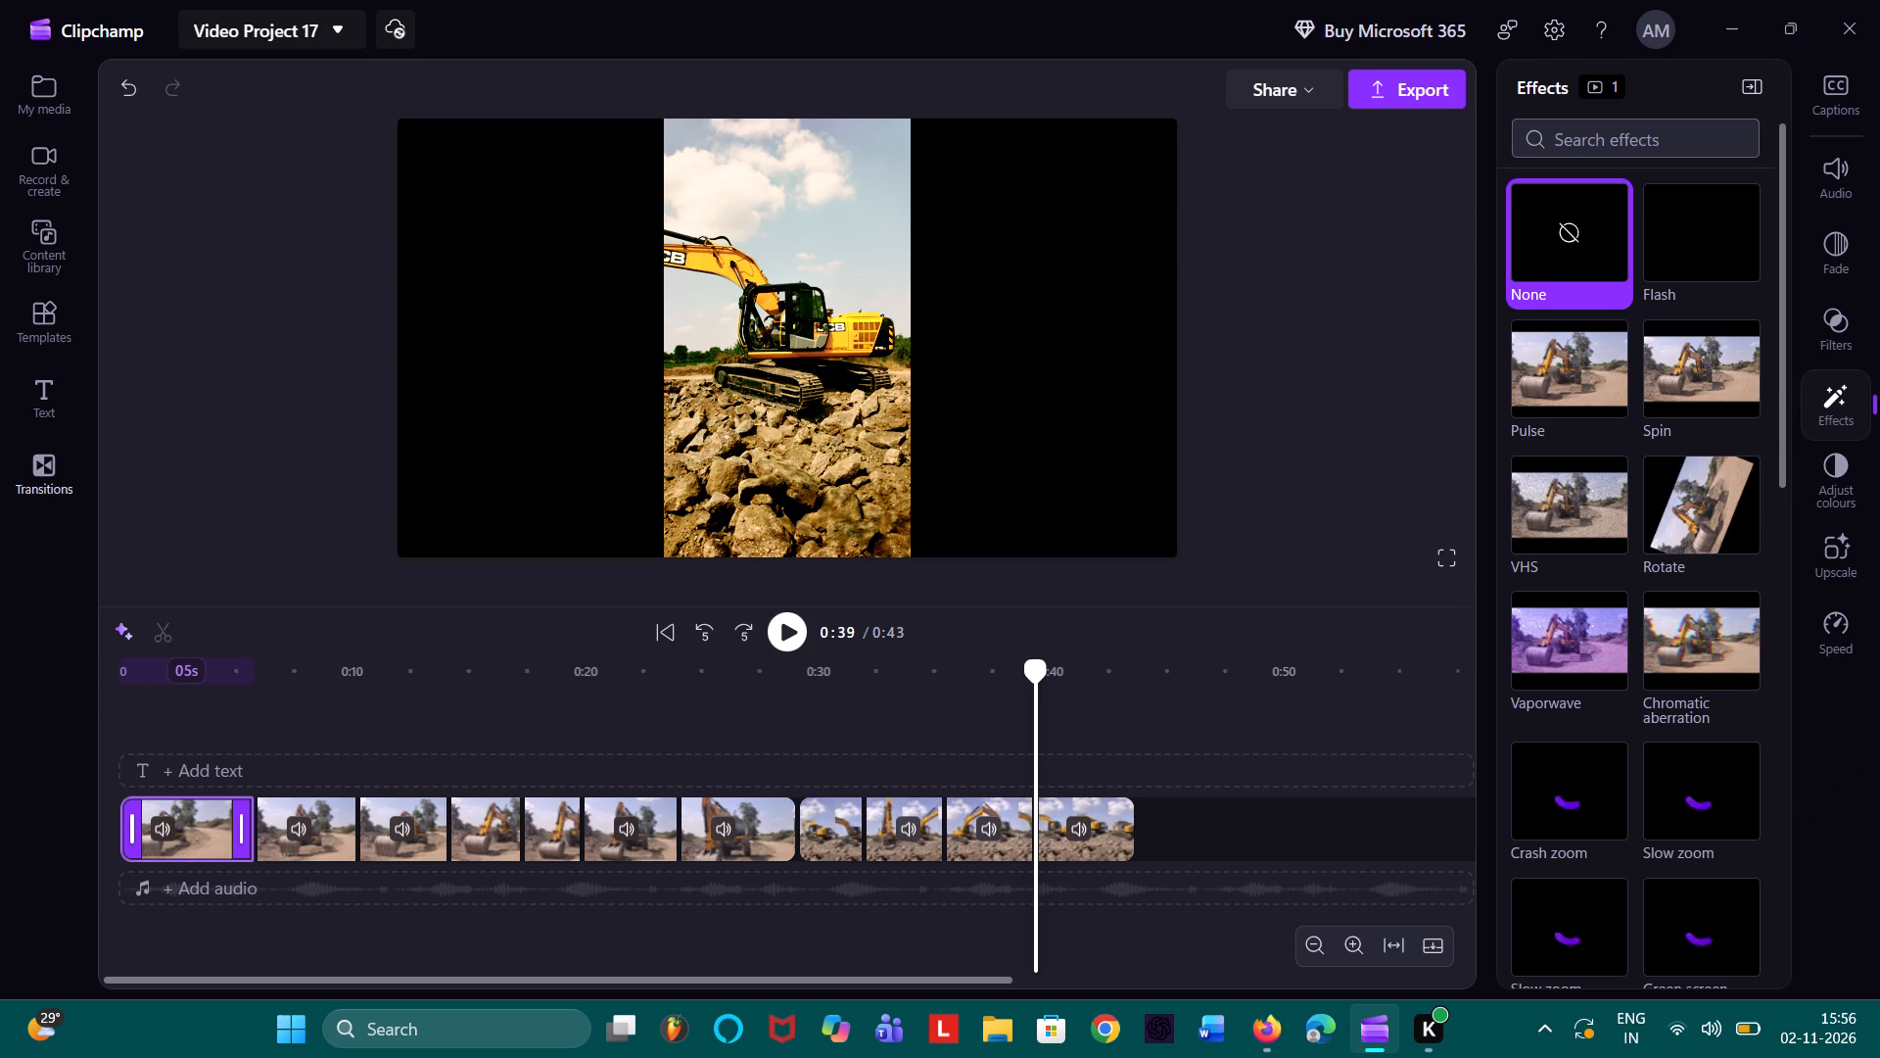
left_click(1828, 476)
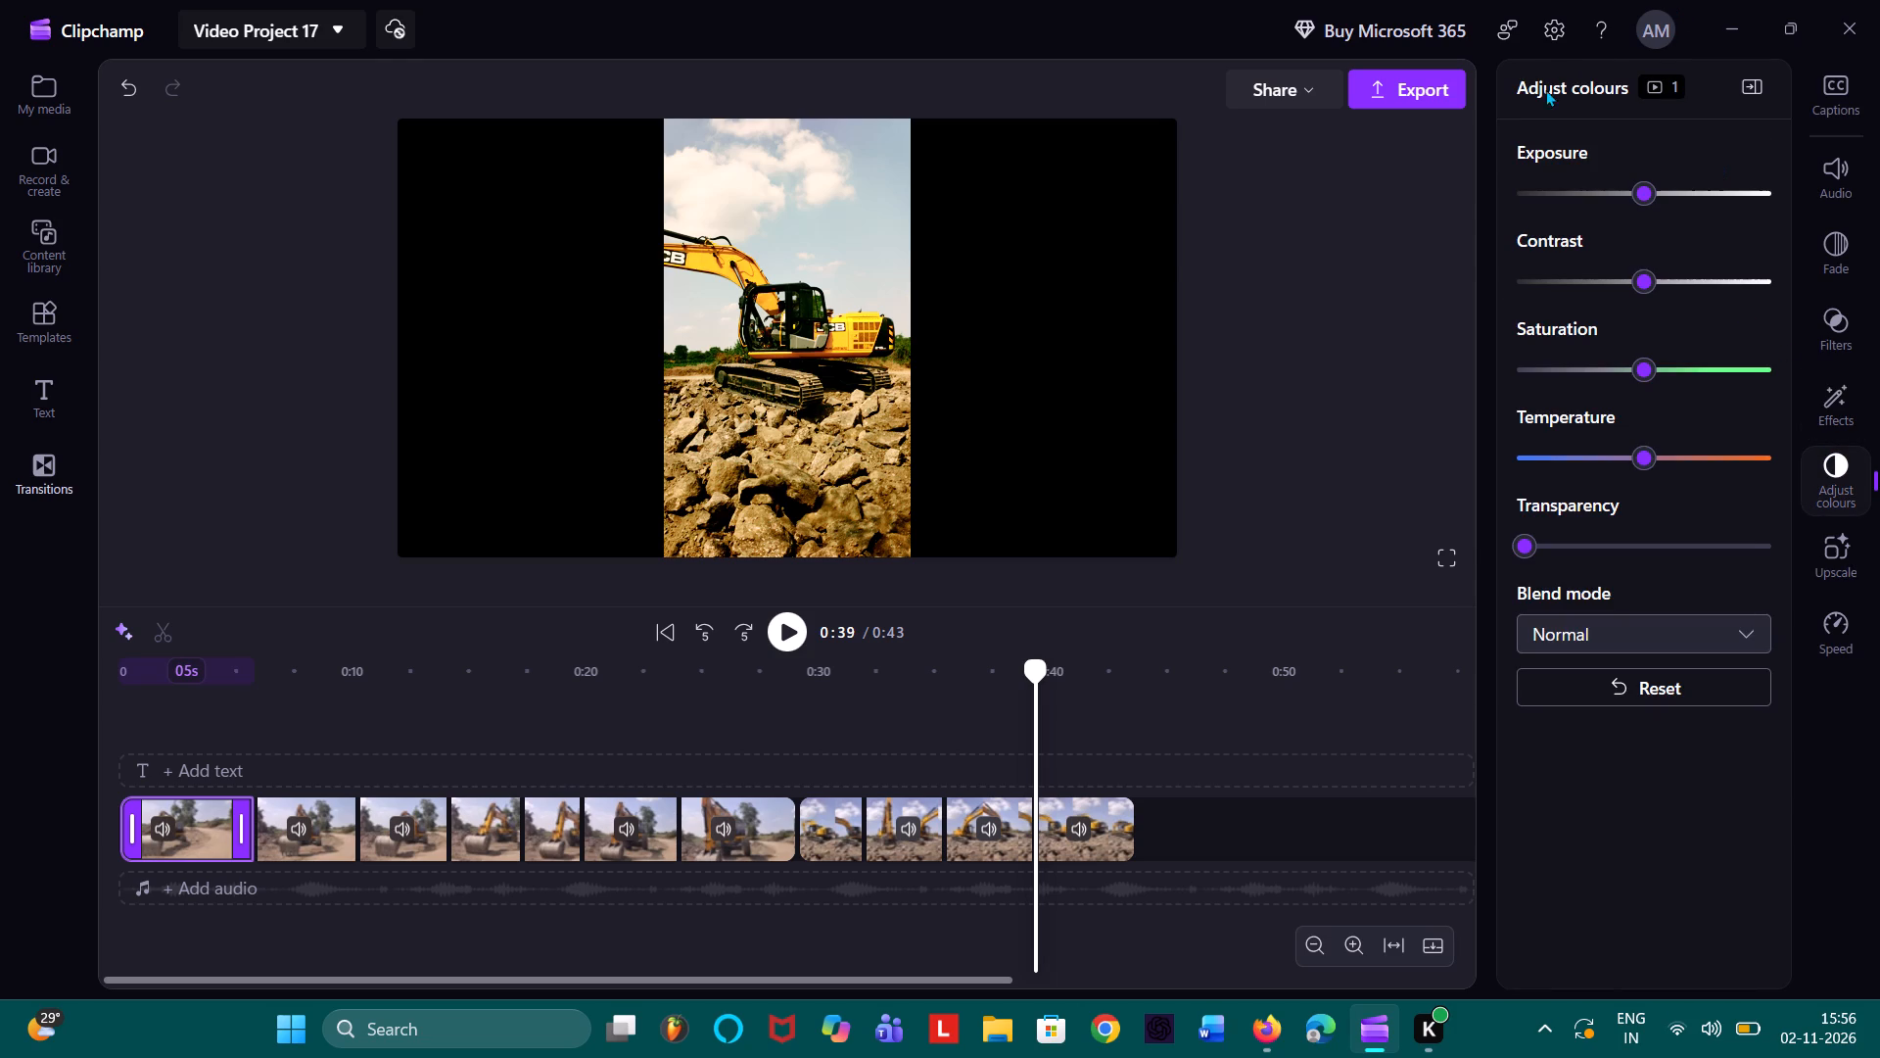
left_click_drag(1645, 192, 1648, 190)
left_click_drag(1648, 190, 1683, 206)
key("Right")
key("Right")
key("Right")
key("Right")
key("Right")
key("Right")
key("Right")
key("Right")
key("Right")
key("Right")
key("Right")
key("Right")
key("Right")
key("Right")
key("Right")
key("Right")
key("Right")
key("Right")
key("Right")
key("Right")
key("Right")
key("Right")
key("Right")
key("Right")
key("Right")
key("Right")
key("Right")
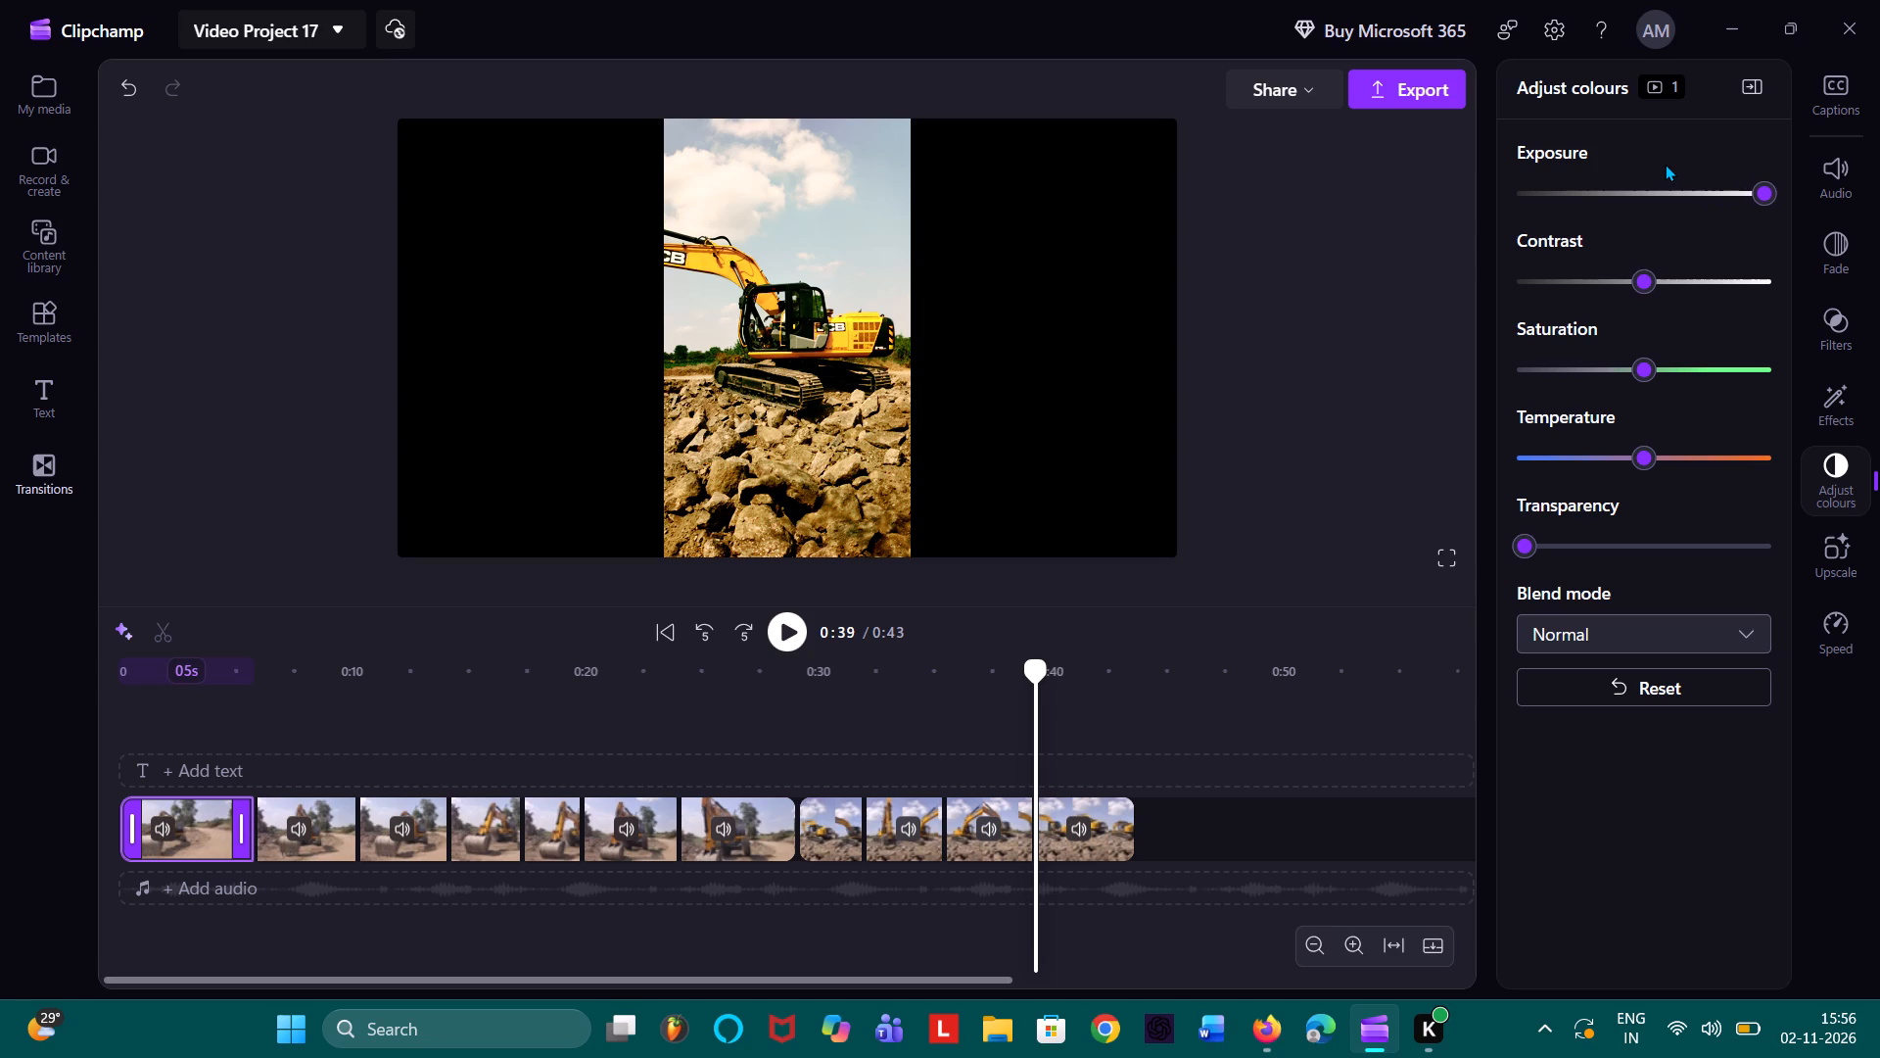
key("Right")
Lower the first clip's Exposure all the way to its minimum.
key("Left")
key("Left")
key("Left")
key("Left")
key("Left")
key("Left")
key("Left")
key("Left")
key("Left")
key("Left")
key("Left")
key("Left")
key("Left")
key("Left")
key("Left")
key("Left")
key("Left")
key("Left")
key("Left")
key("Left")
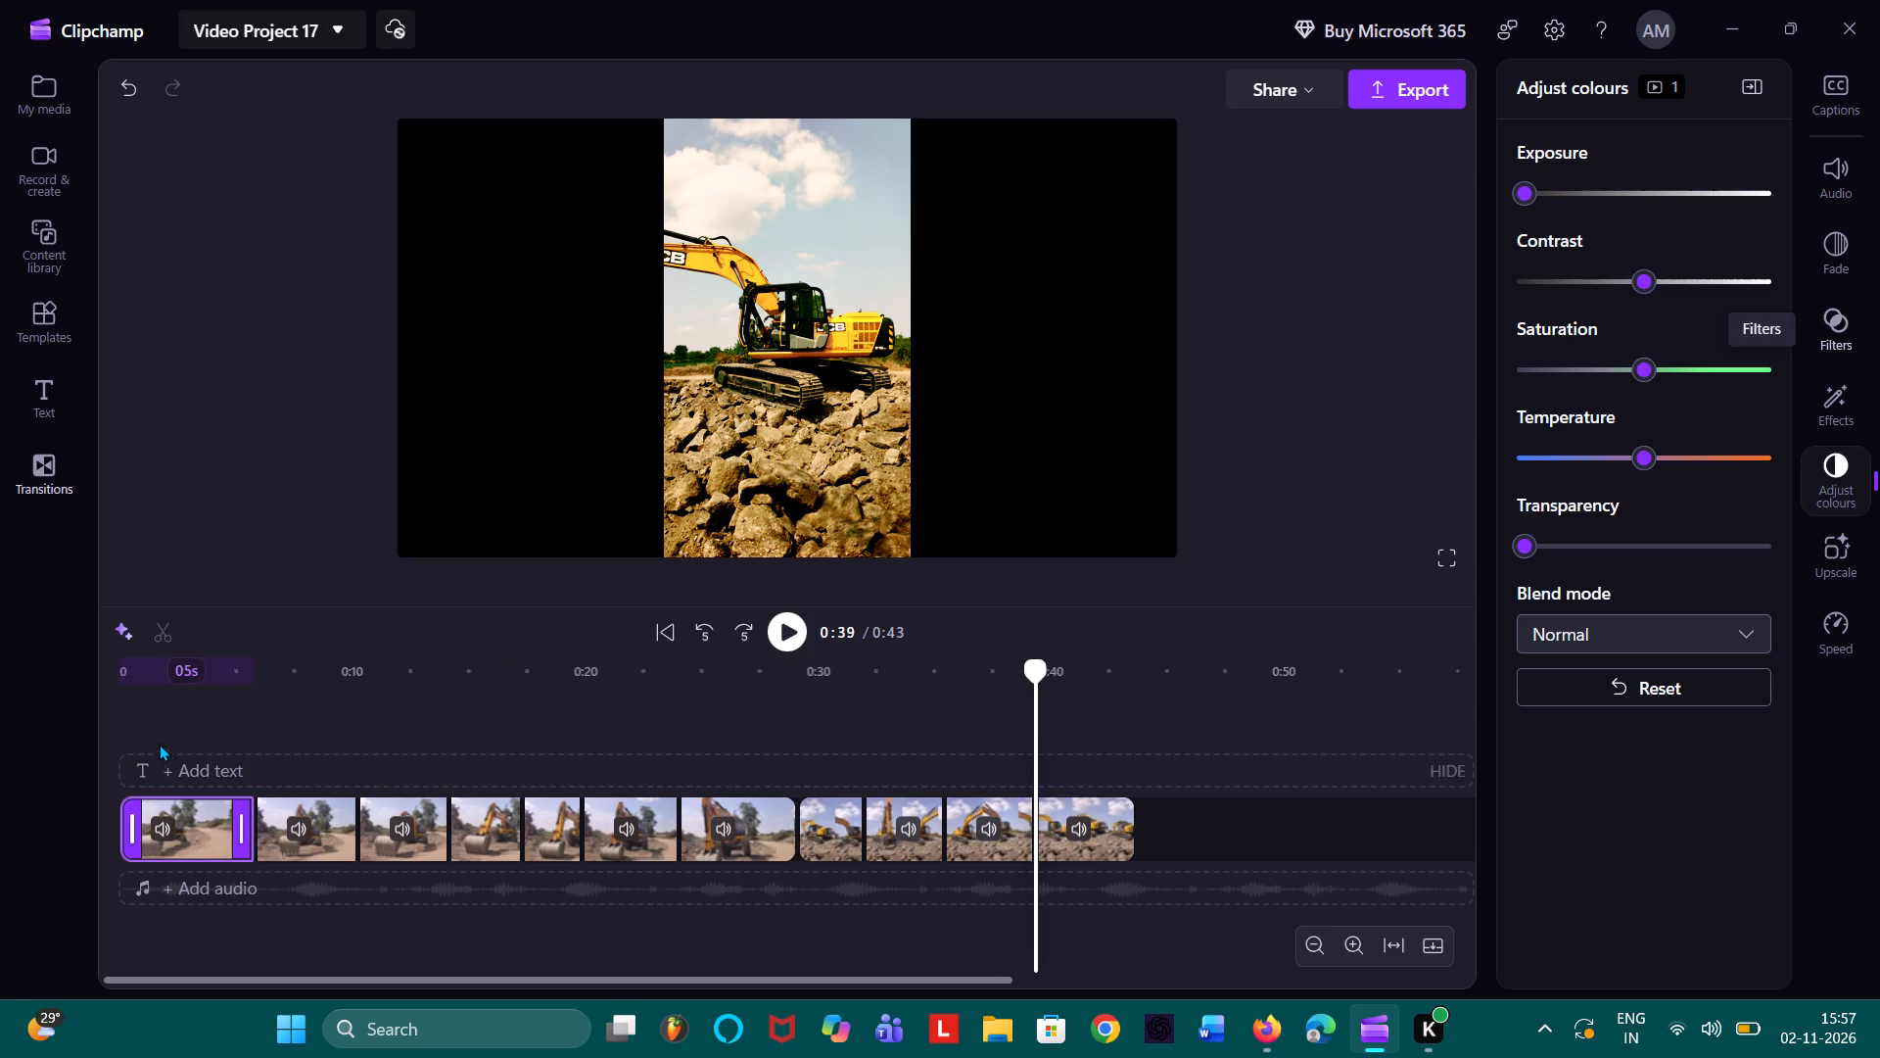
Move the playhead near 0:01 and set the first clip's Exposure slightly above the middle of its range.
left_click(142, 713)
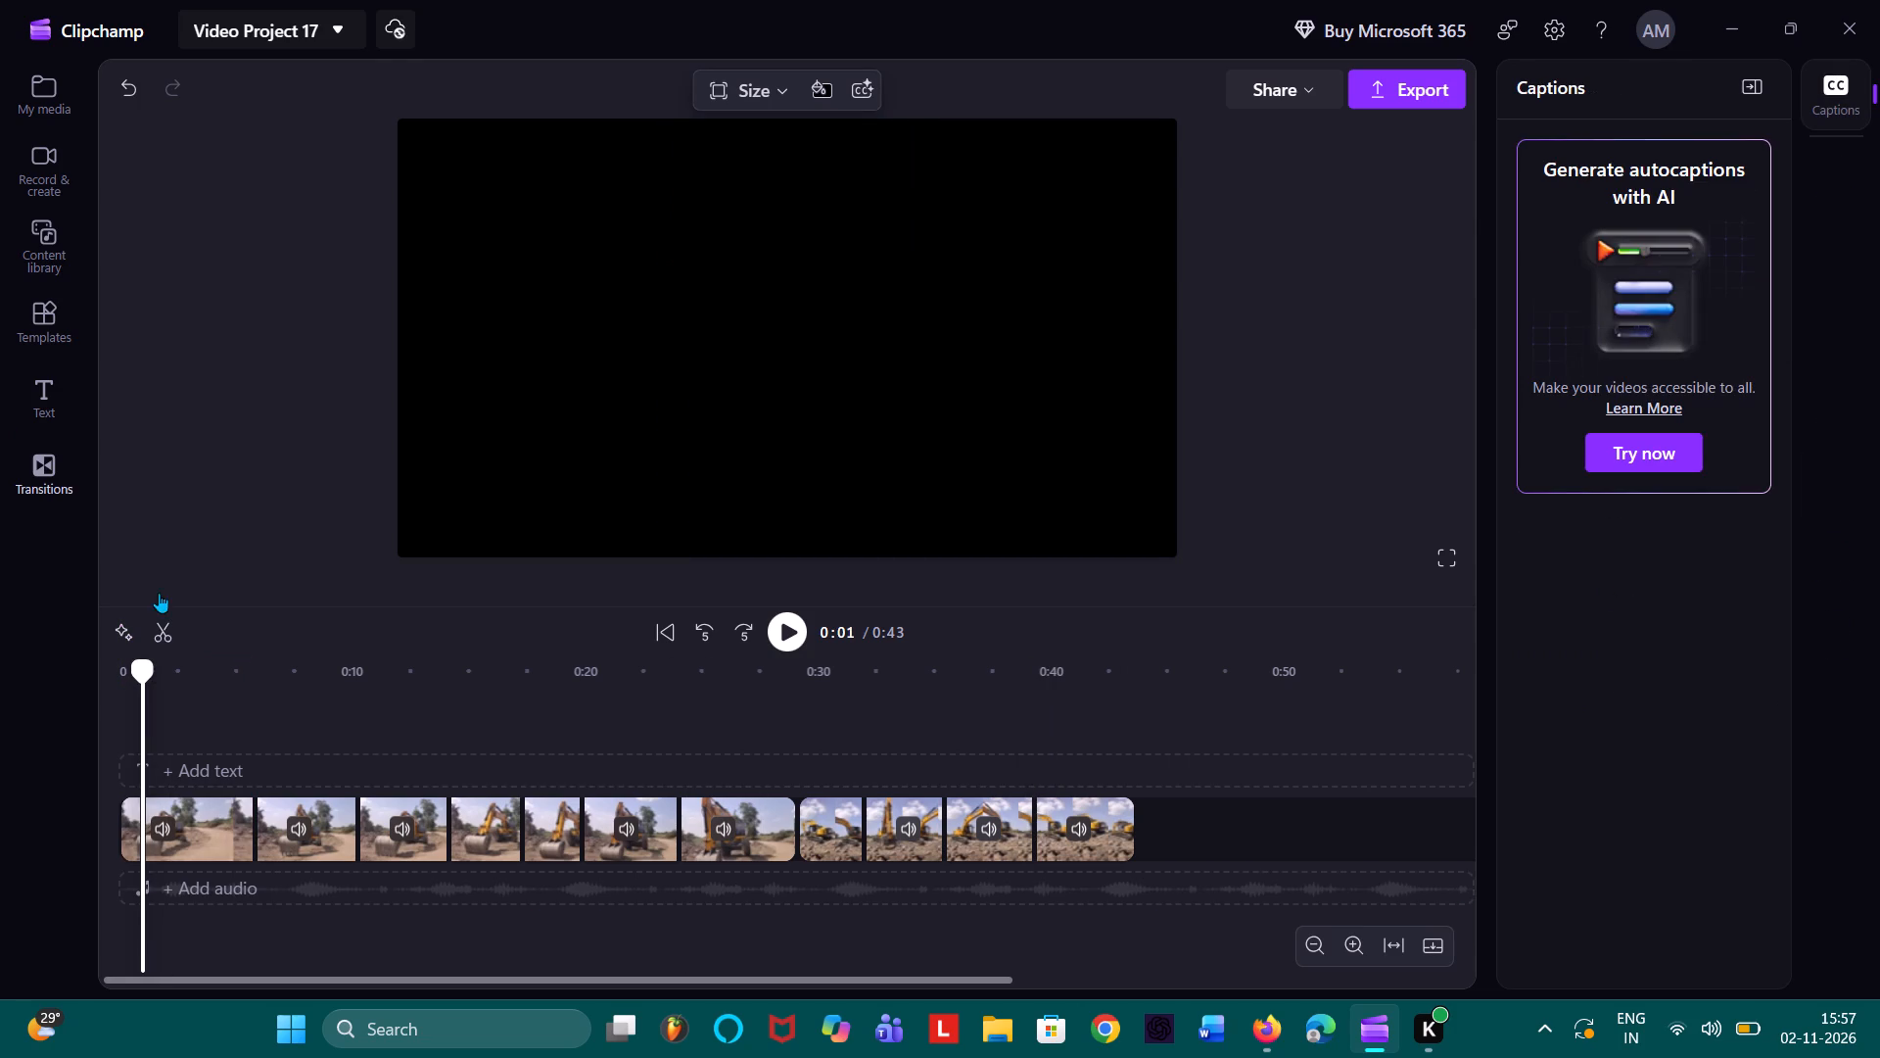
left_click(208, 832)
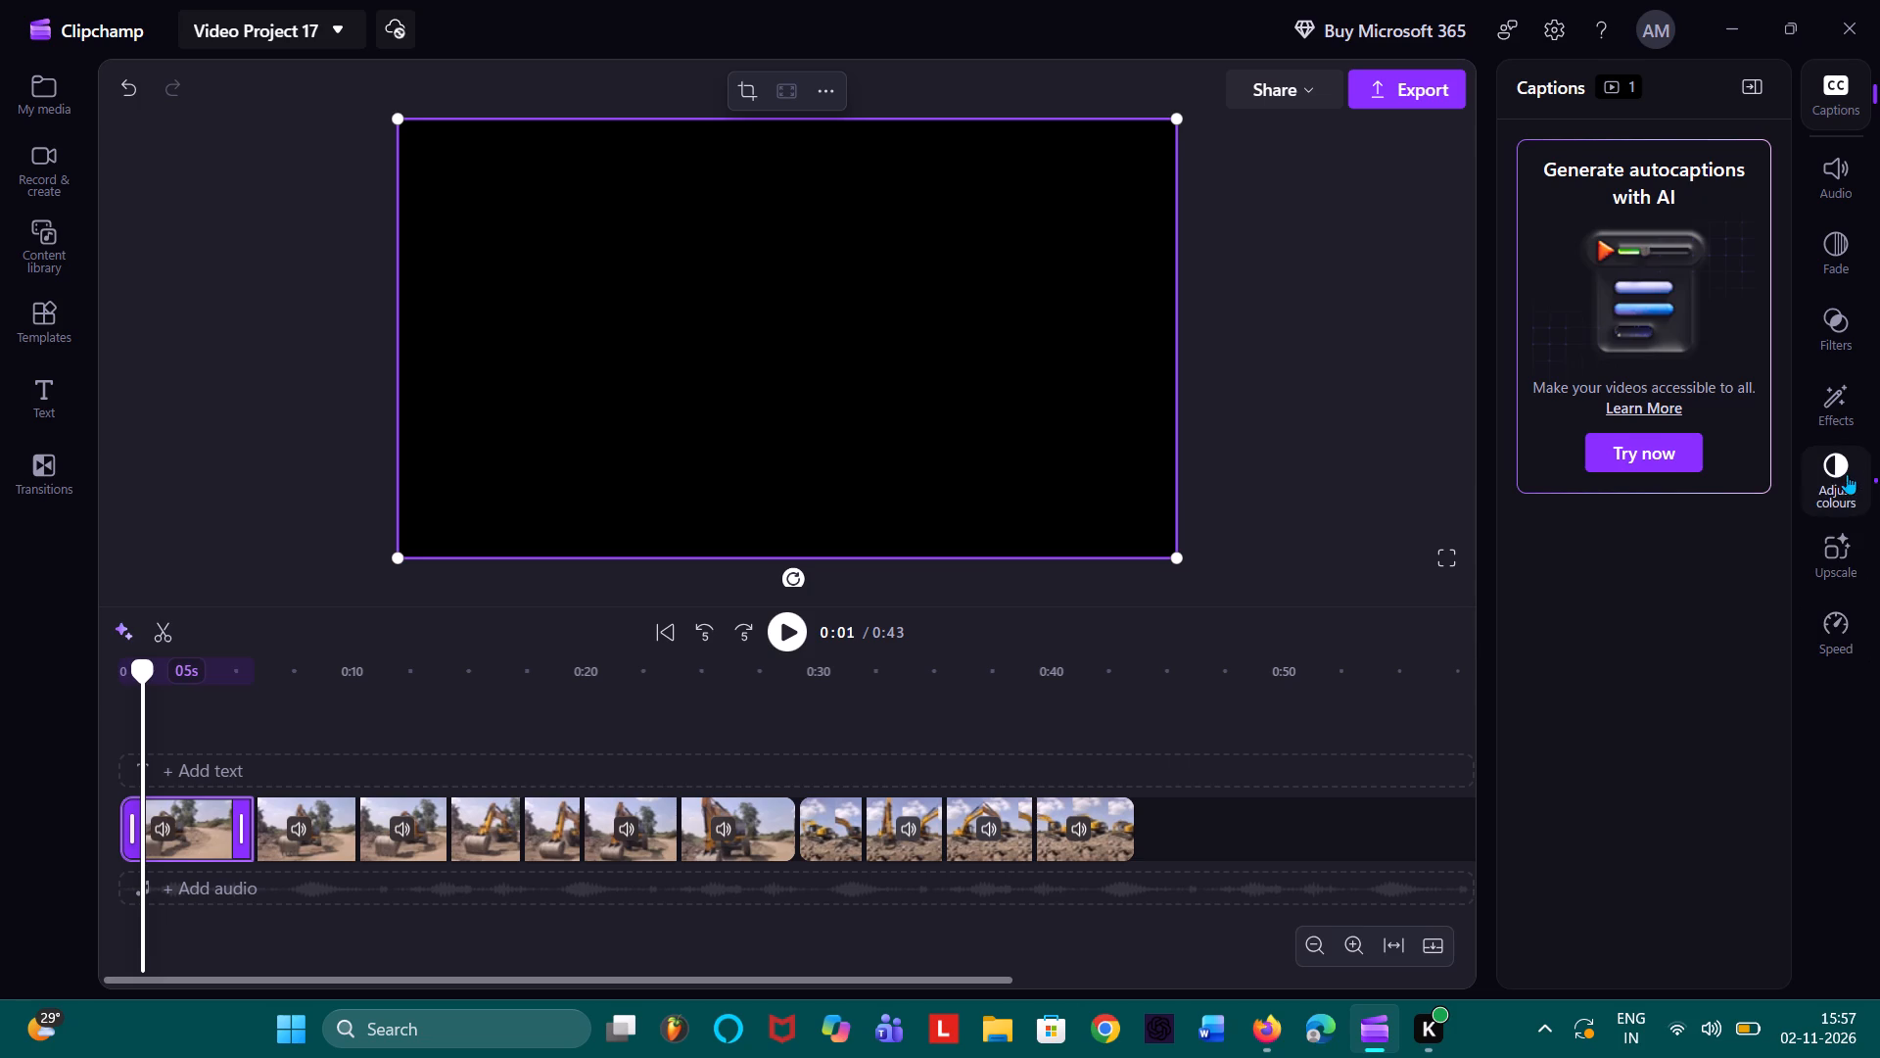
left_click(1850, 470)
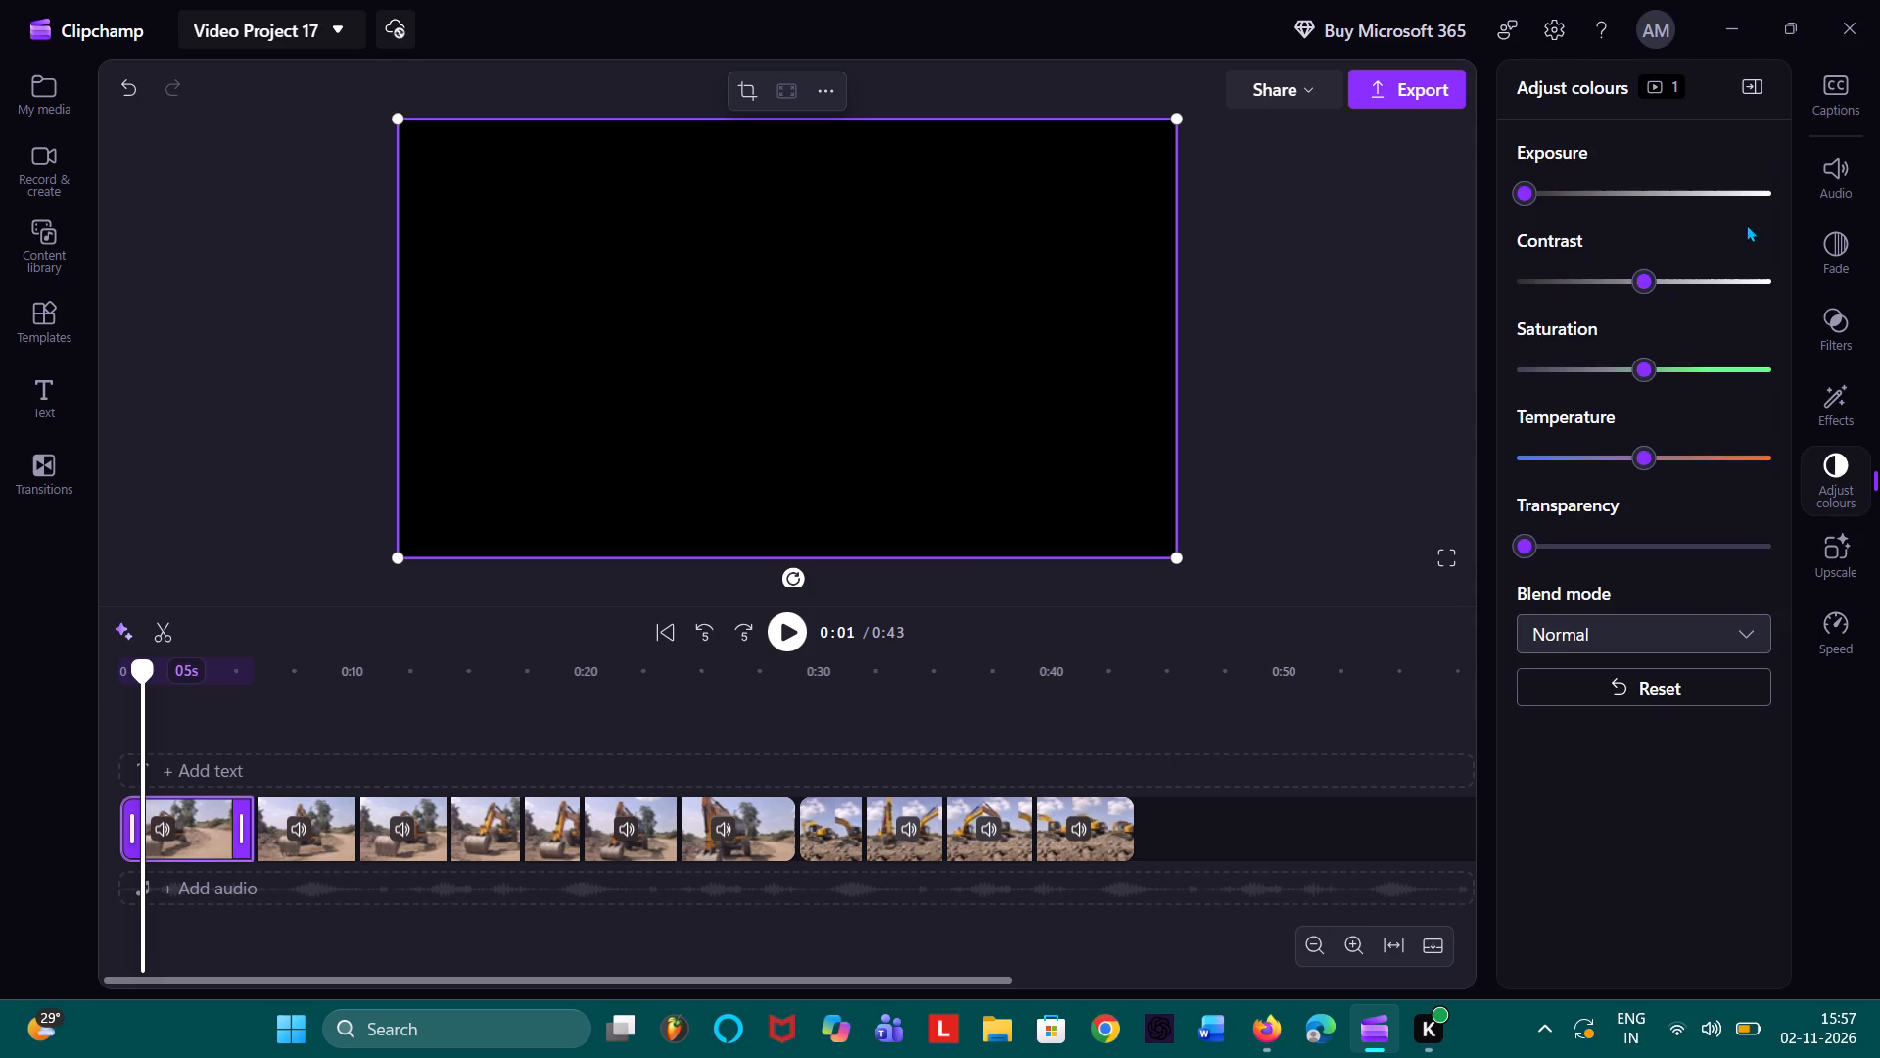
left_click(1728, 185)
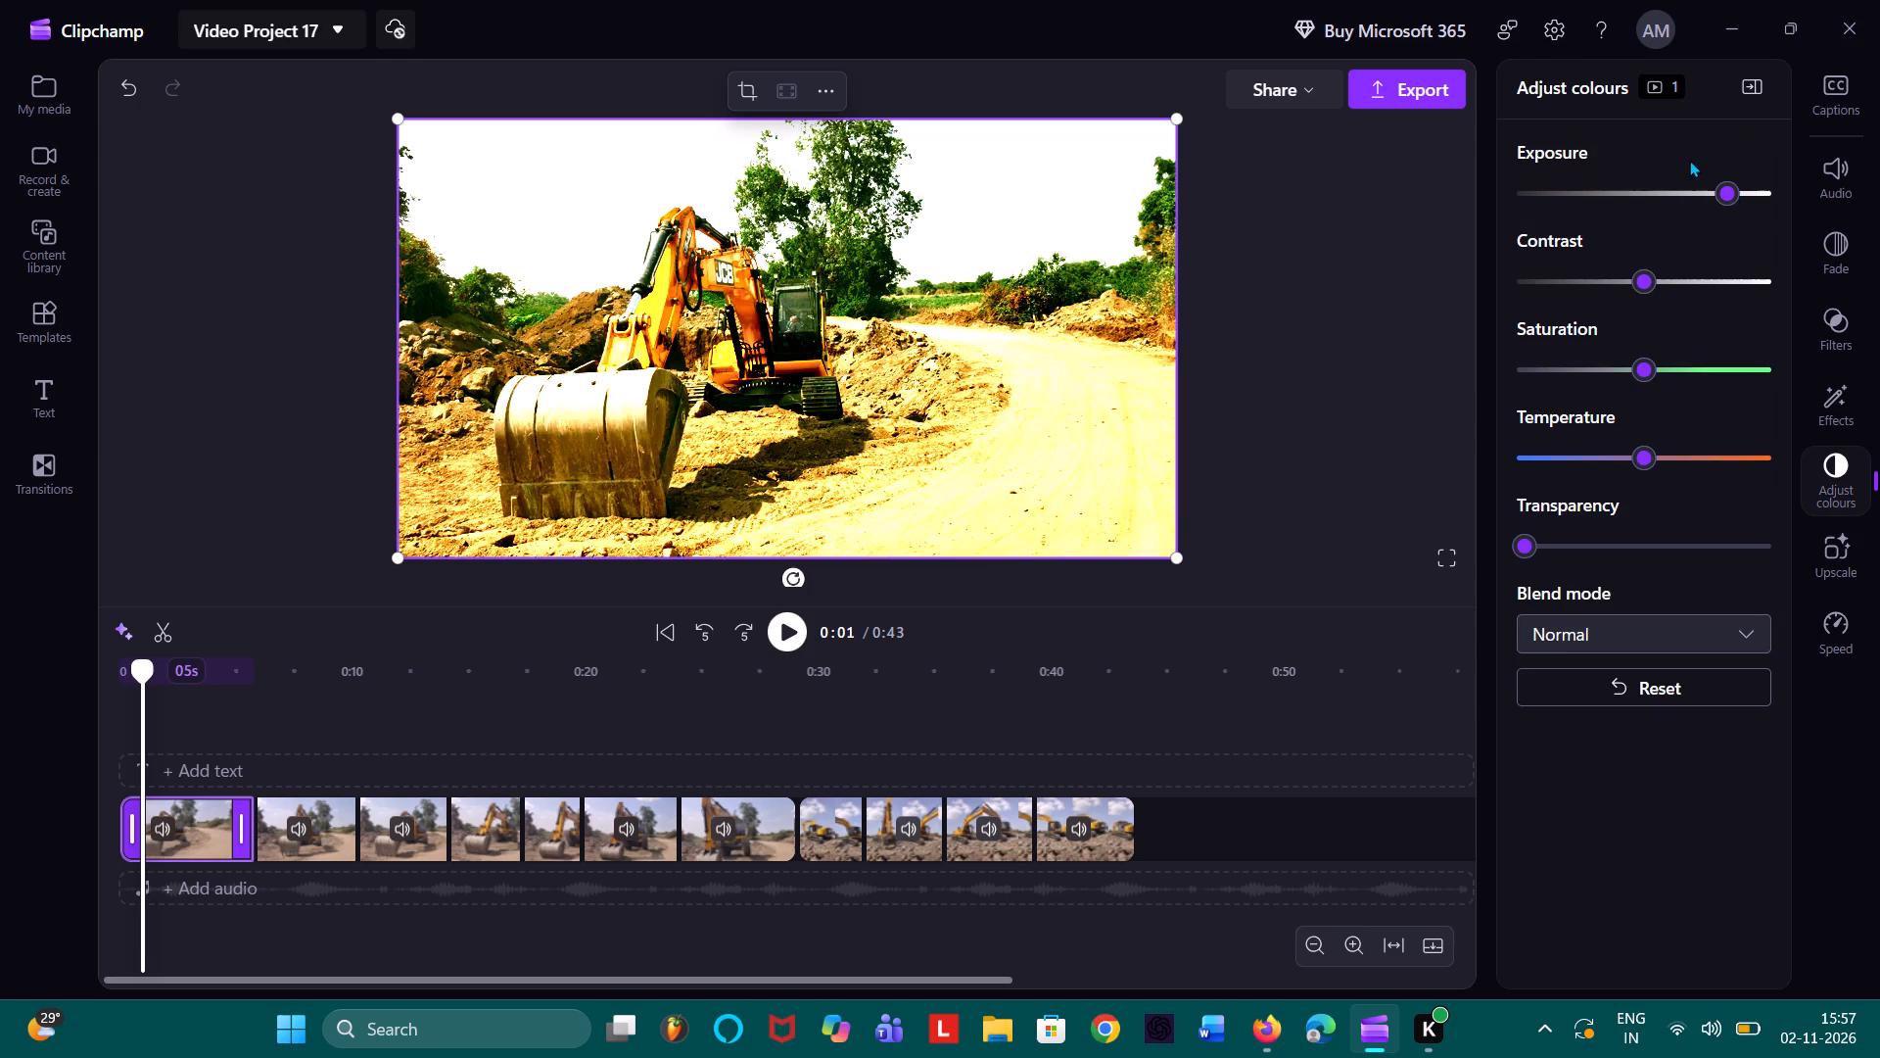
left_click(1608, 187)
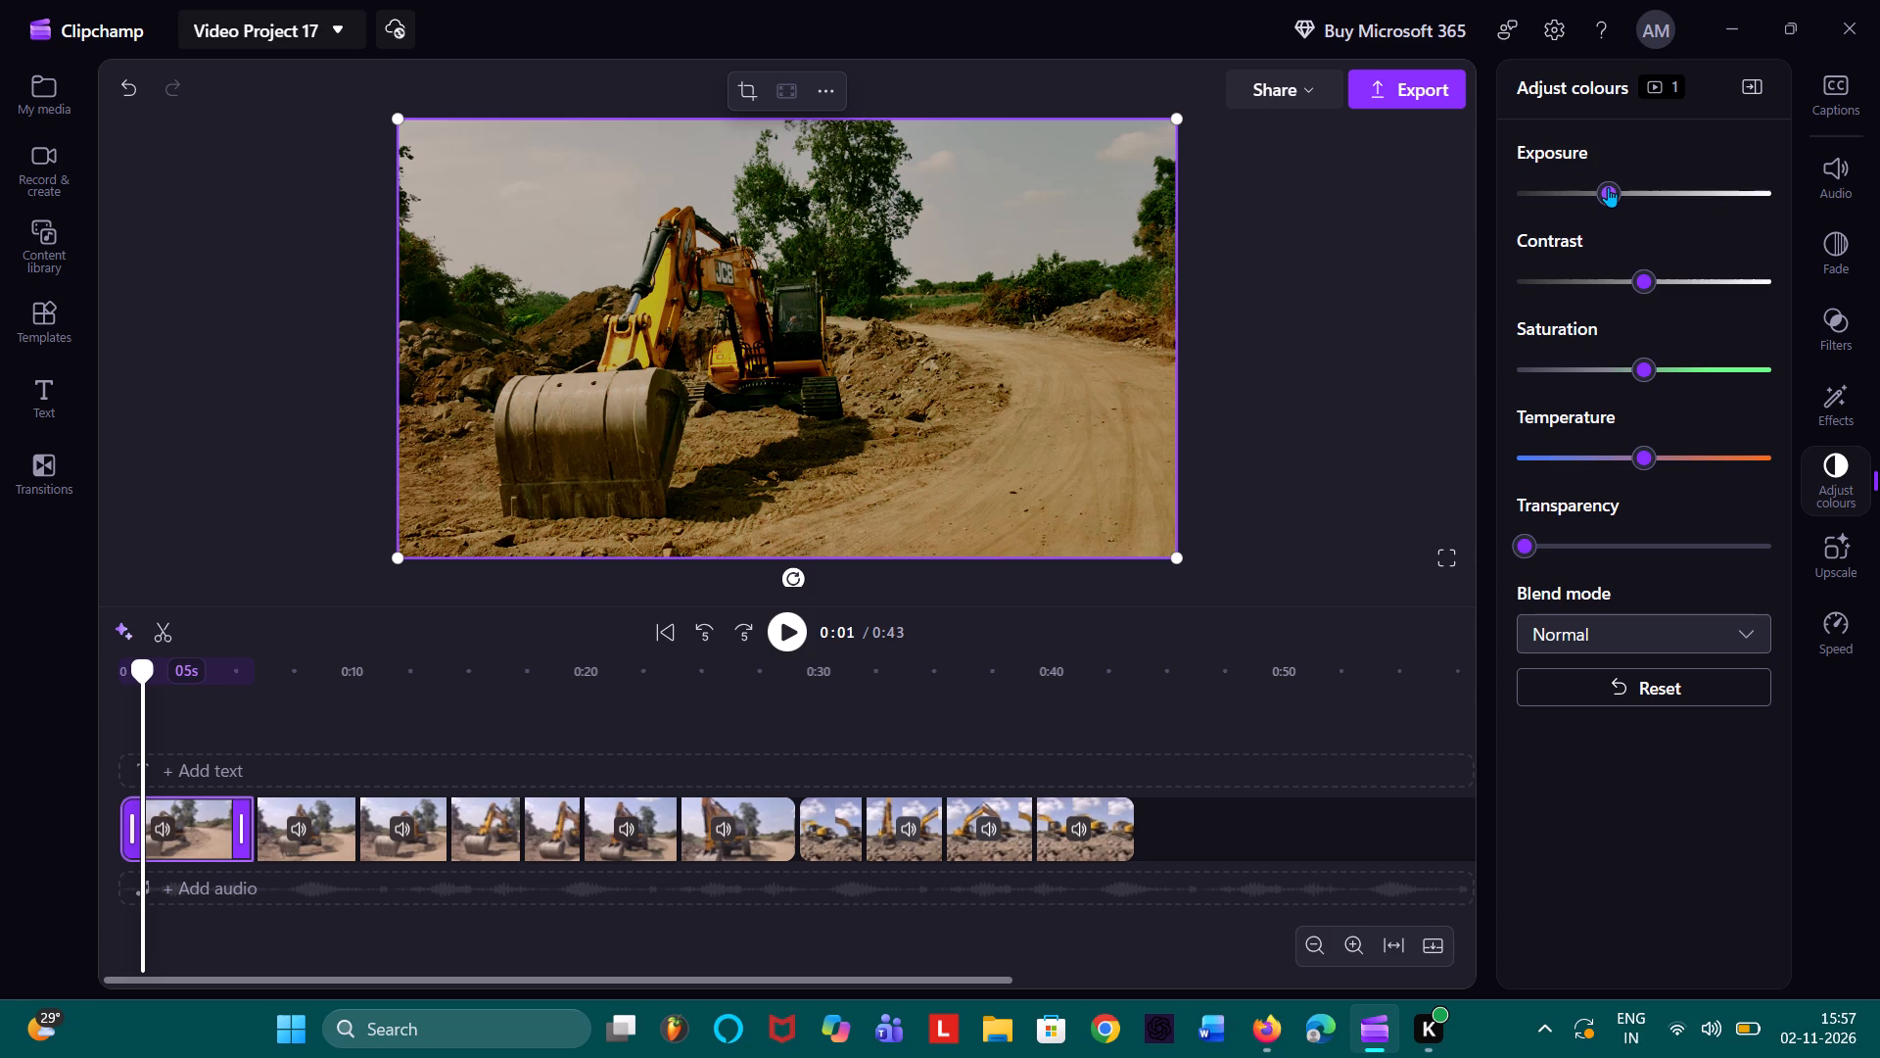
left_click(1636, 187)
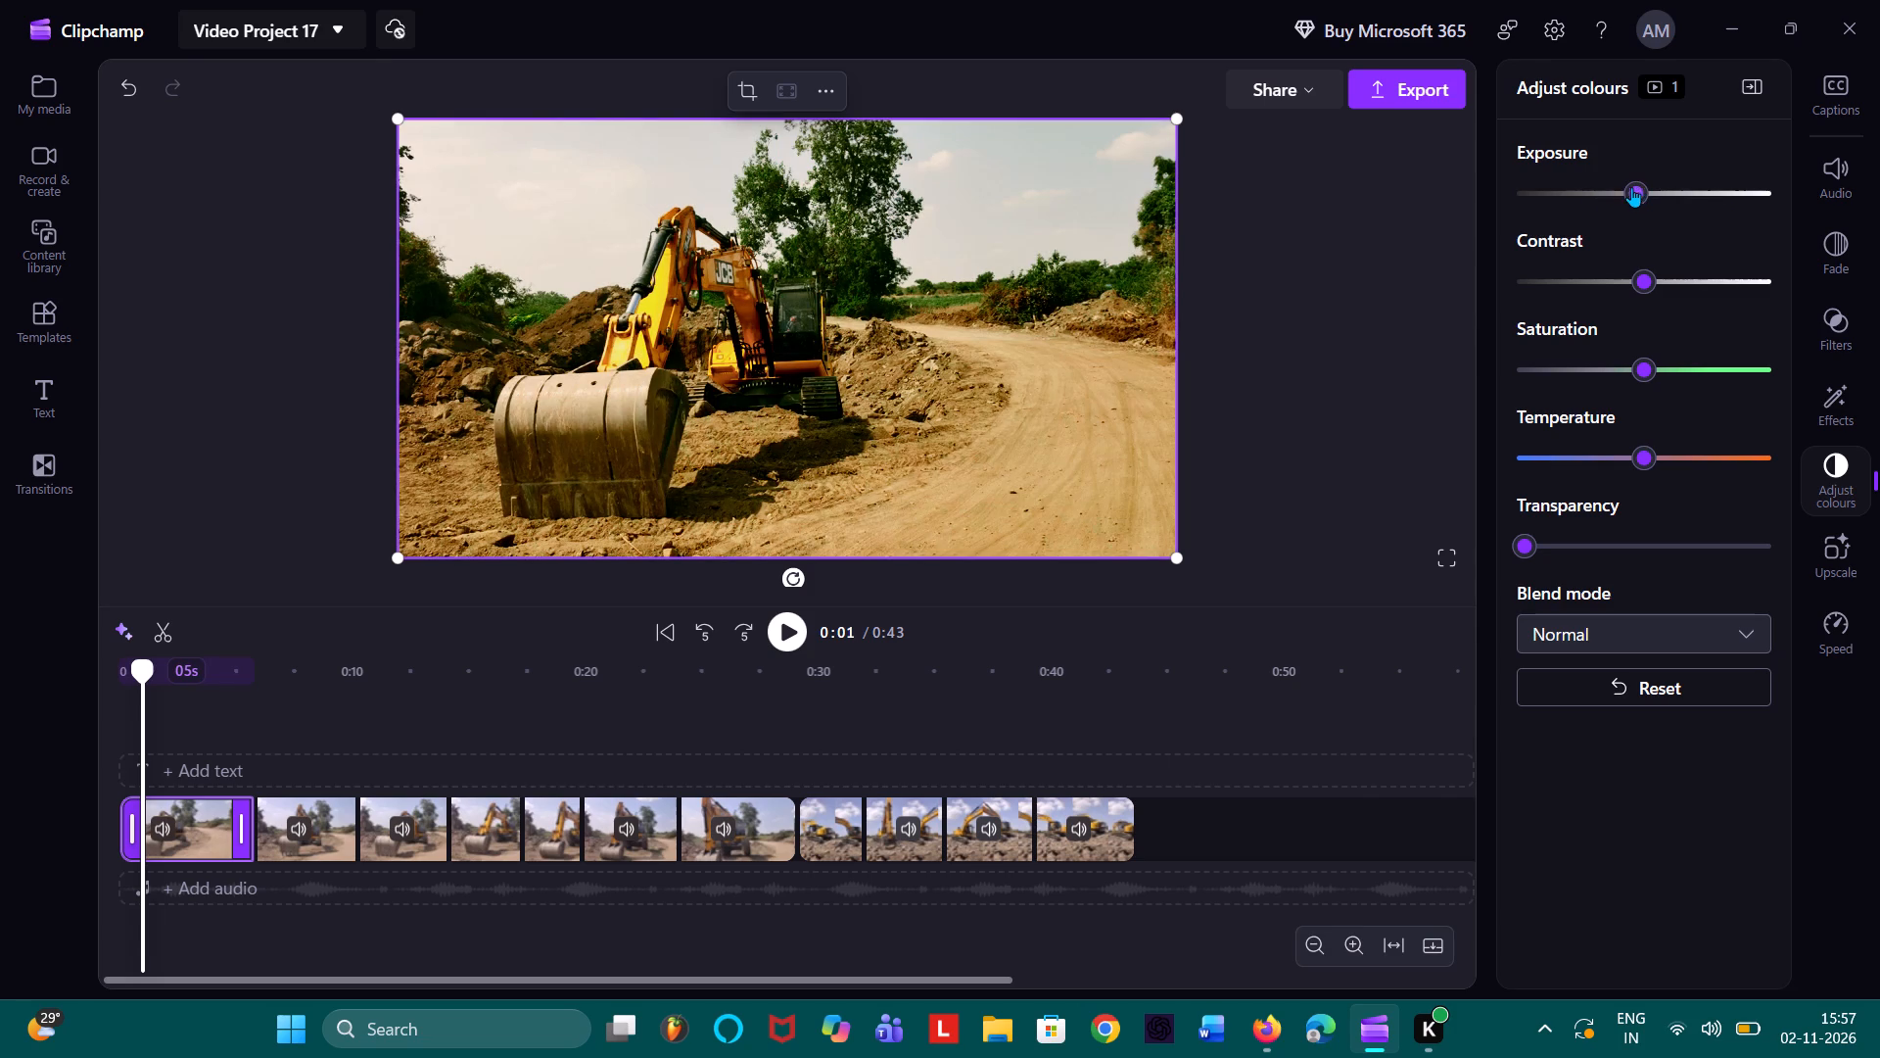
left_click(1598, 188)
left_click(1672, 184)
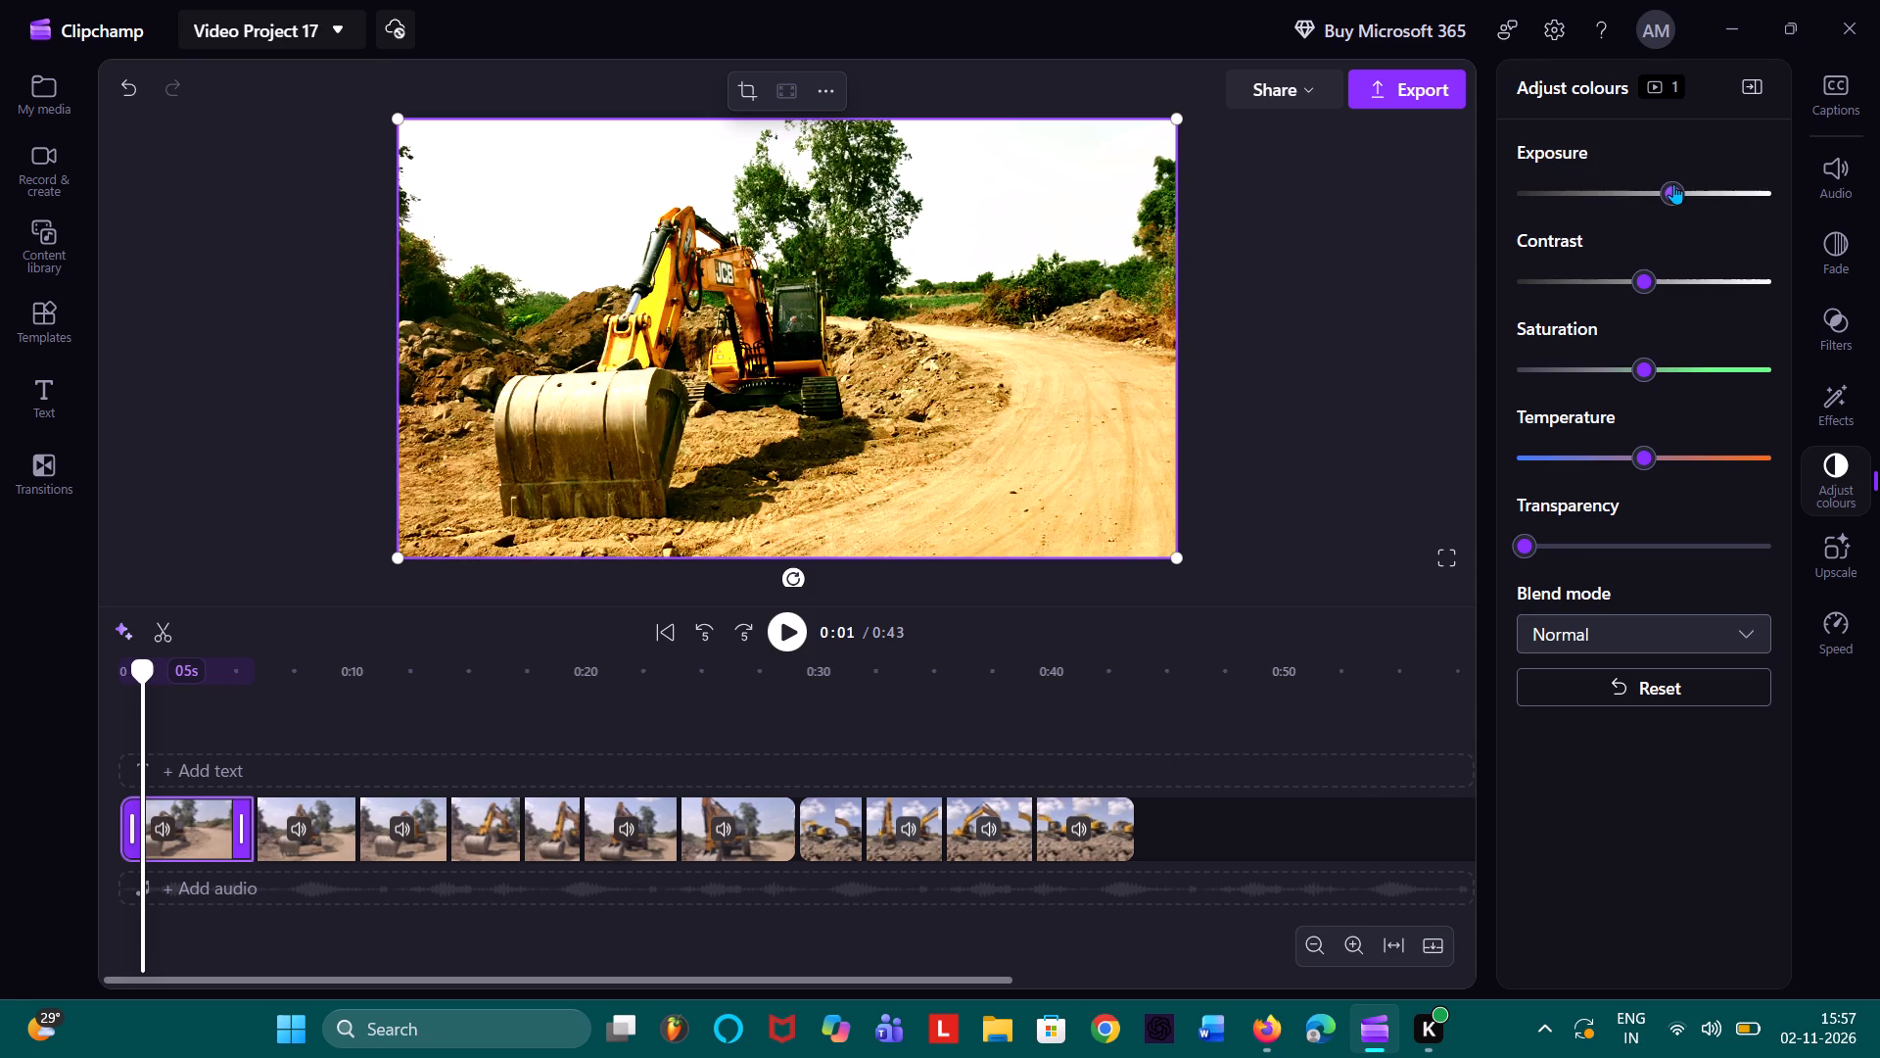
left_click(1667, 191)
Play the preview to about 0:08 and raise the second clip's Exposure slightly above the middle.
key("space")
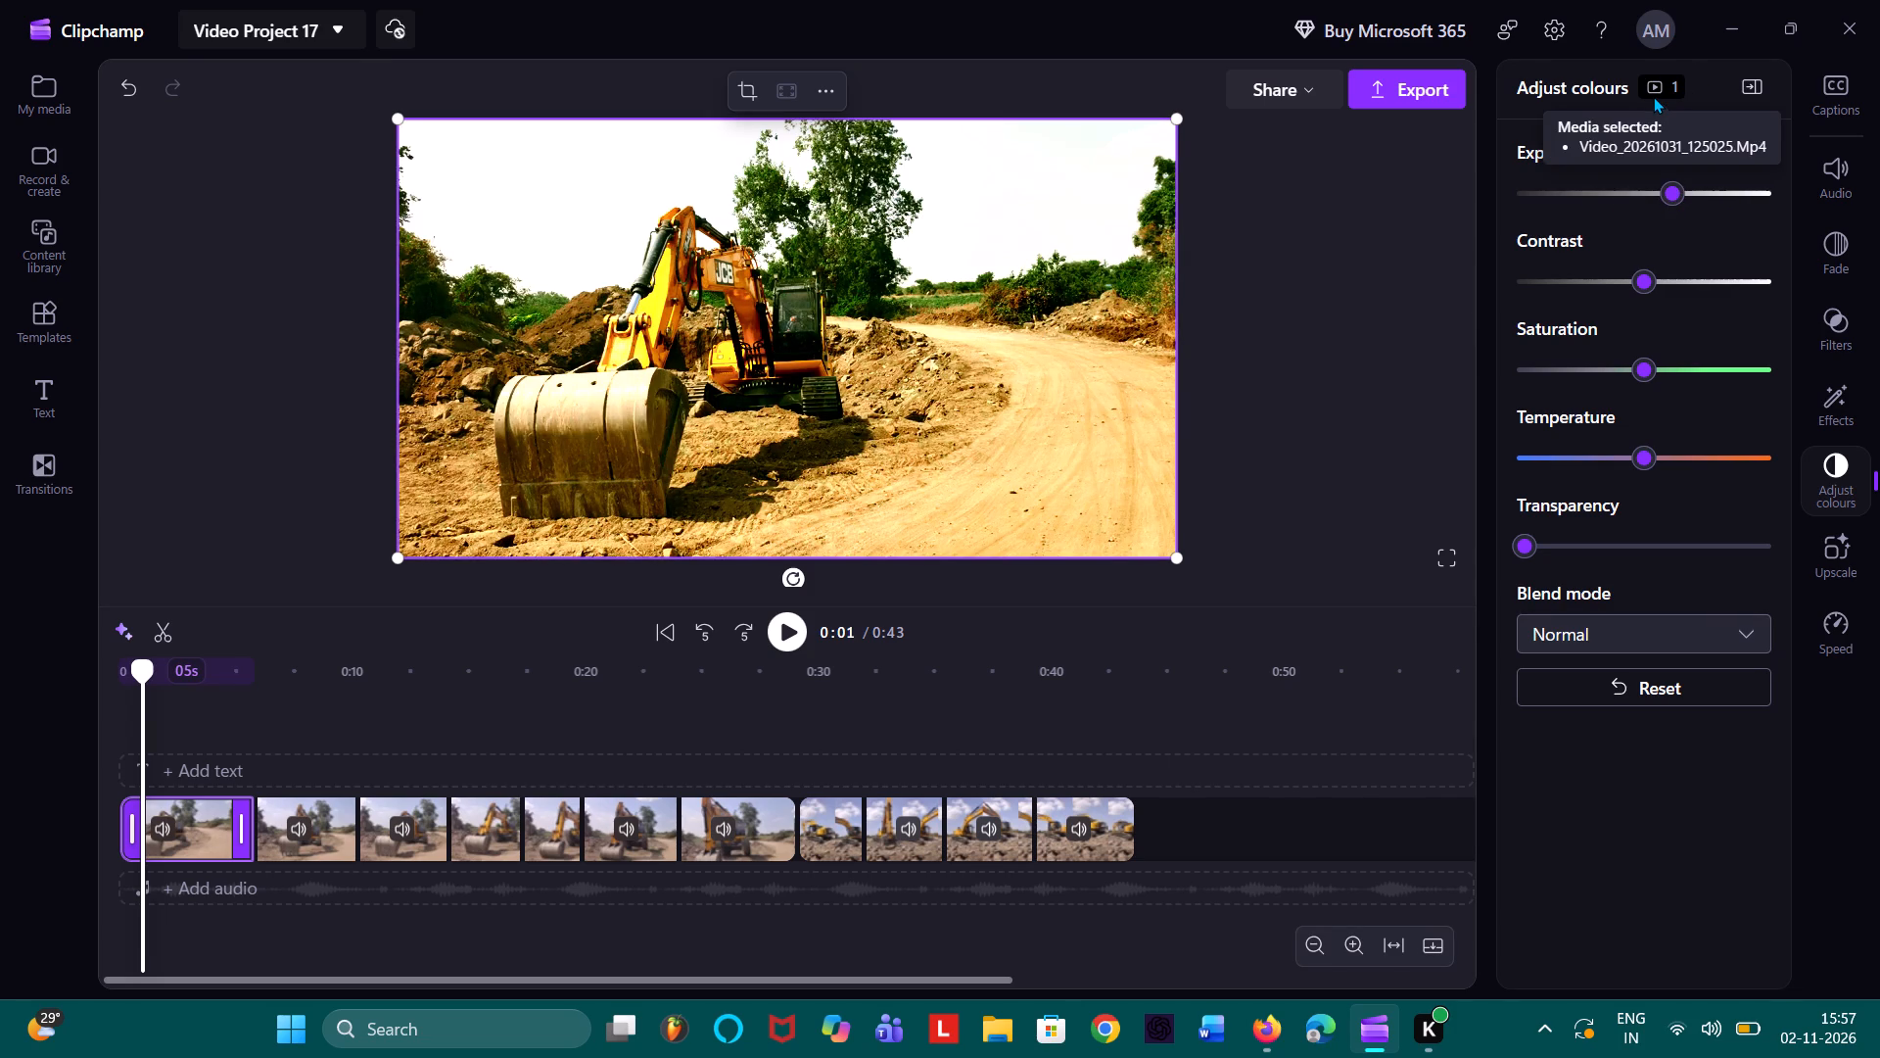
key("space")
key("space")
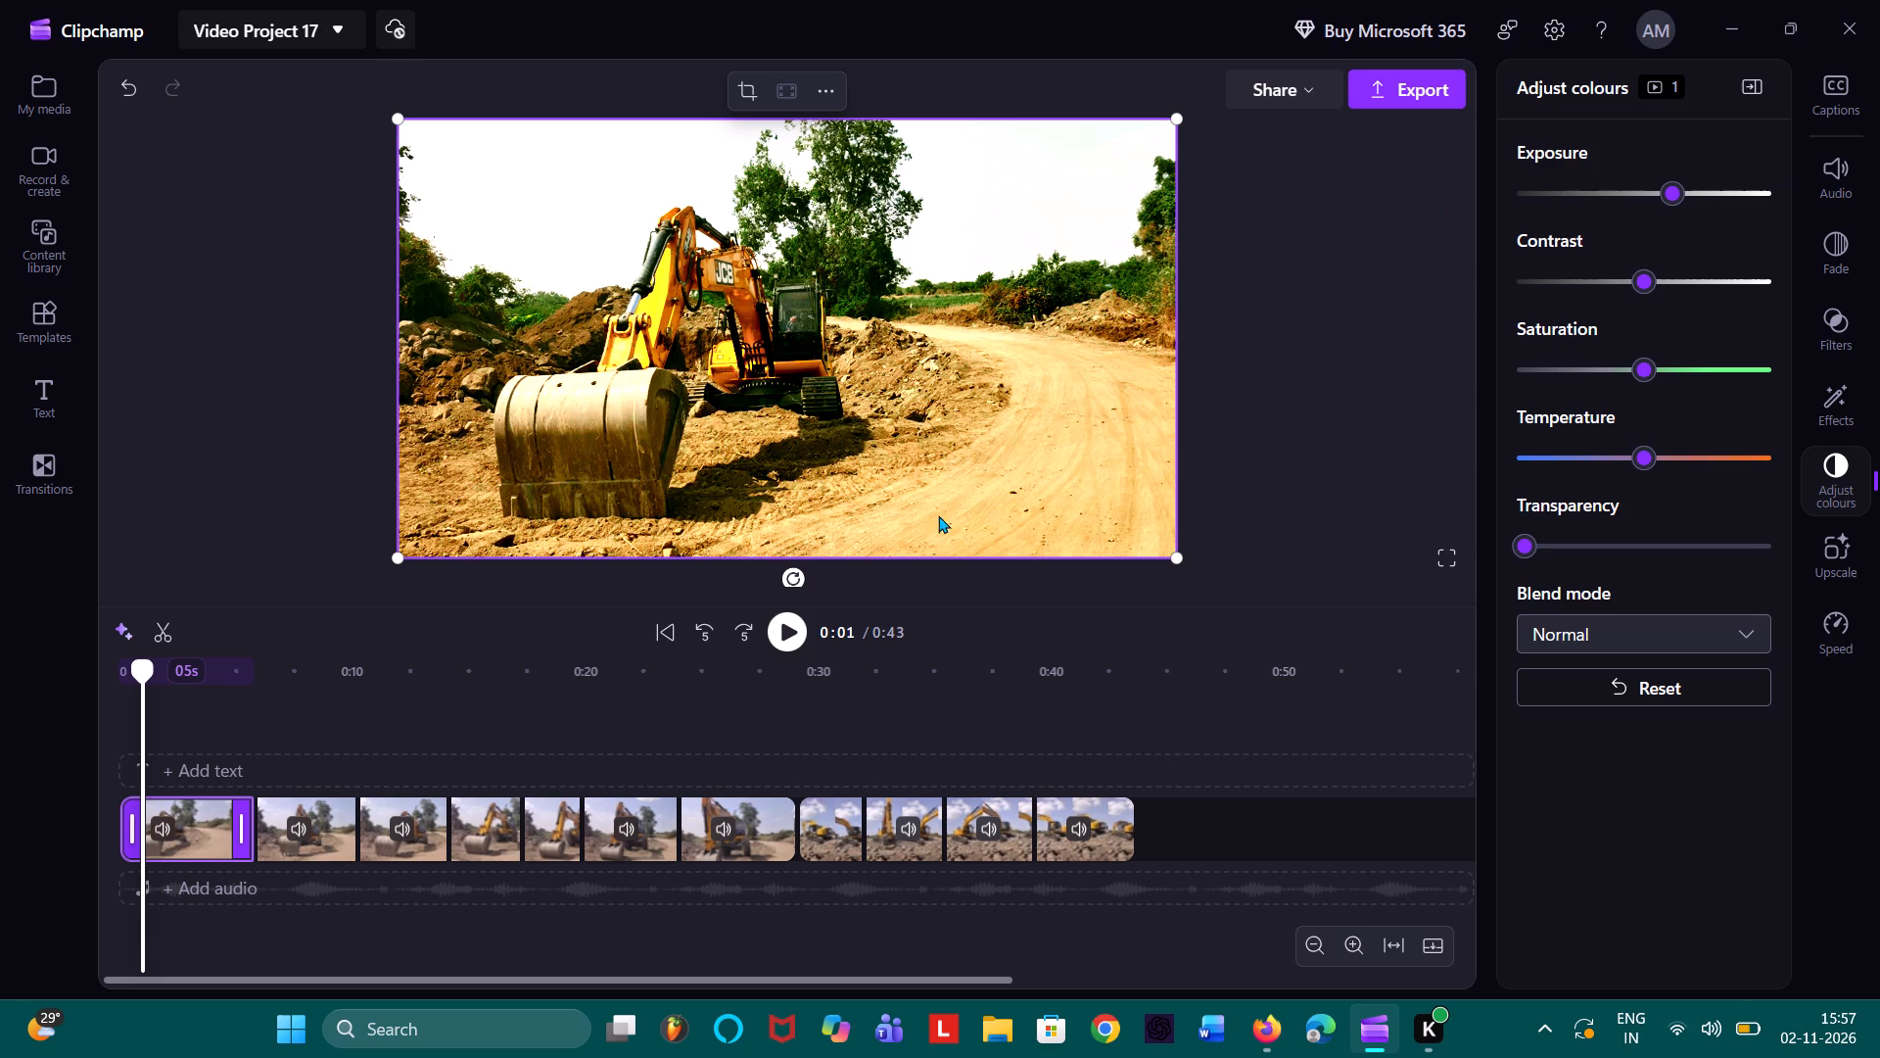
left_click(786, 635)
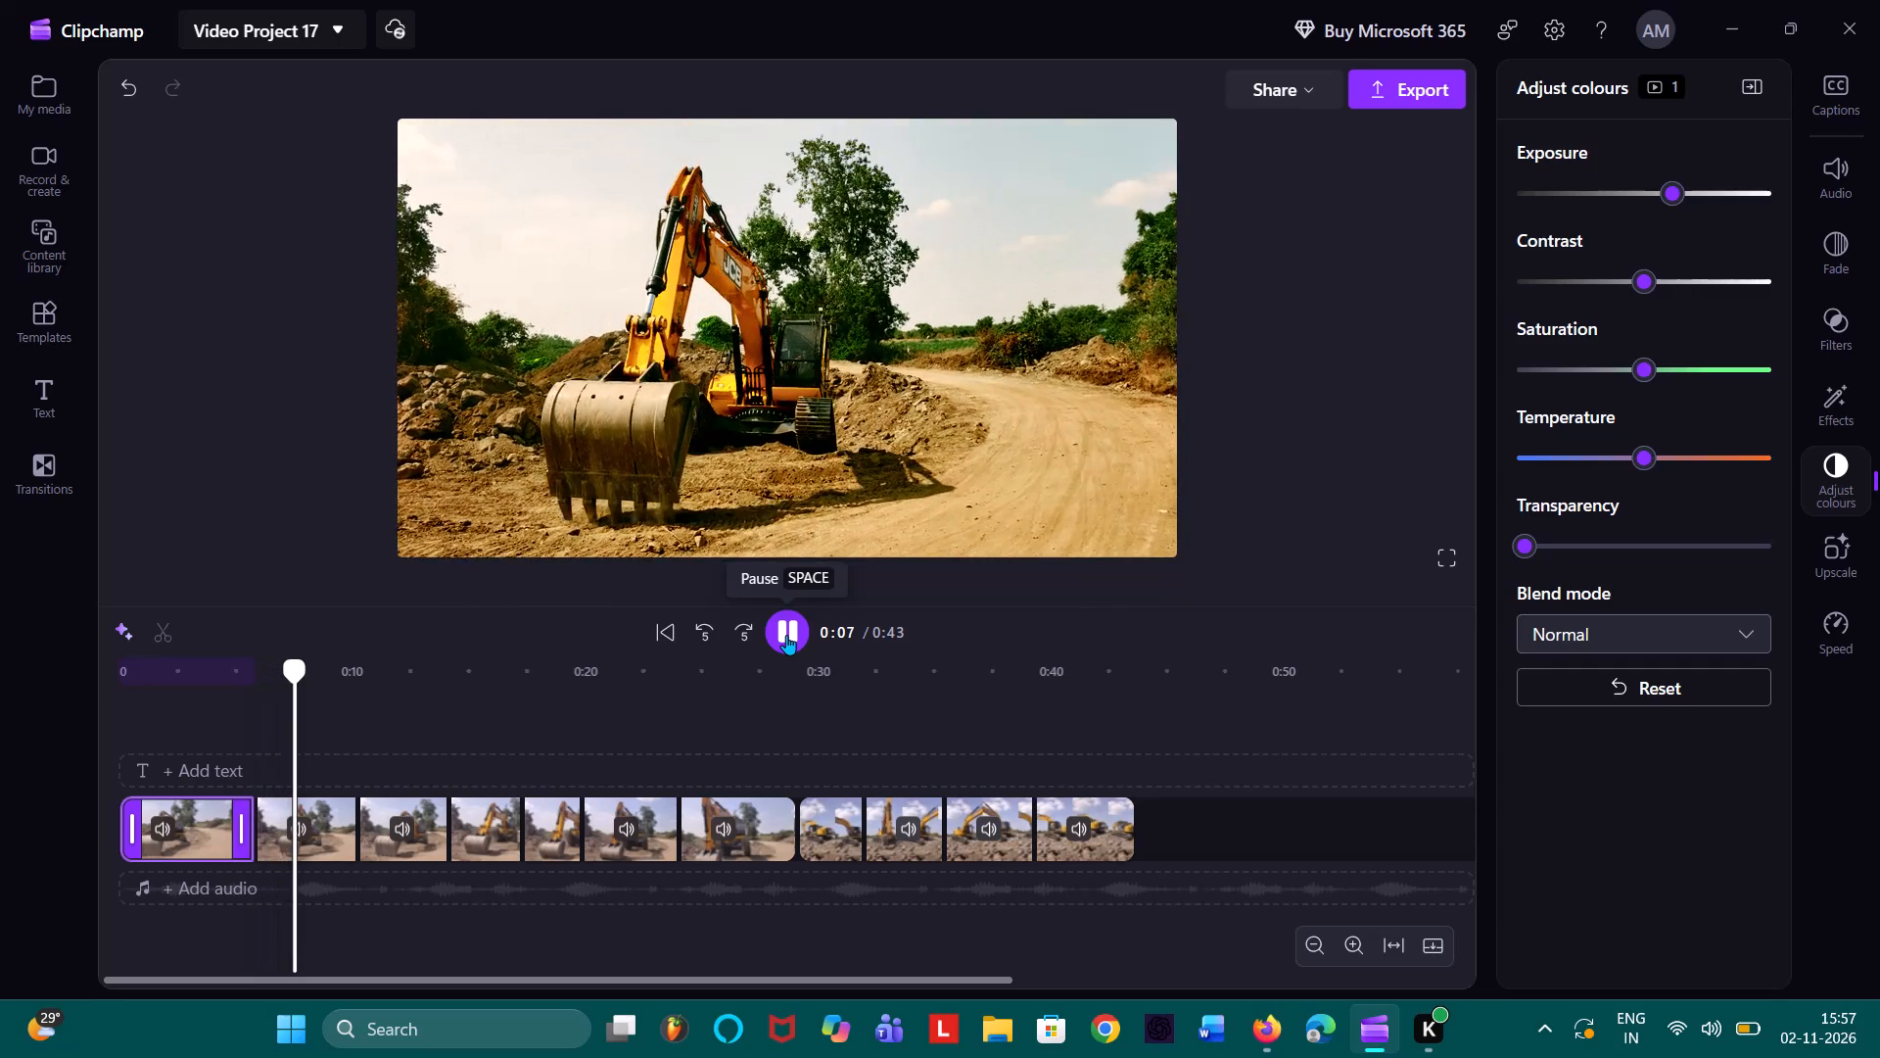
key("space")
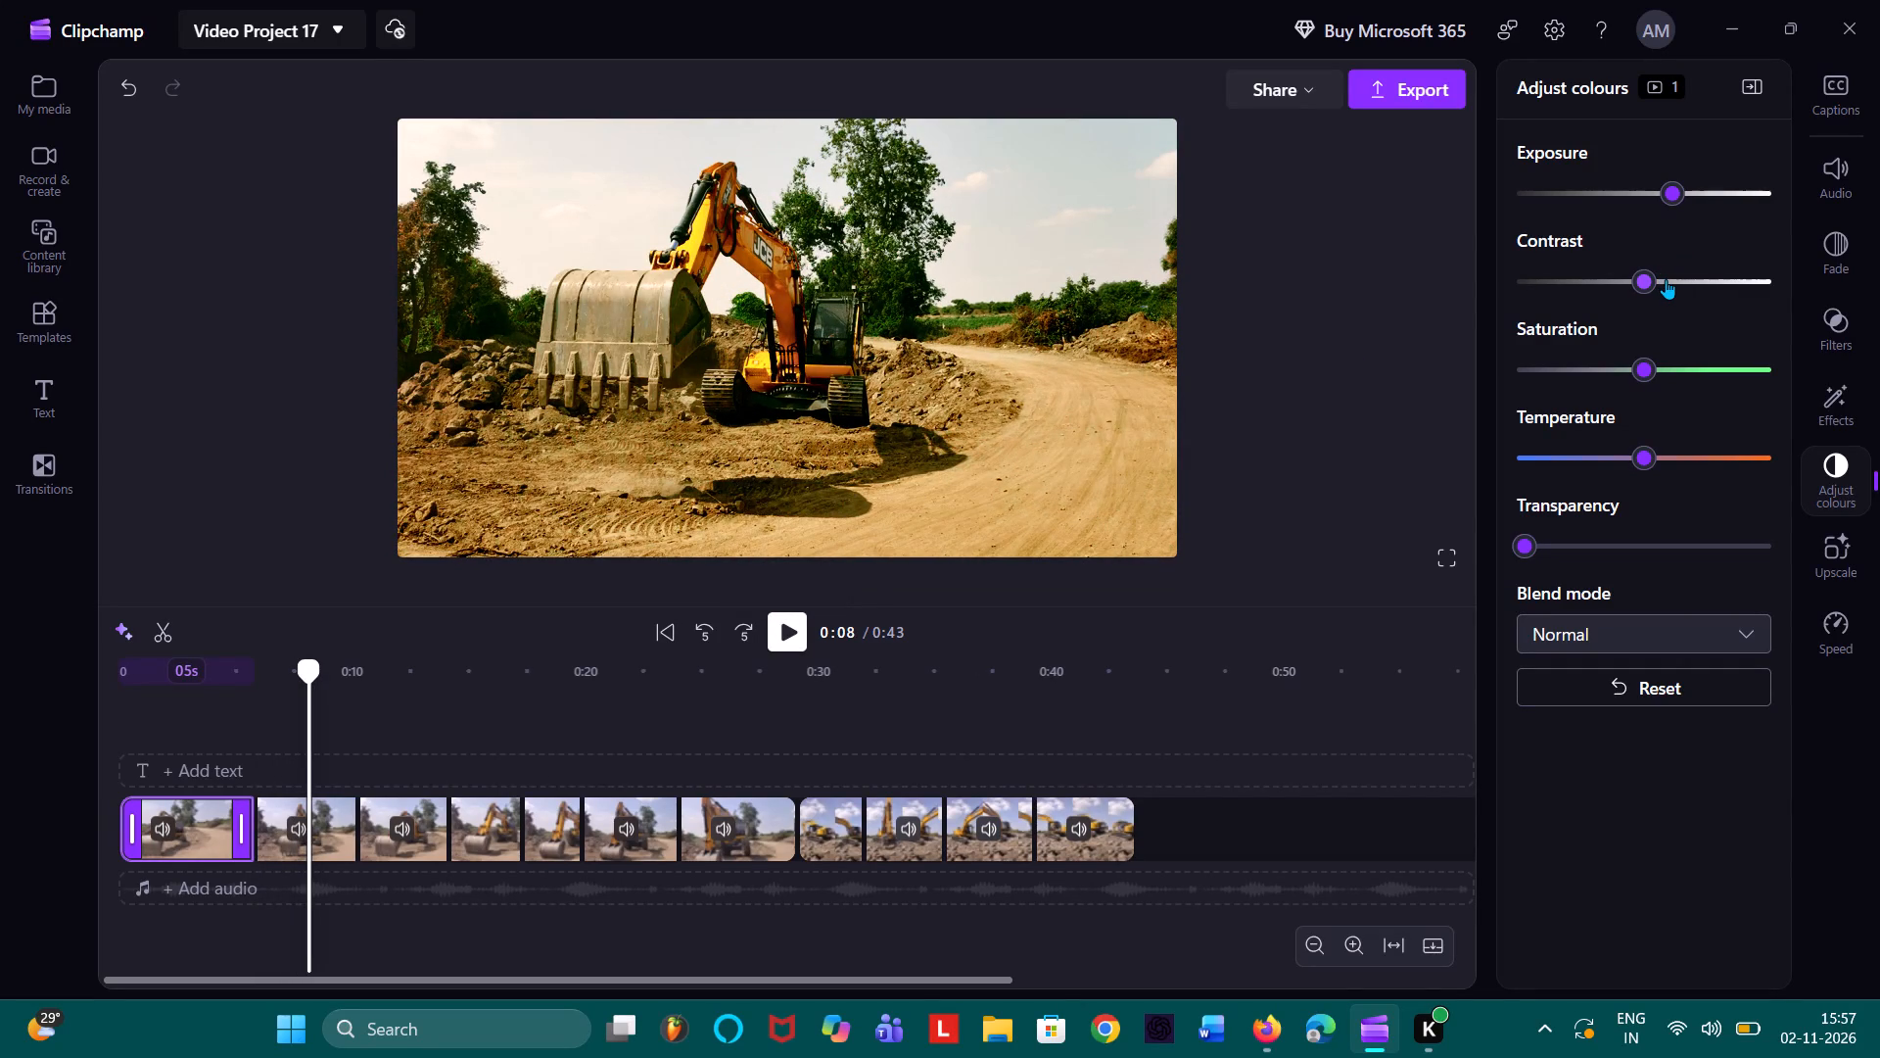
left_click(305, 835)
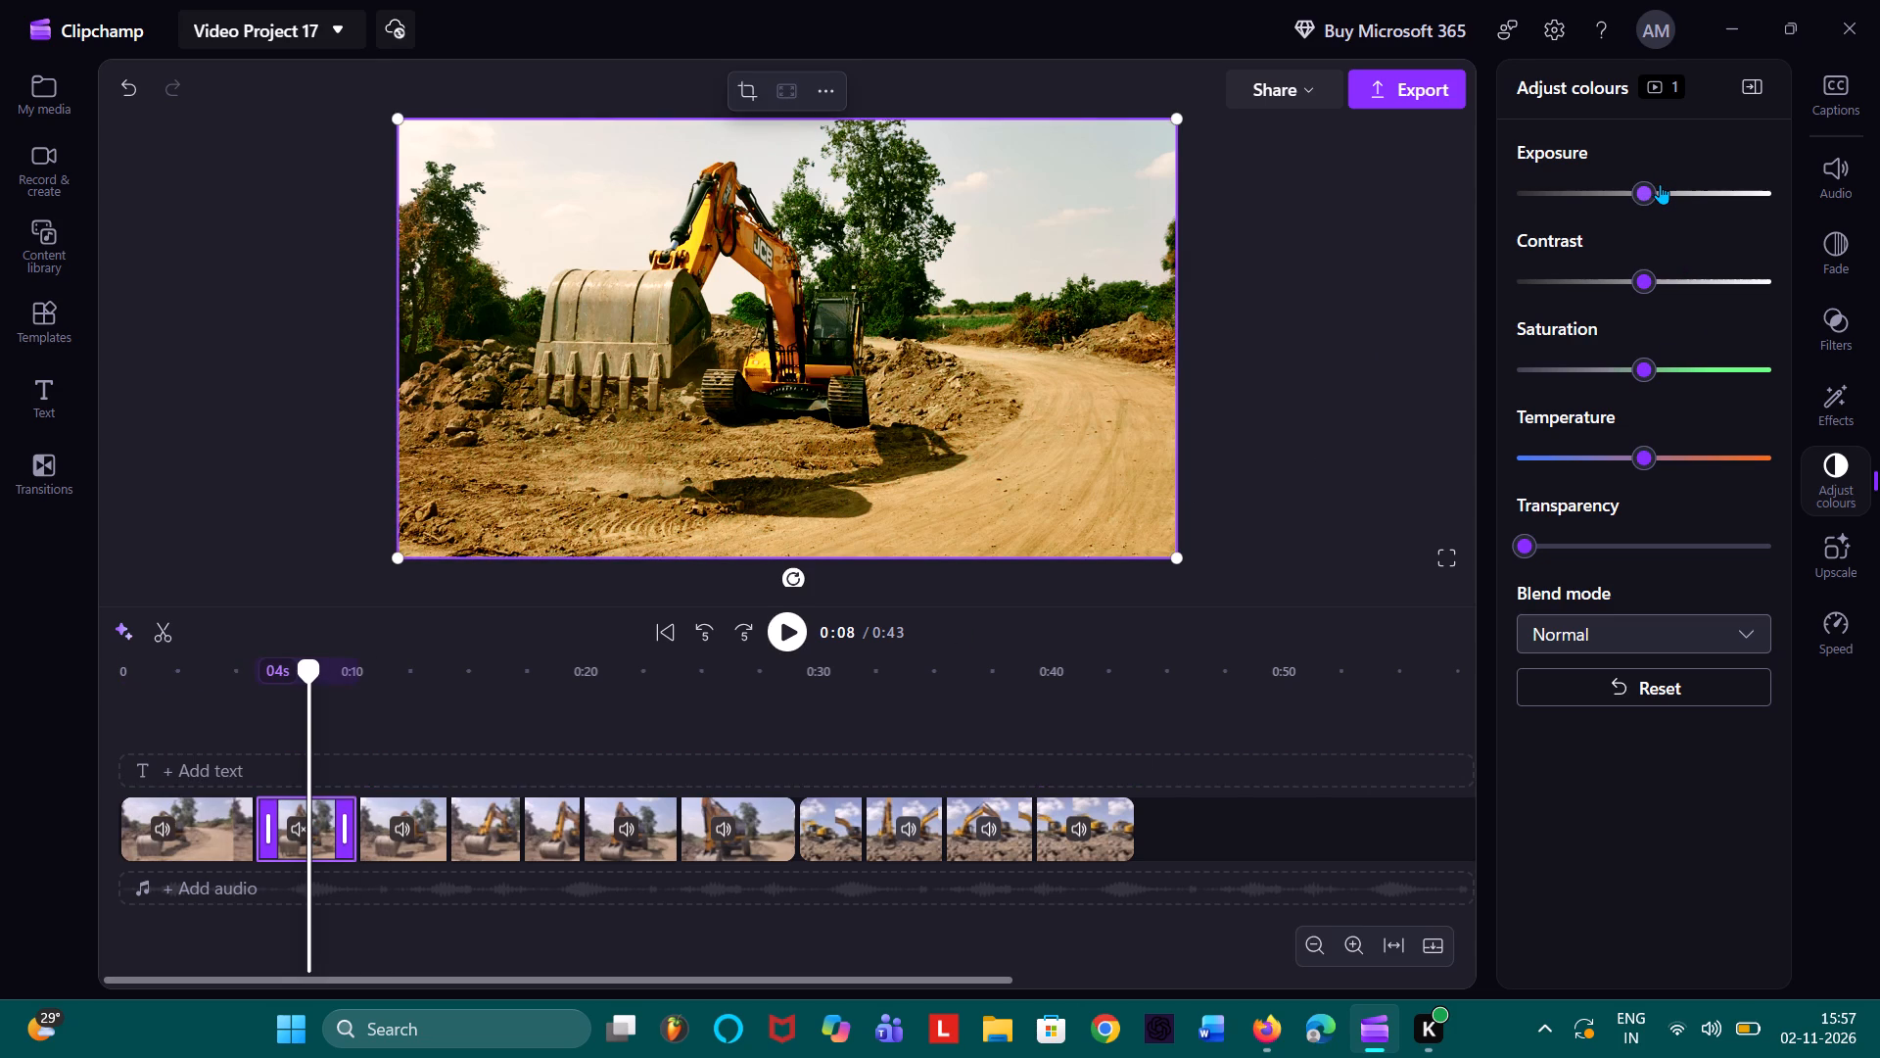
left_click(1660, 184)
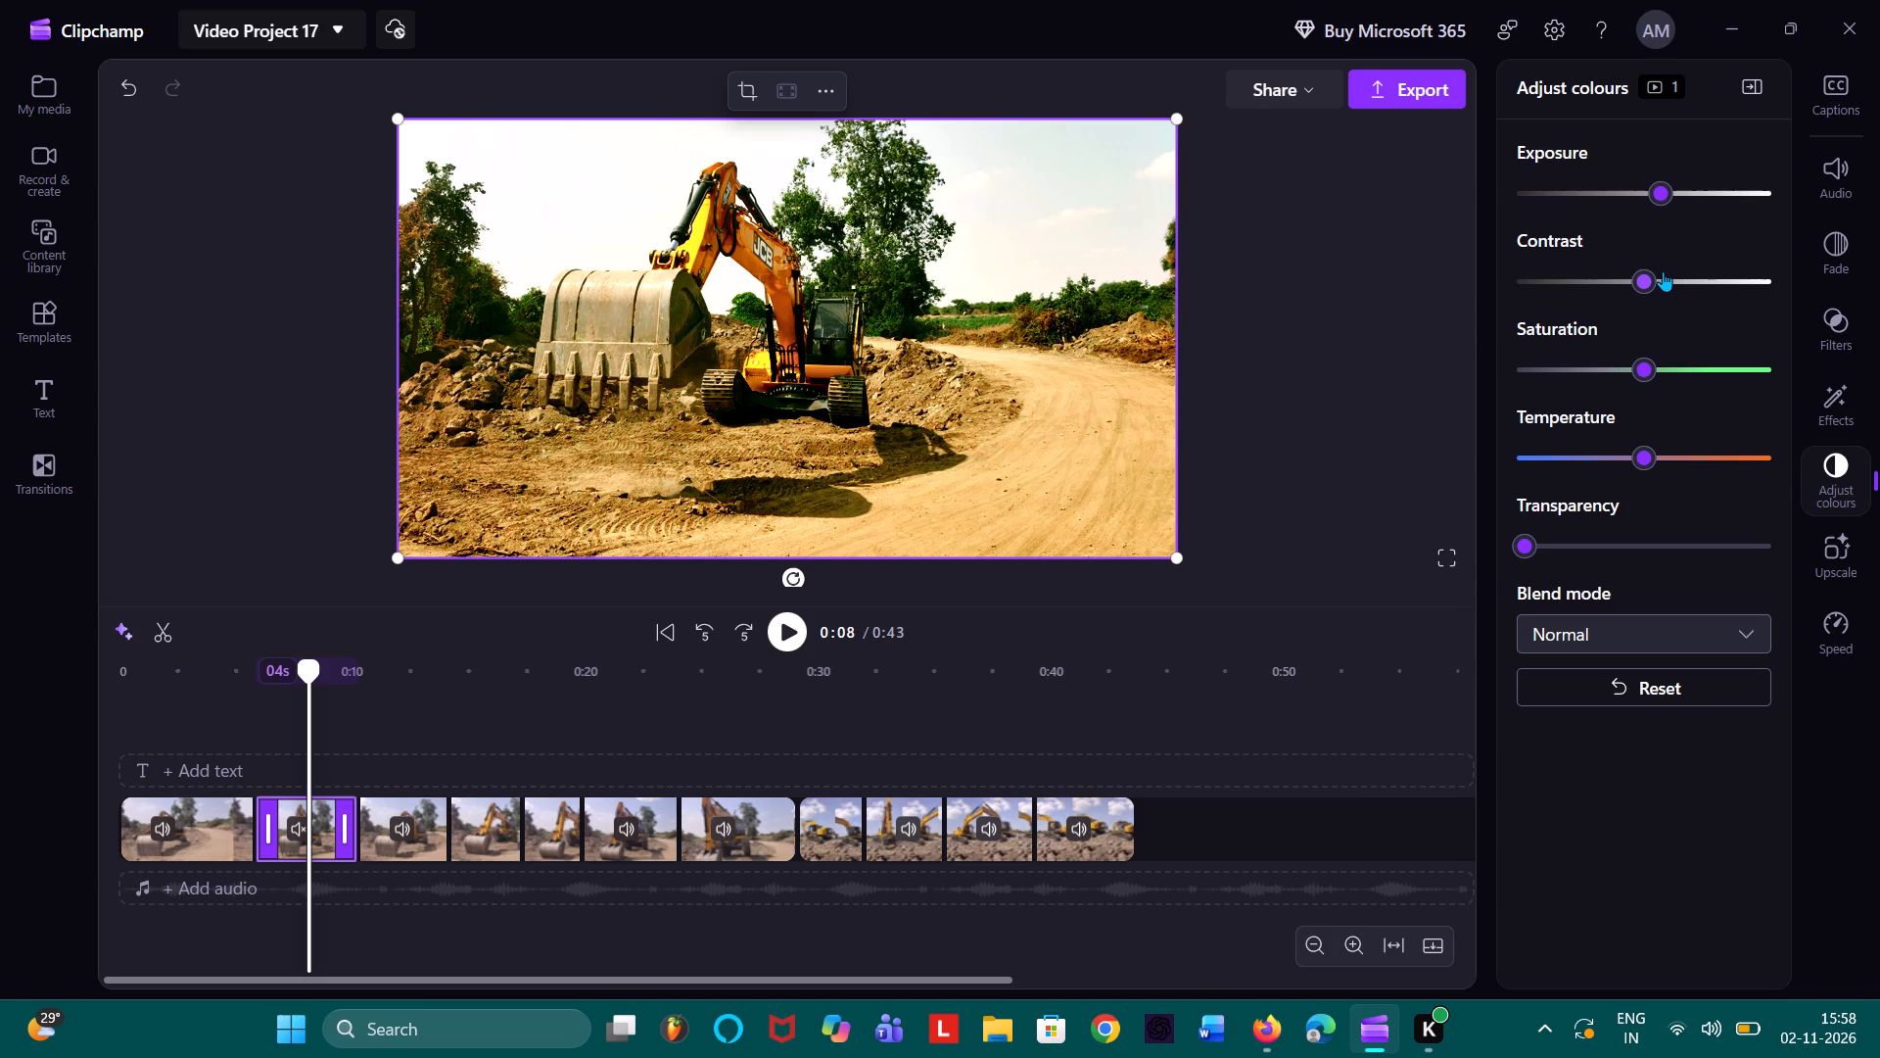
Check the first clip's upscaling options, and set its audio volume to 104%.
left_click(1817, 550)
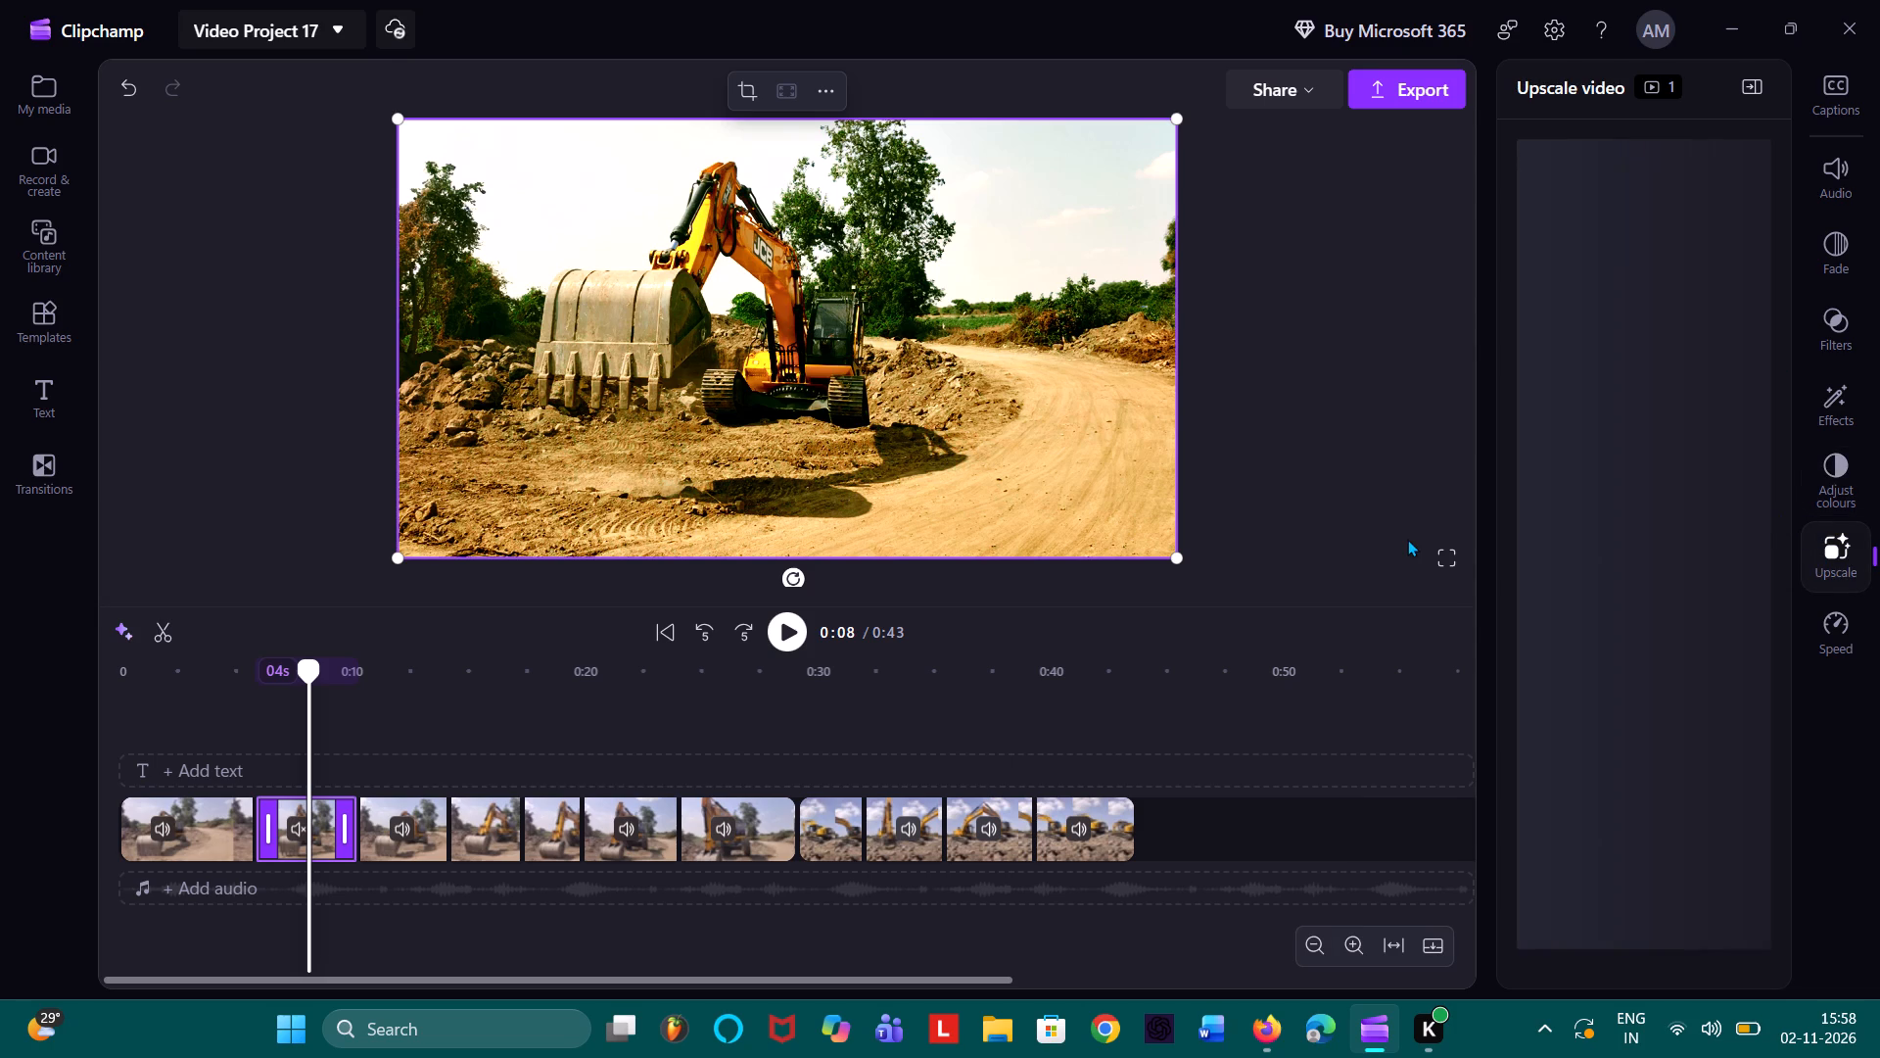
left_click(131, 701)
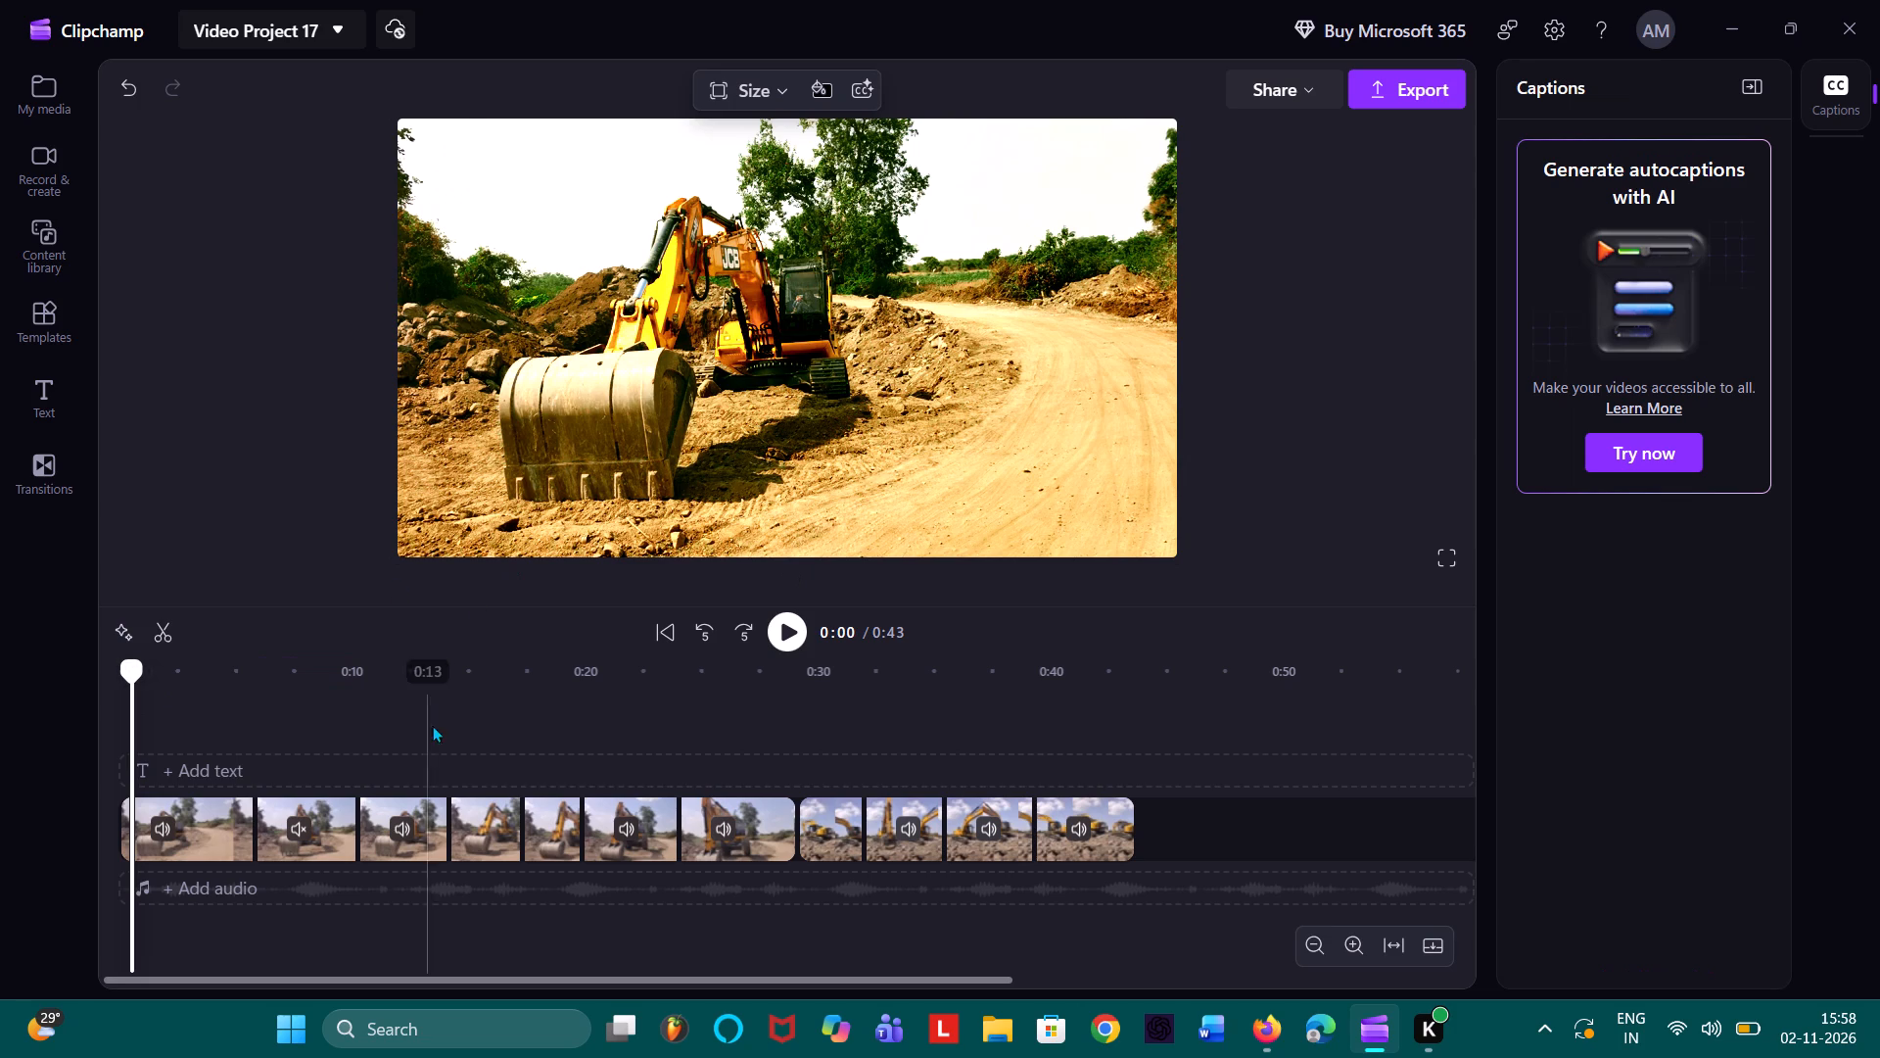
left_click(208, 819)
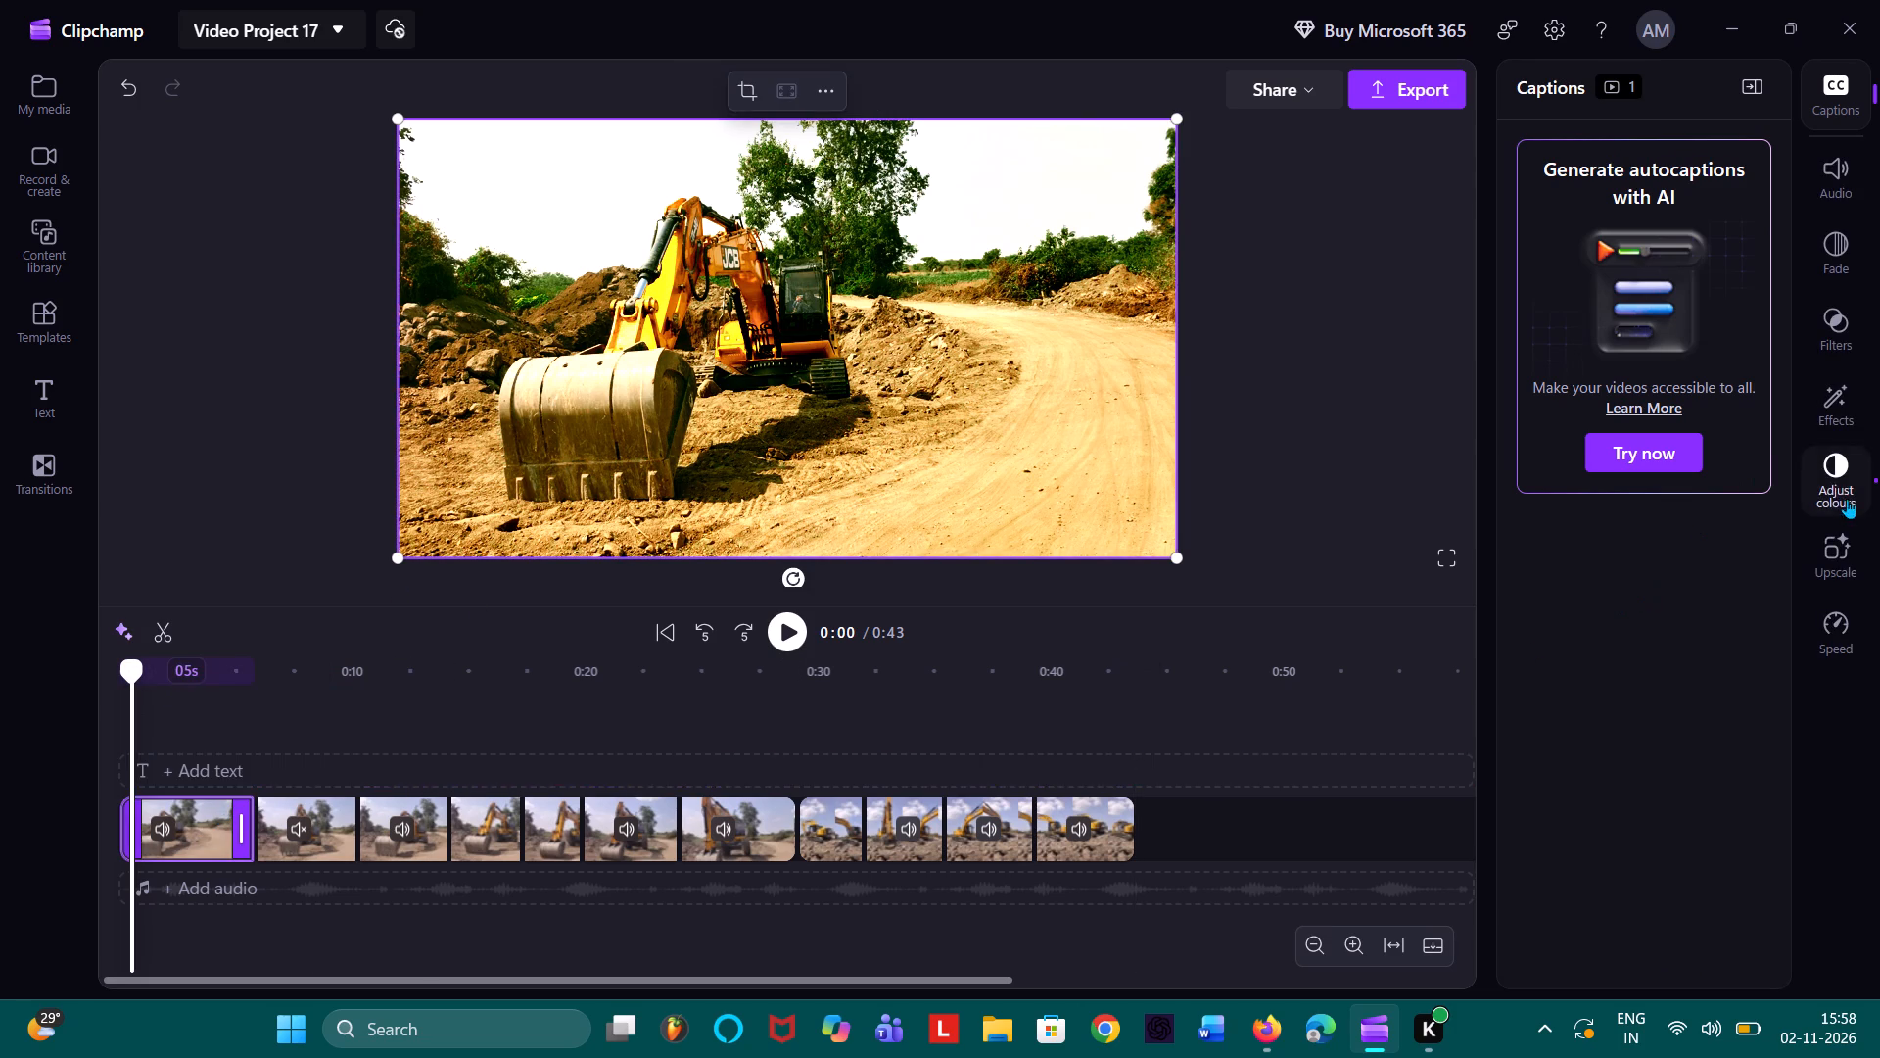
left_click(1843, 527)
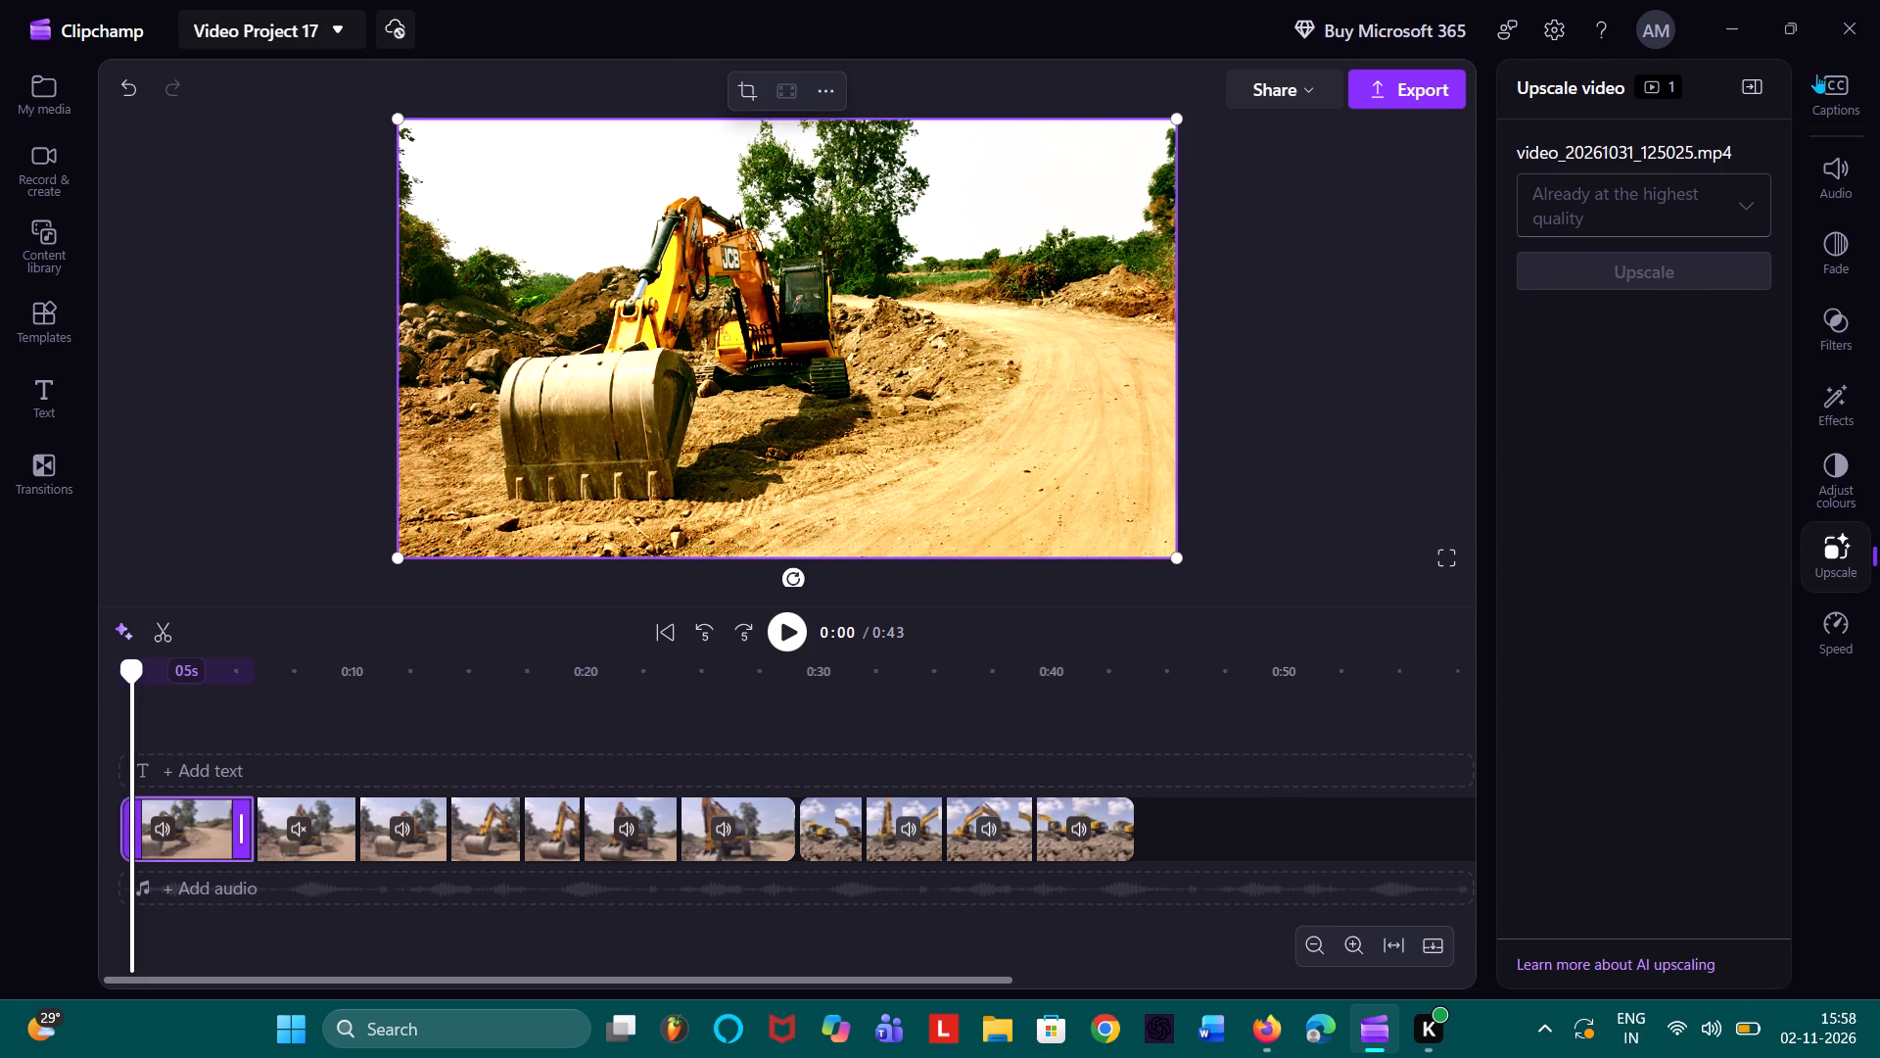
left_click(1829, 156)
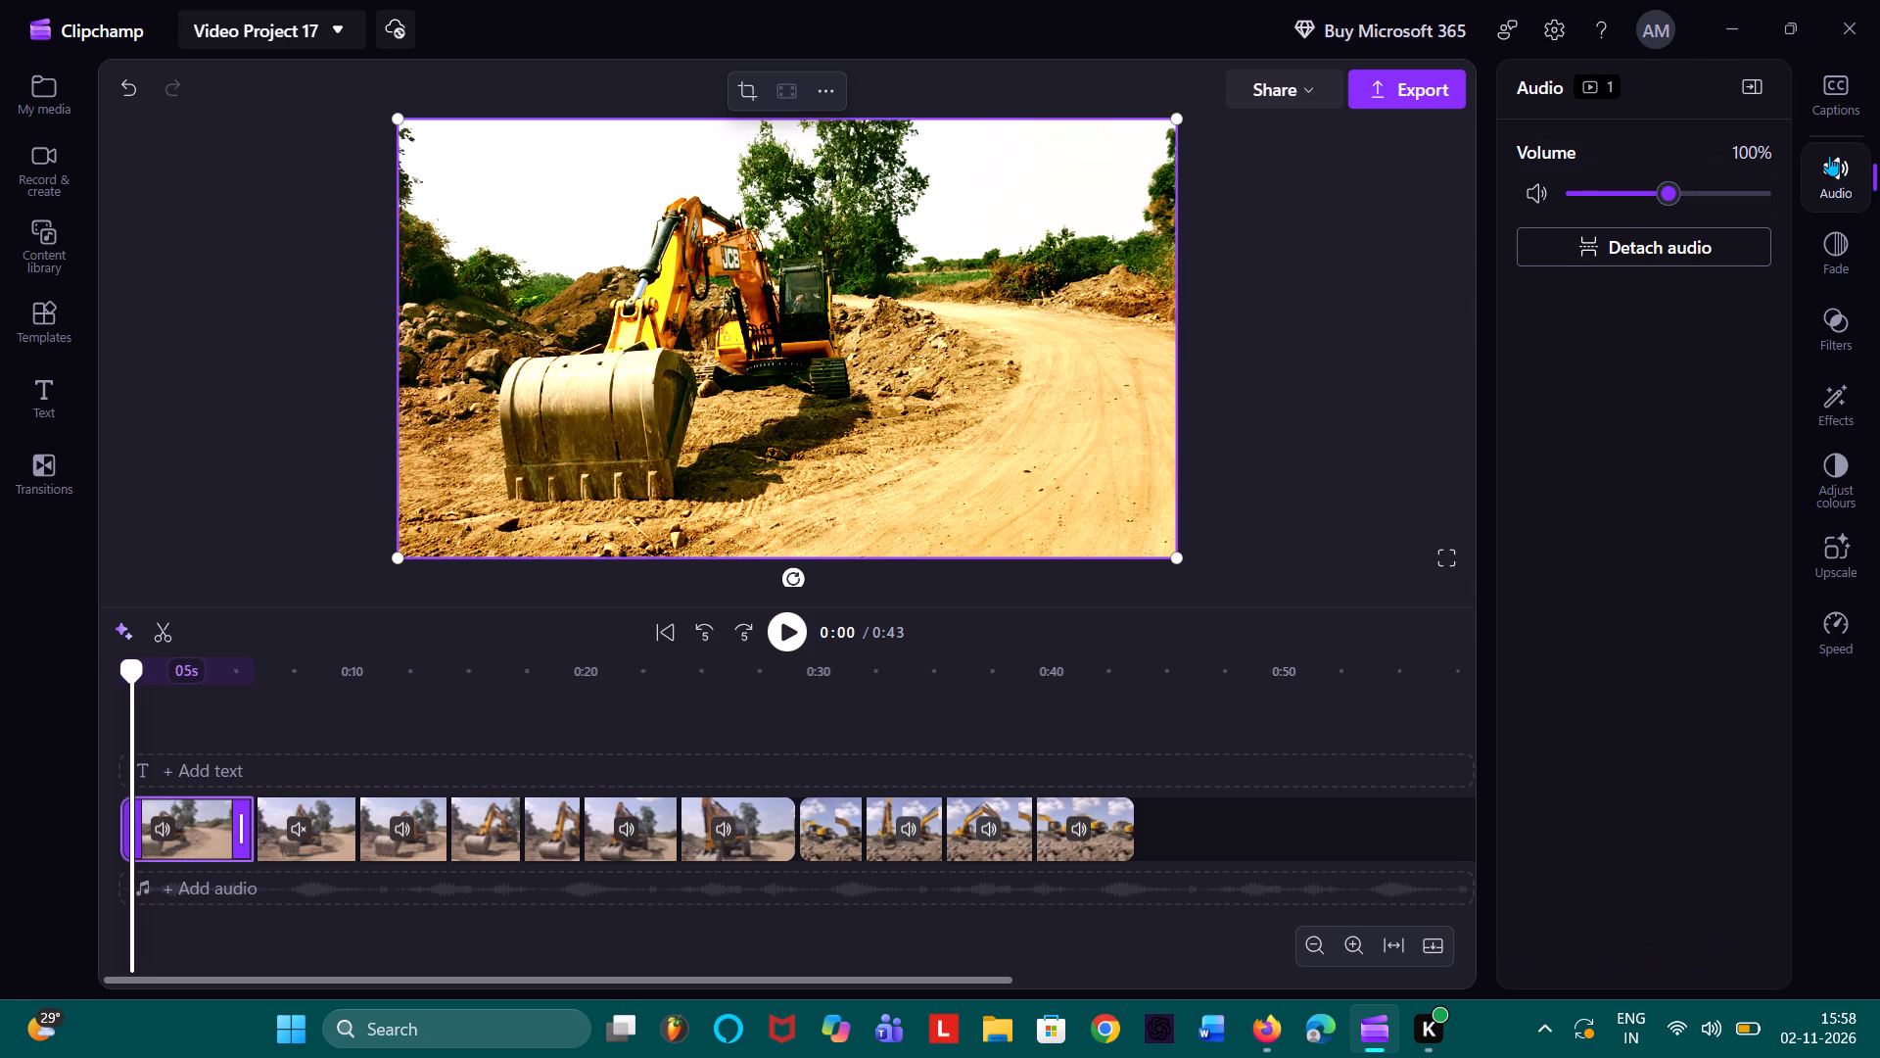
left_click_drag(1658, 185, 1824, 222)
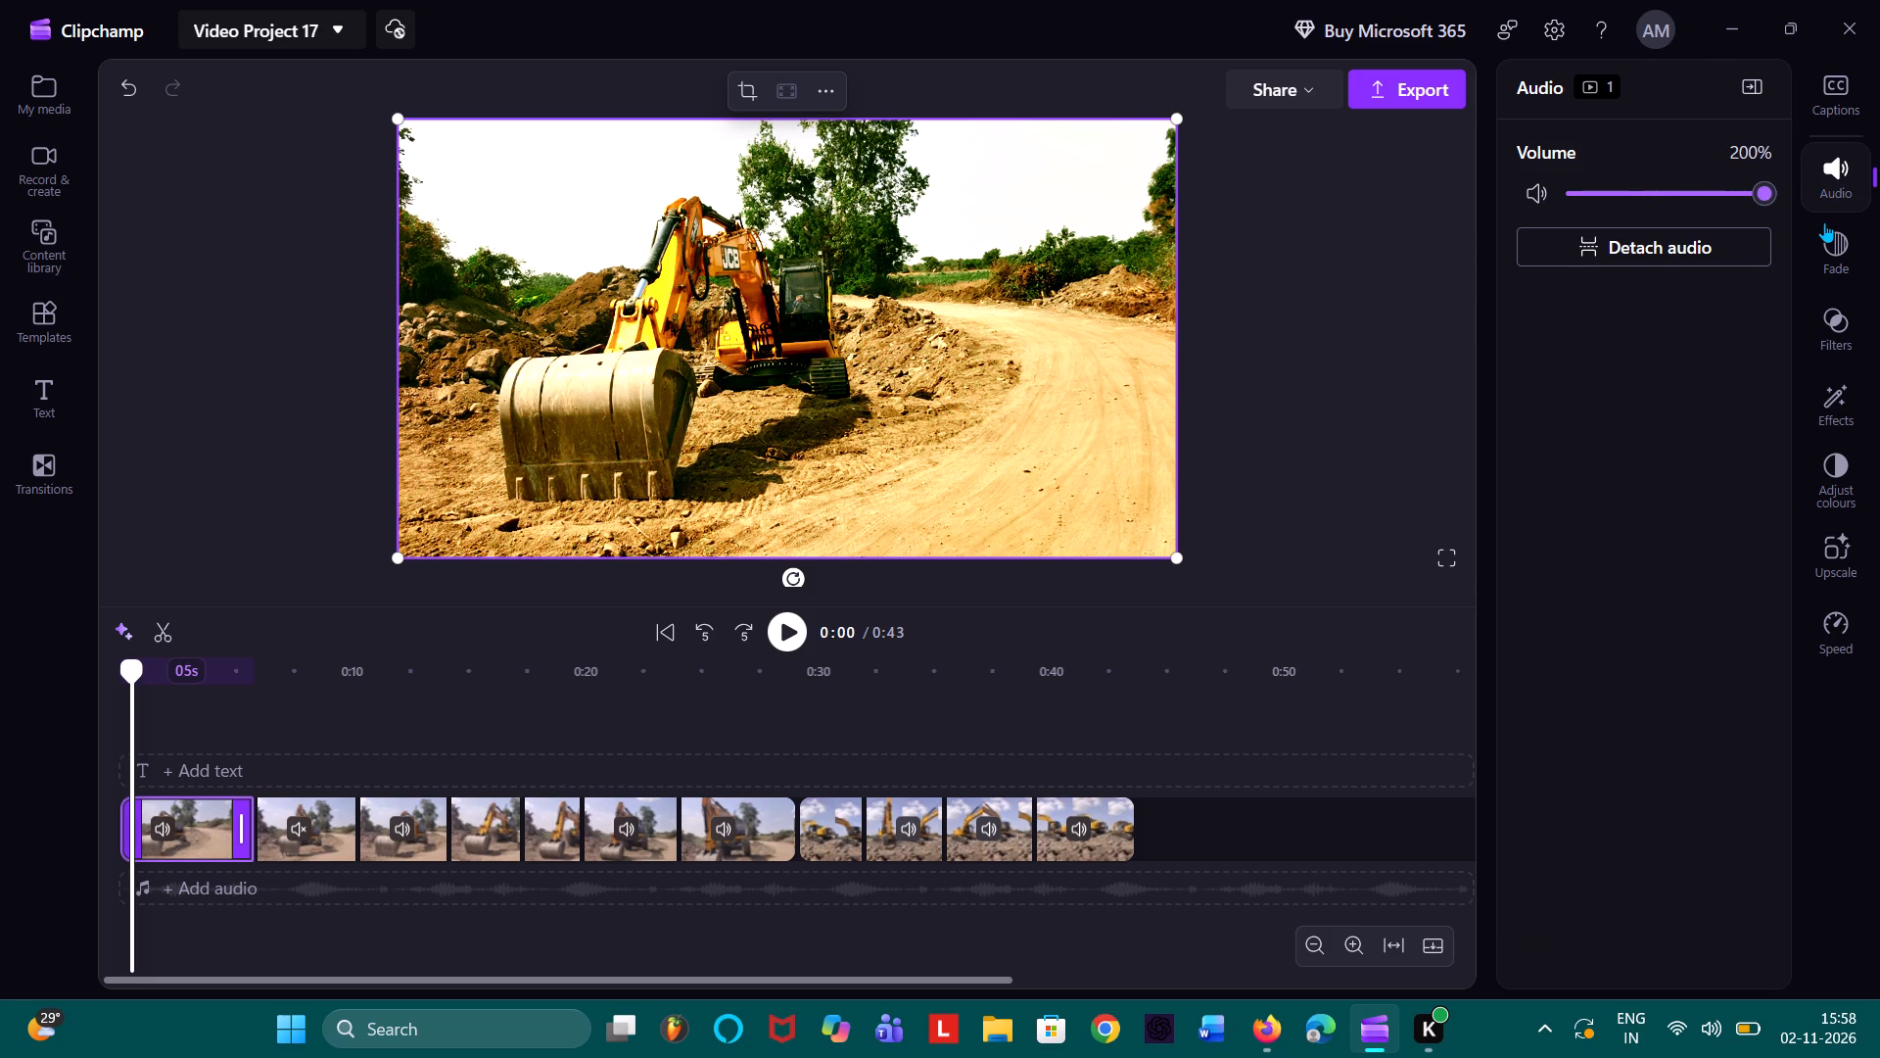
left_click_drag(1824, 222, 1672, 224)
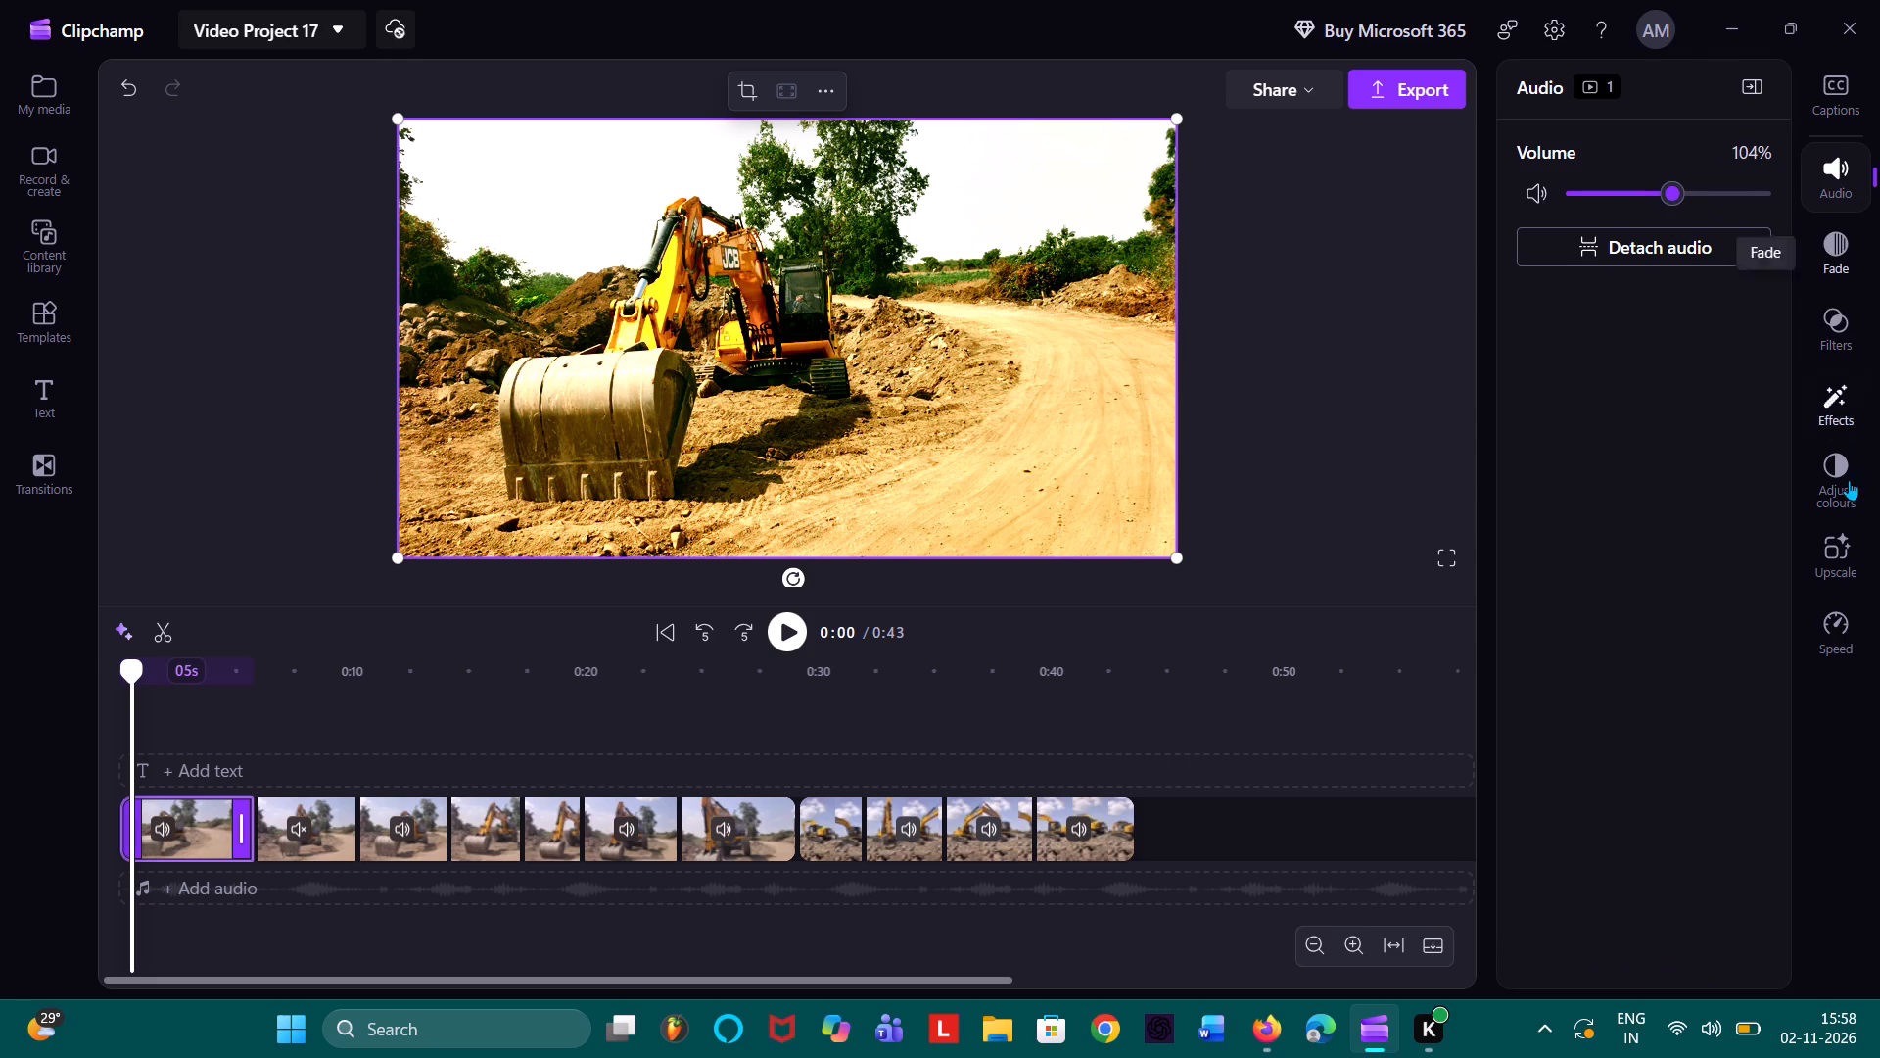
Set the first clip's speed to 5.5 and play it back.
left_click(1824, 610)
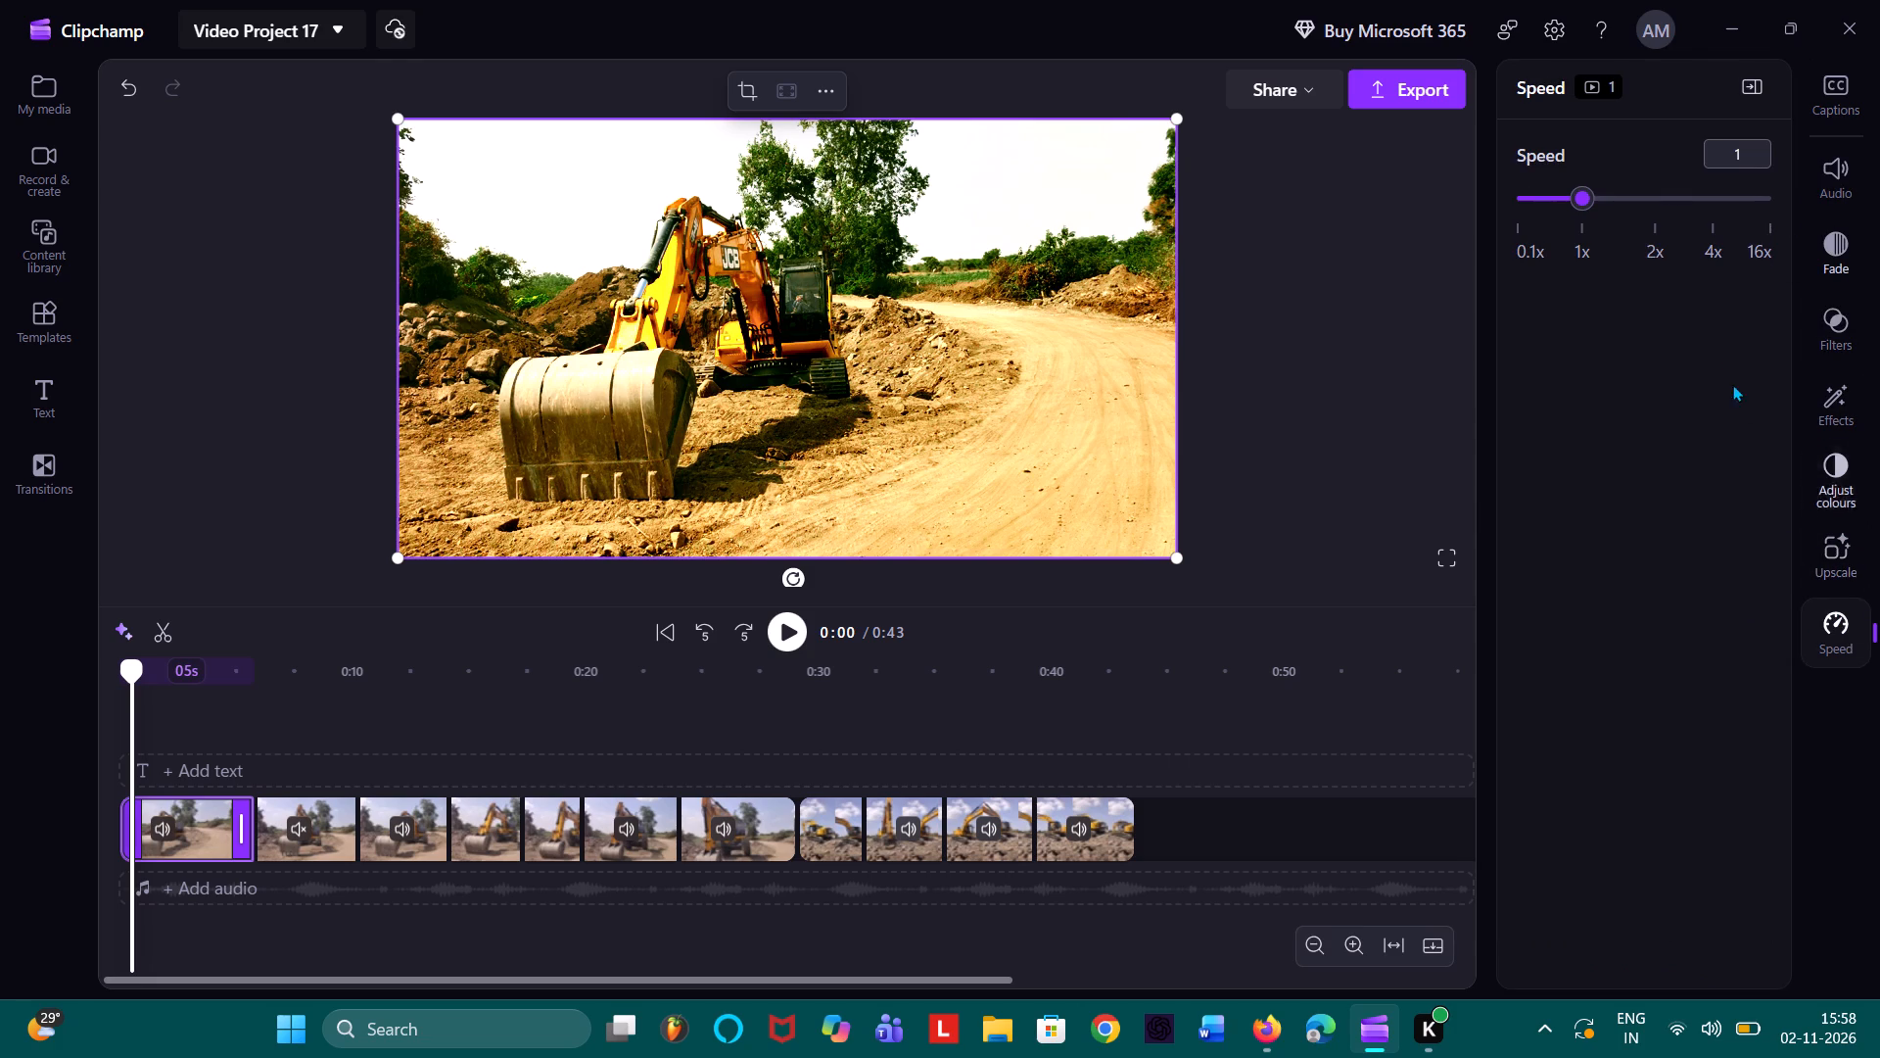
left_click(1713, 187)
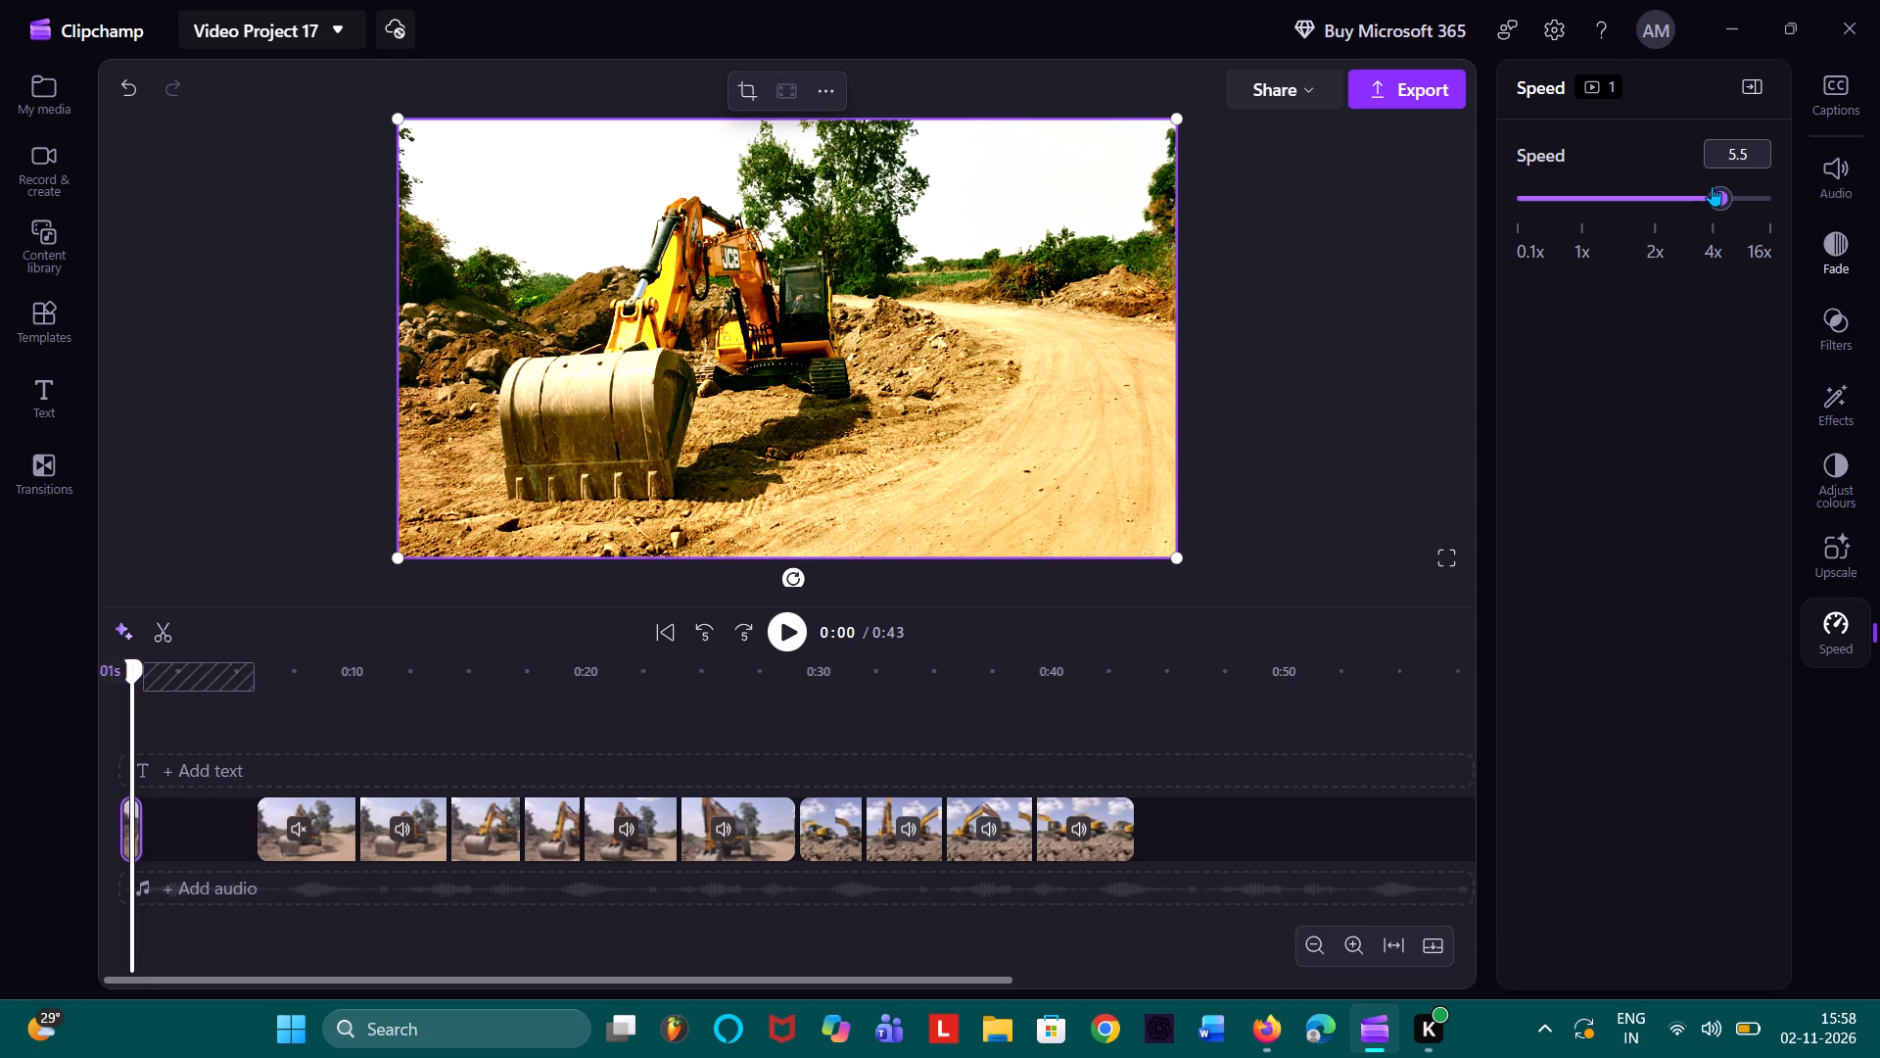
left_click(896, 539)
key("space")
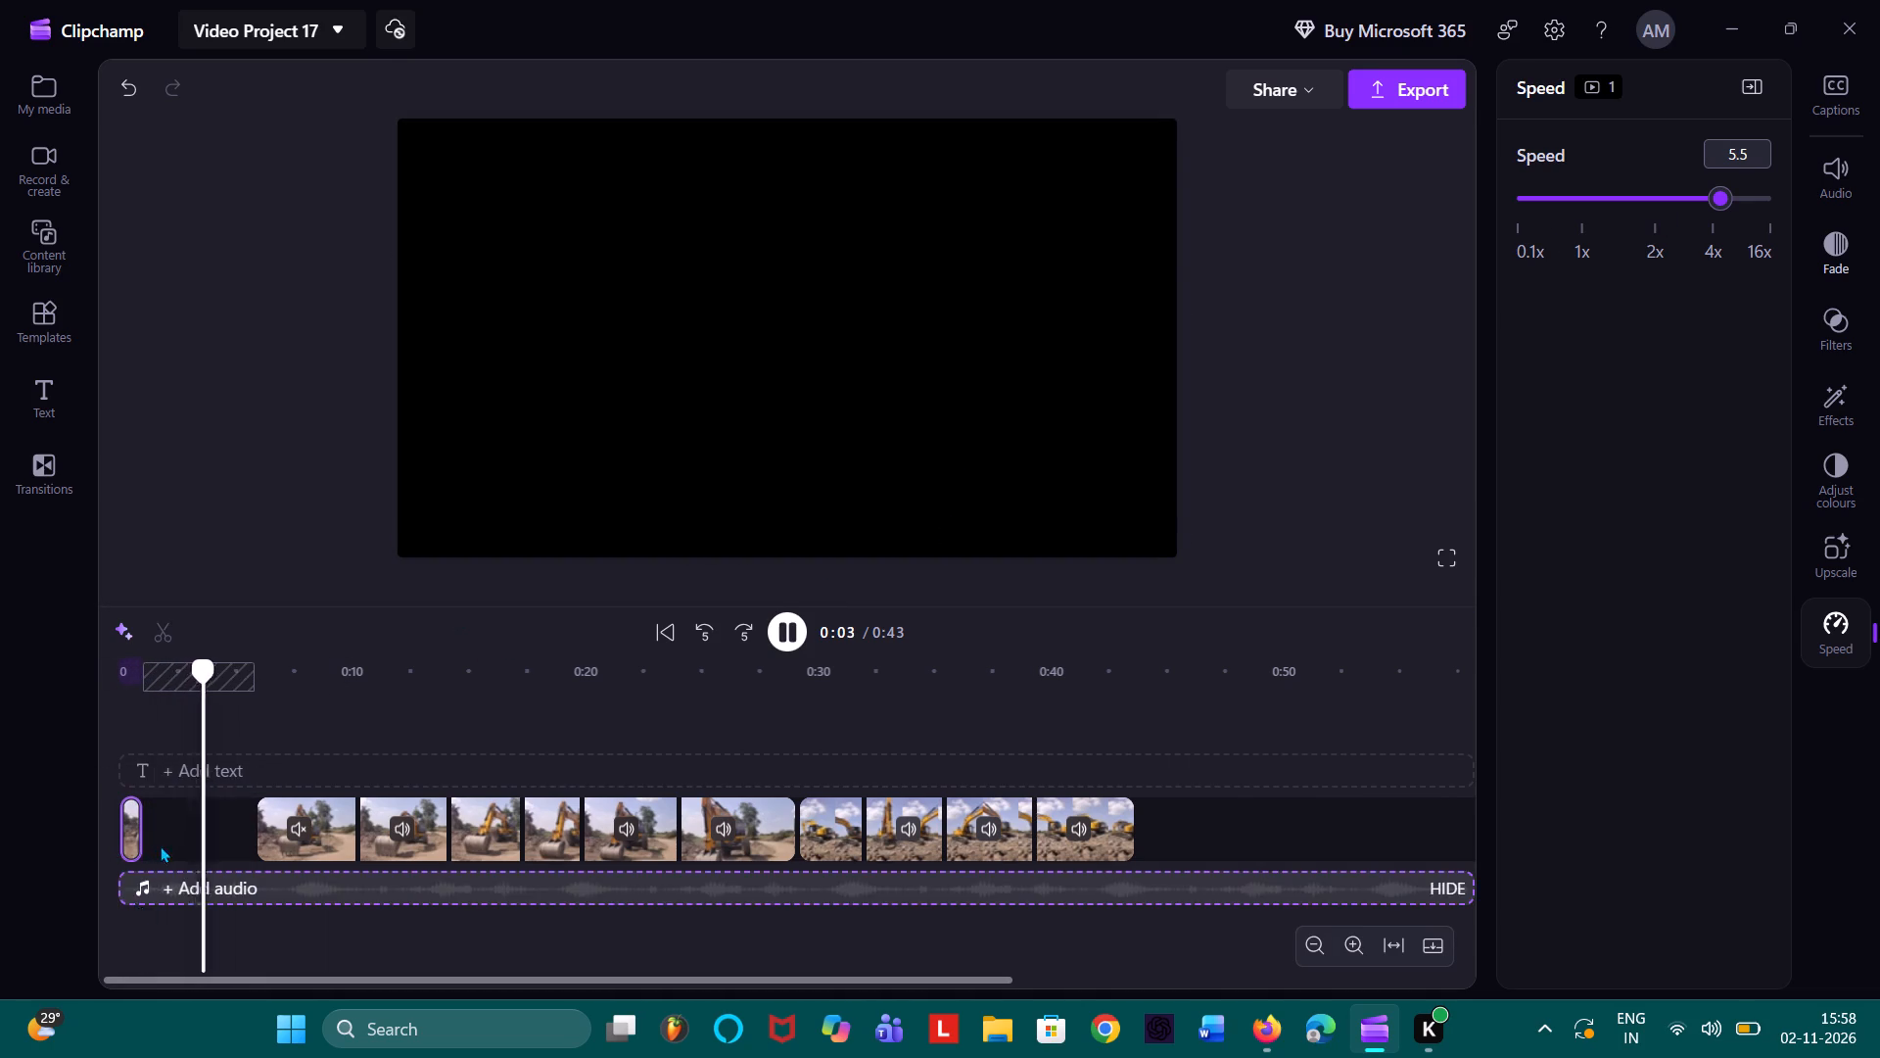
Extend the end of the sped-up first clip until it lasts about 5 s, and preview it from the start.
left_click_drag(140, 820, 254, 871)
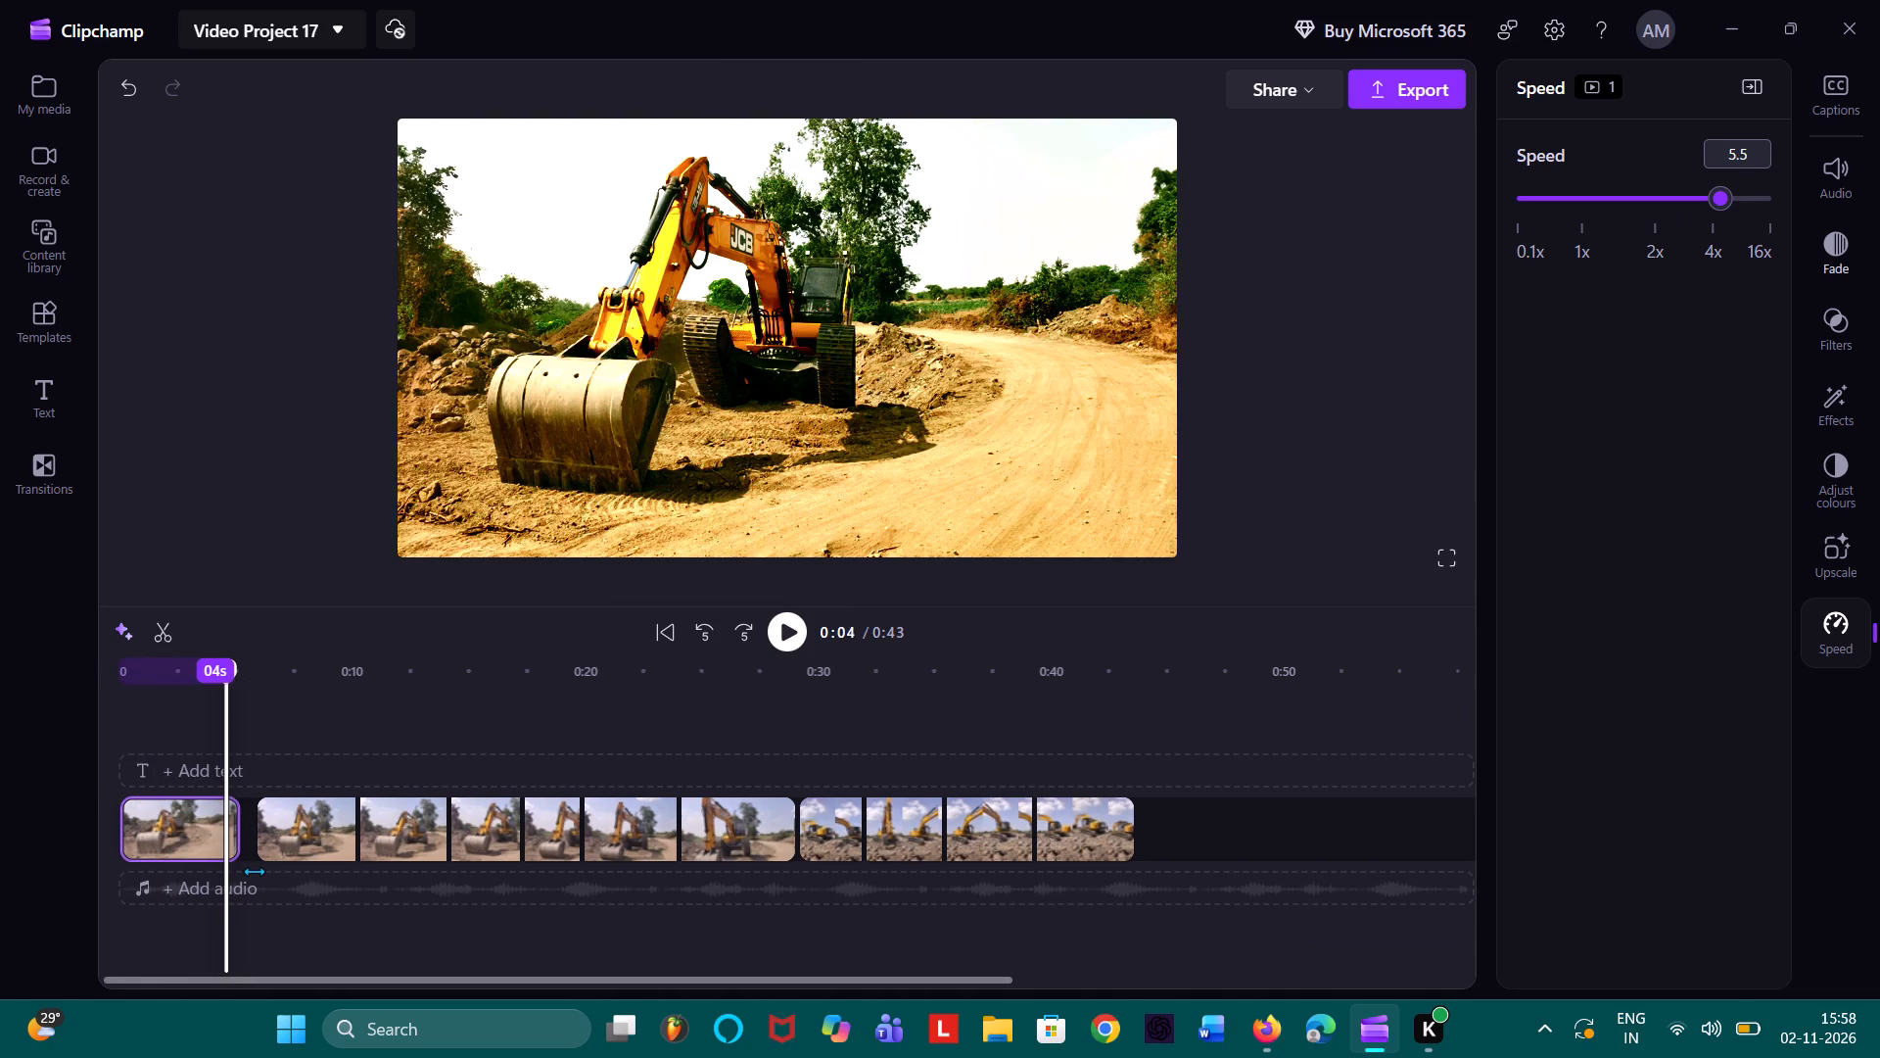
left_click_drag(254, 871, 279, 879)
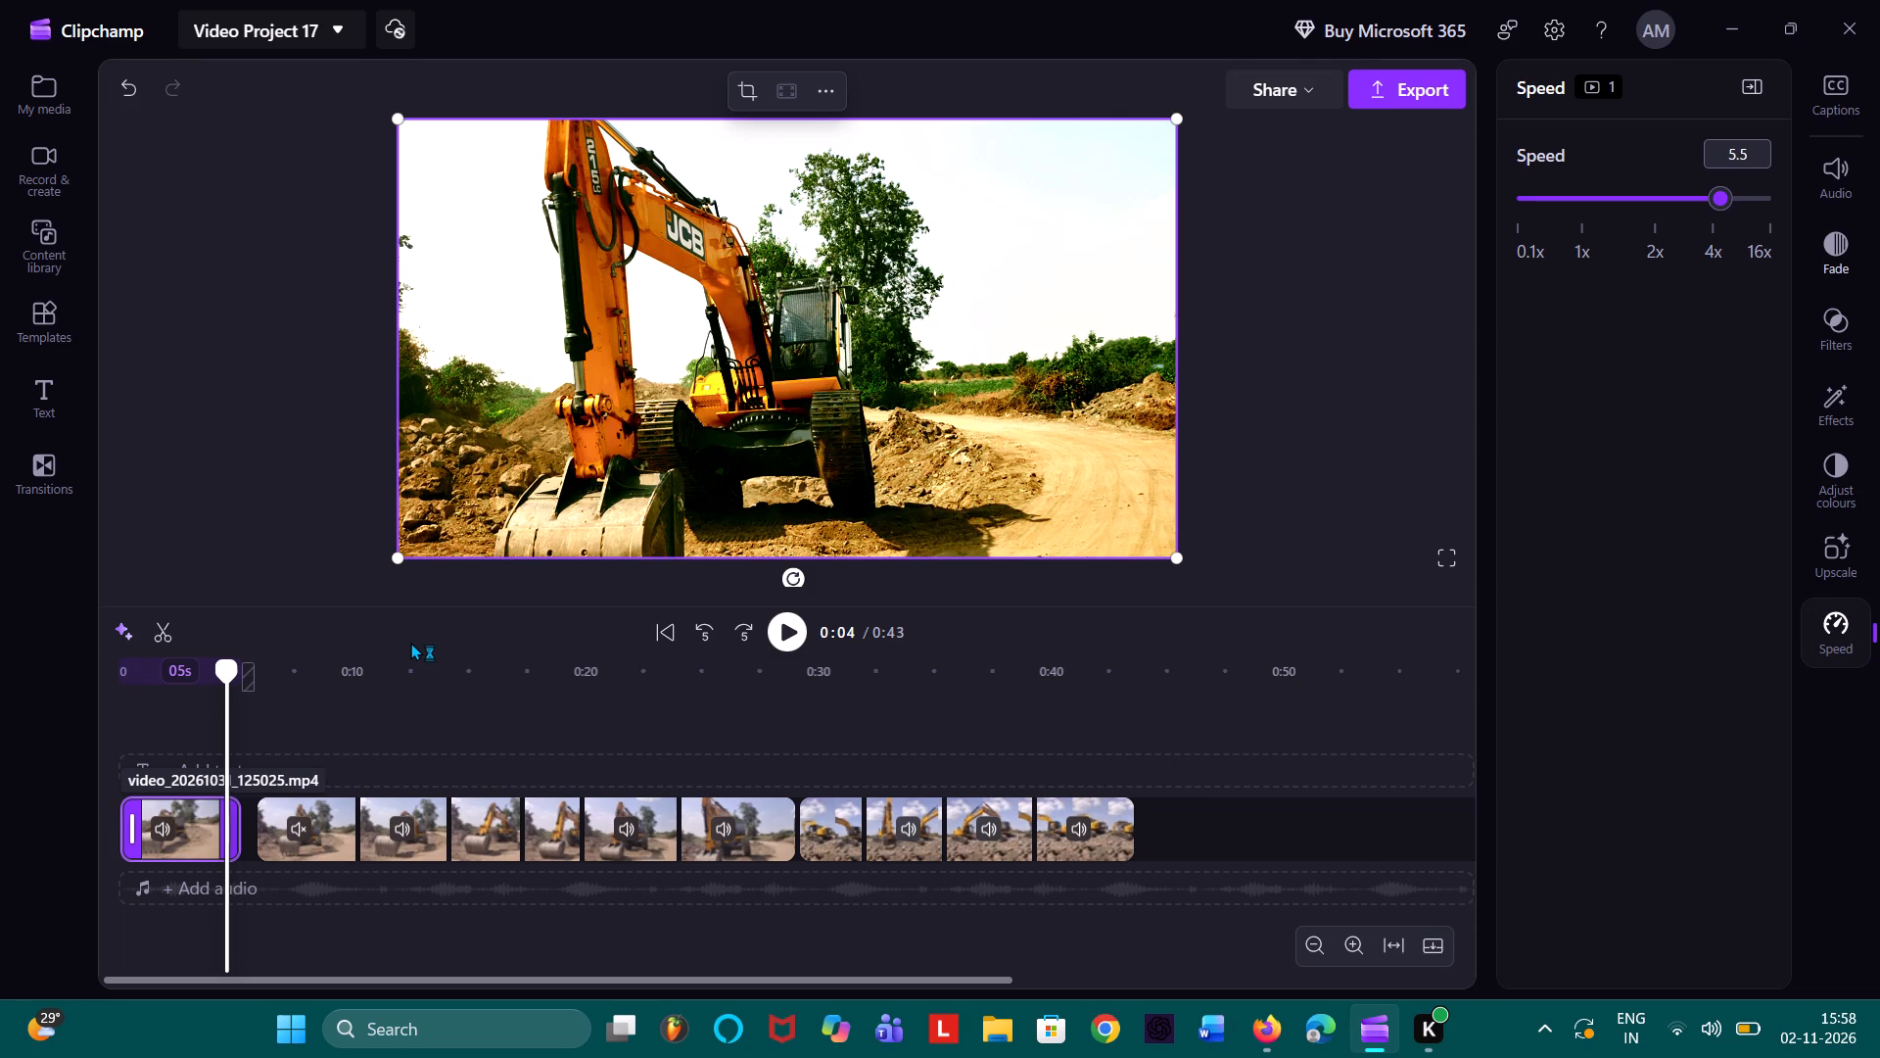
left_click(127, 686)
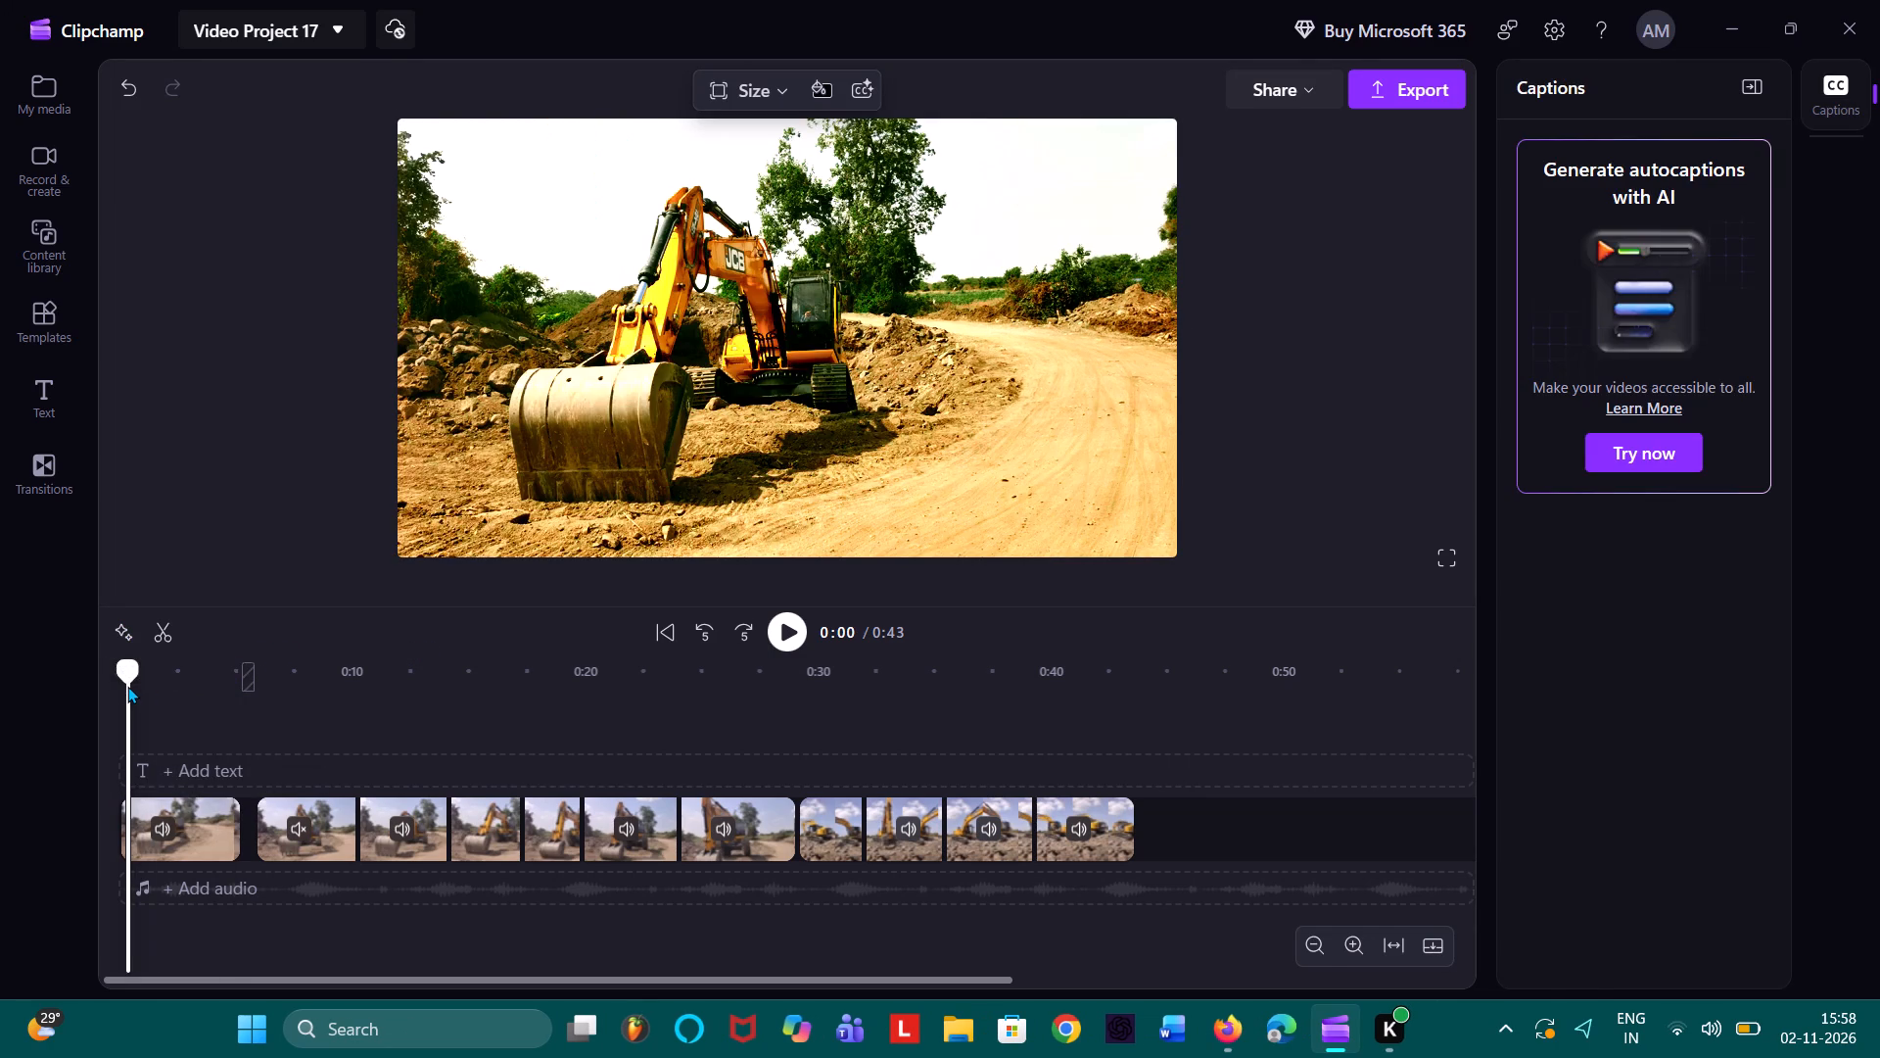
key("space")
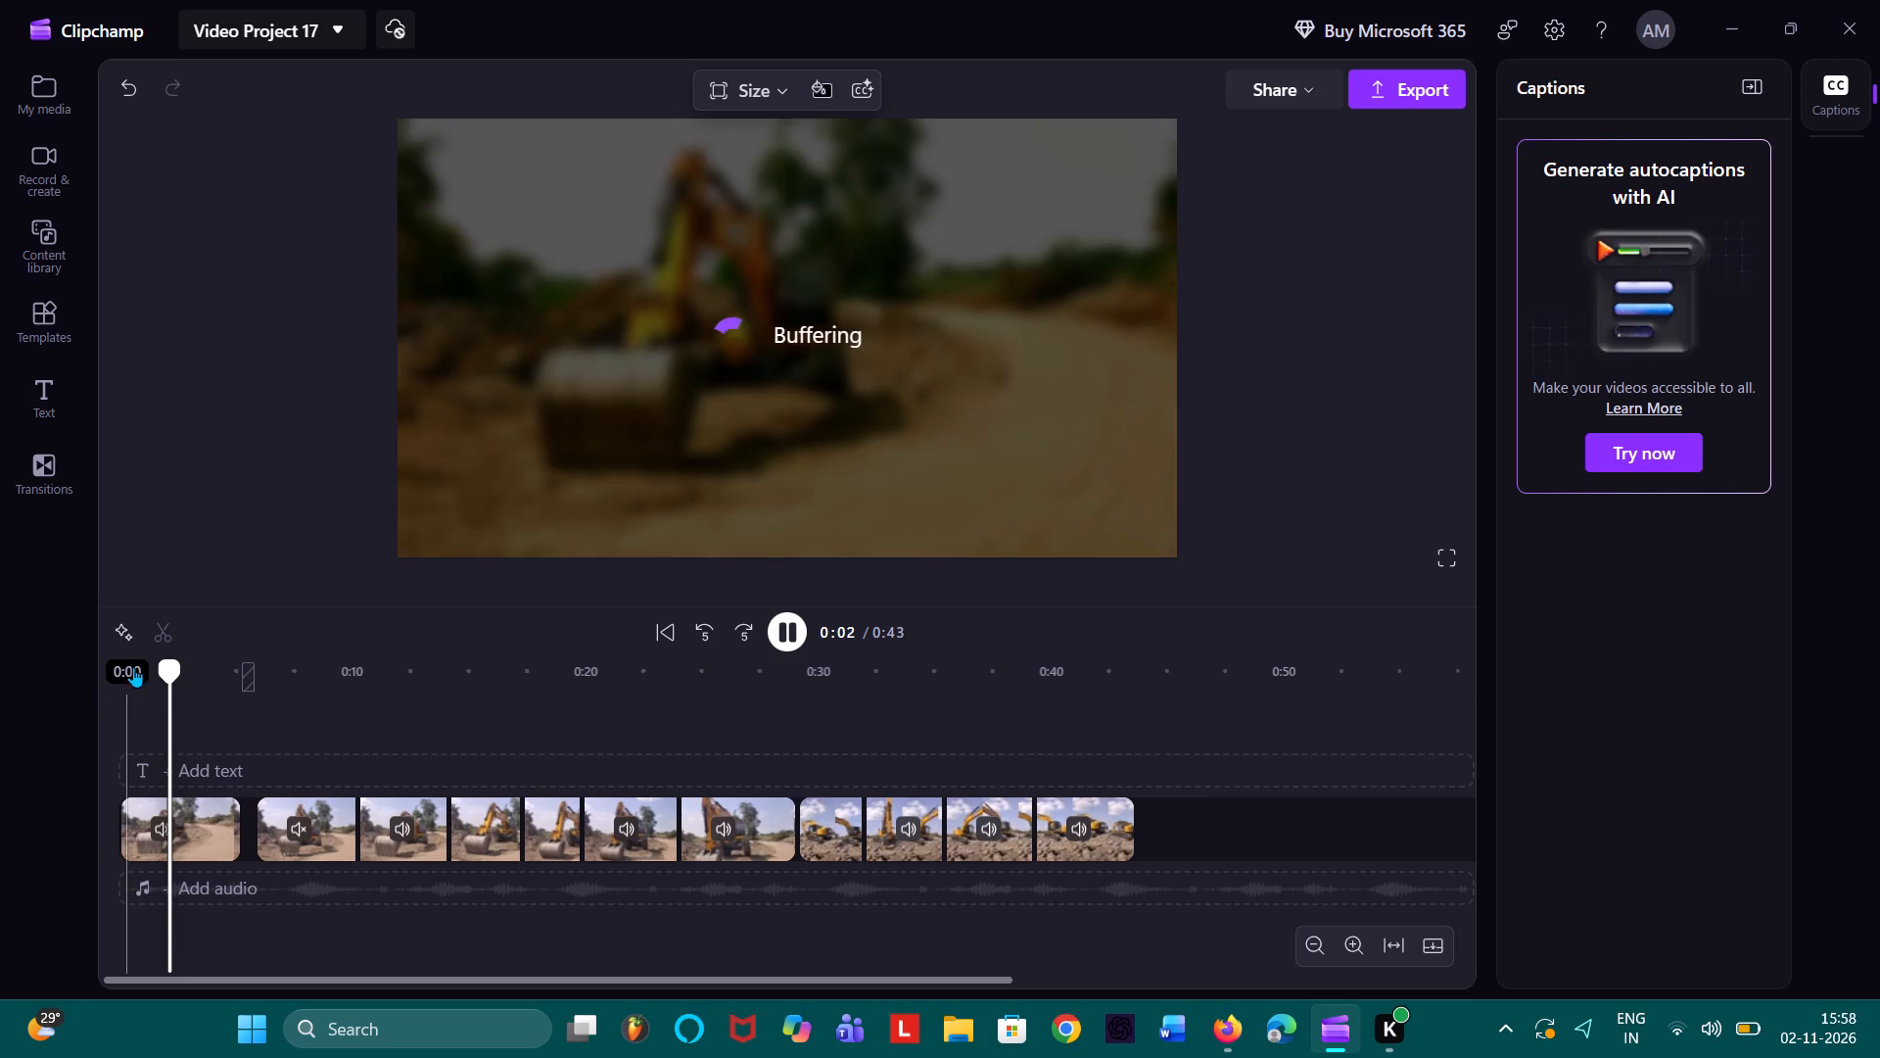
left_click(192, 836)
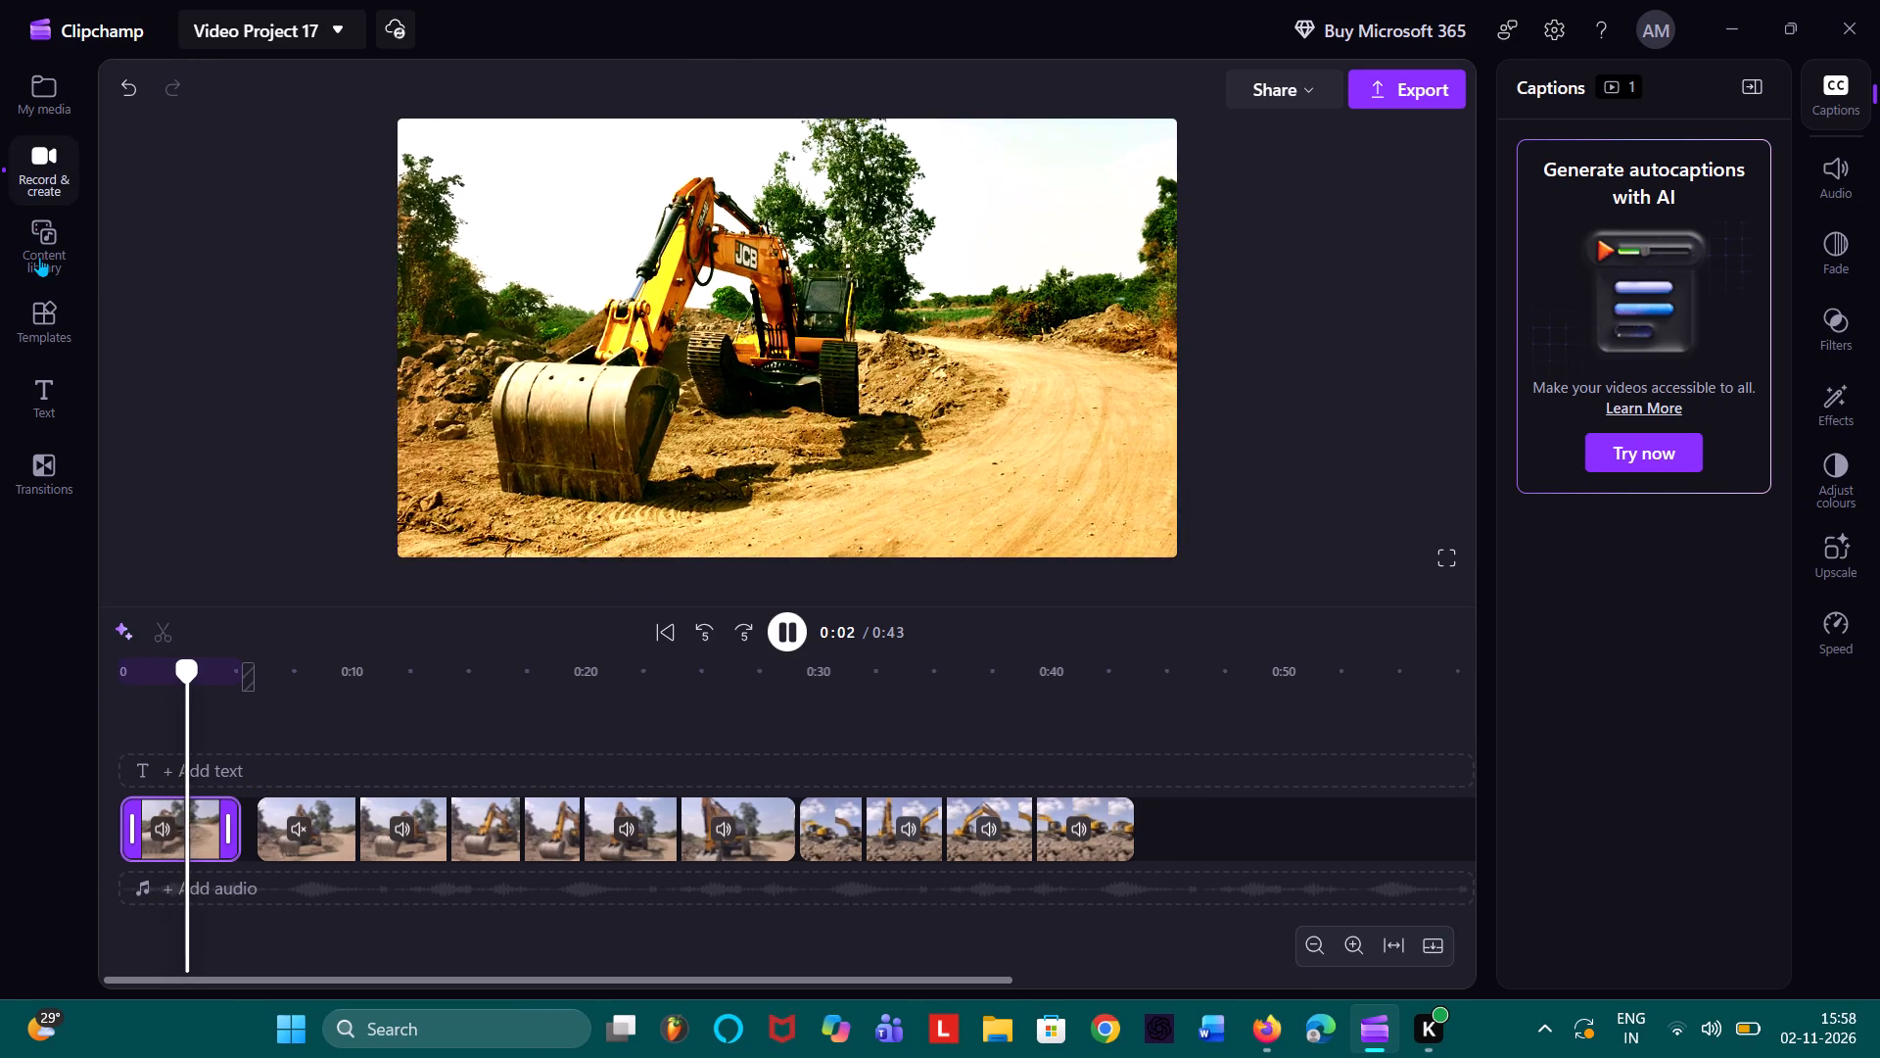
Browse the template categories, pausing playback and returning the playhead to the start of the timeline.
left_click(45, 296)
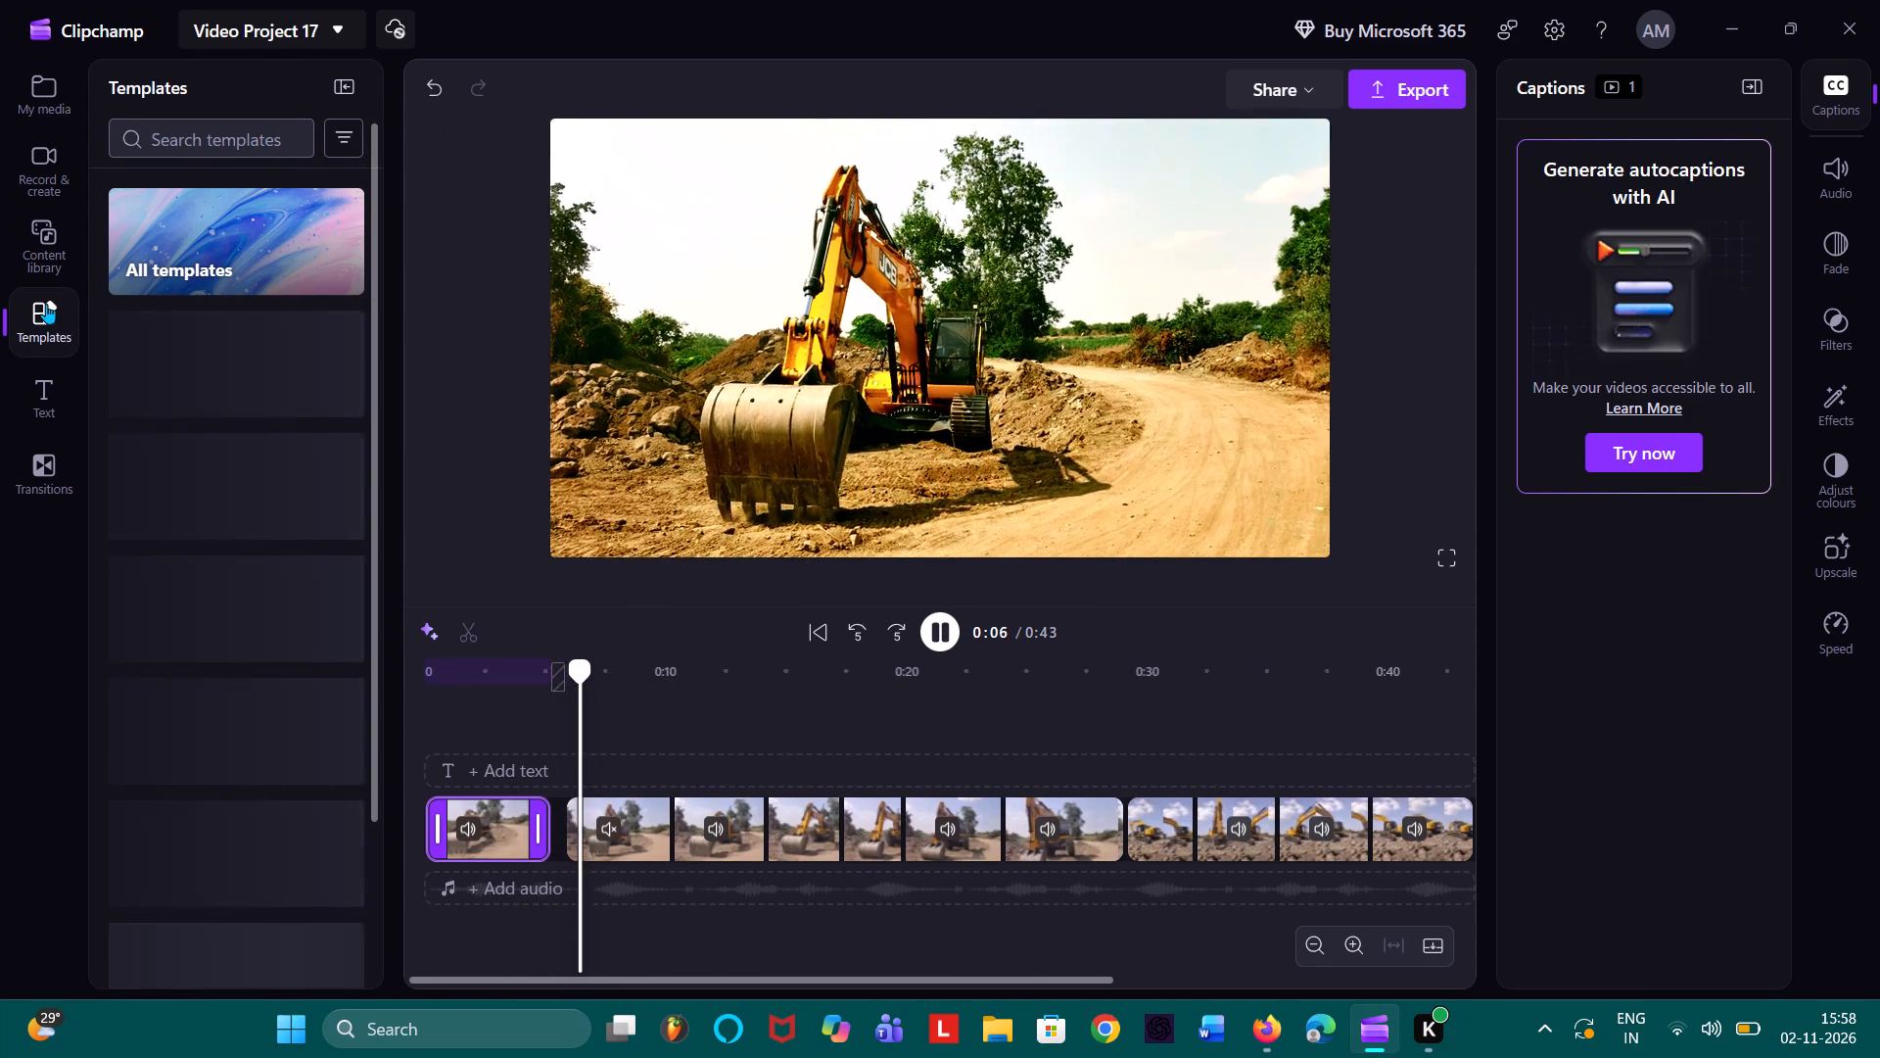
key("space")
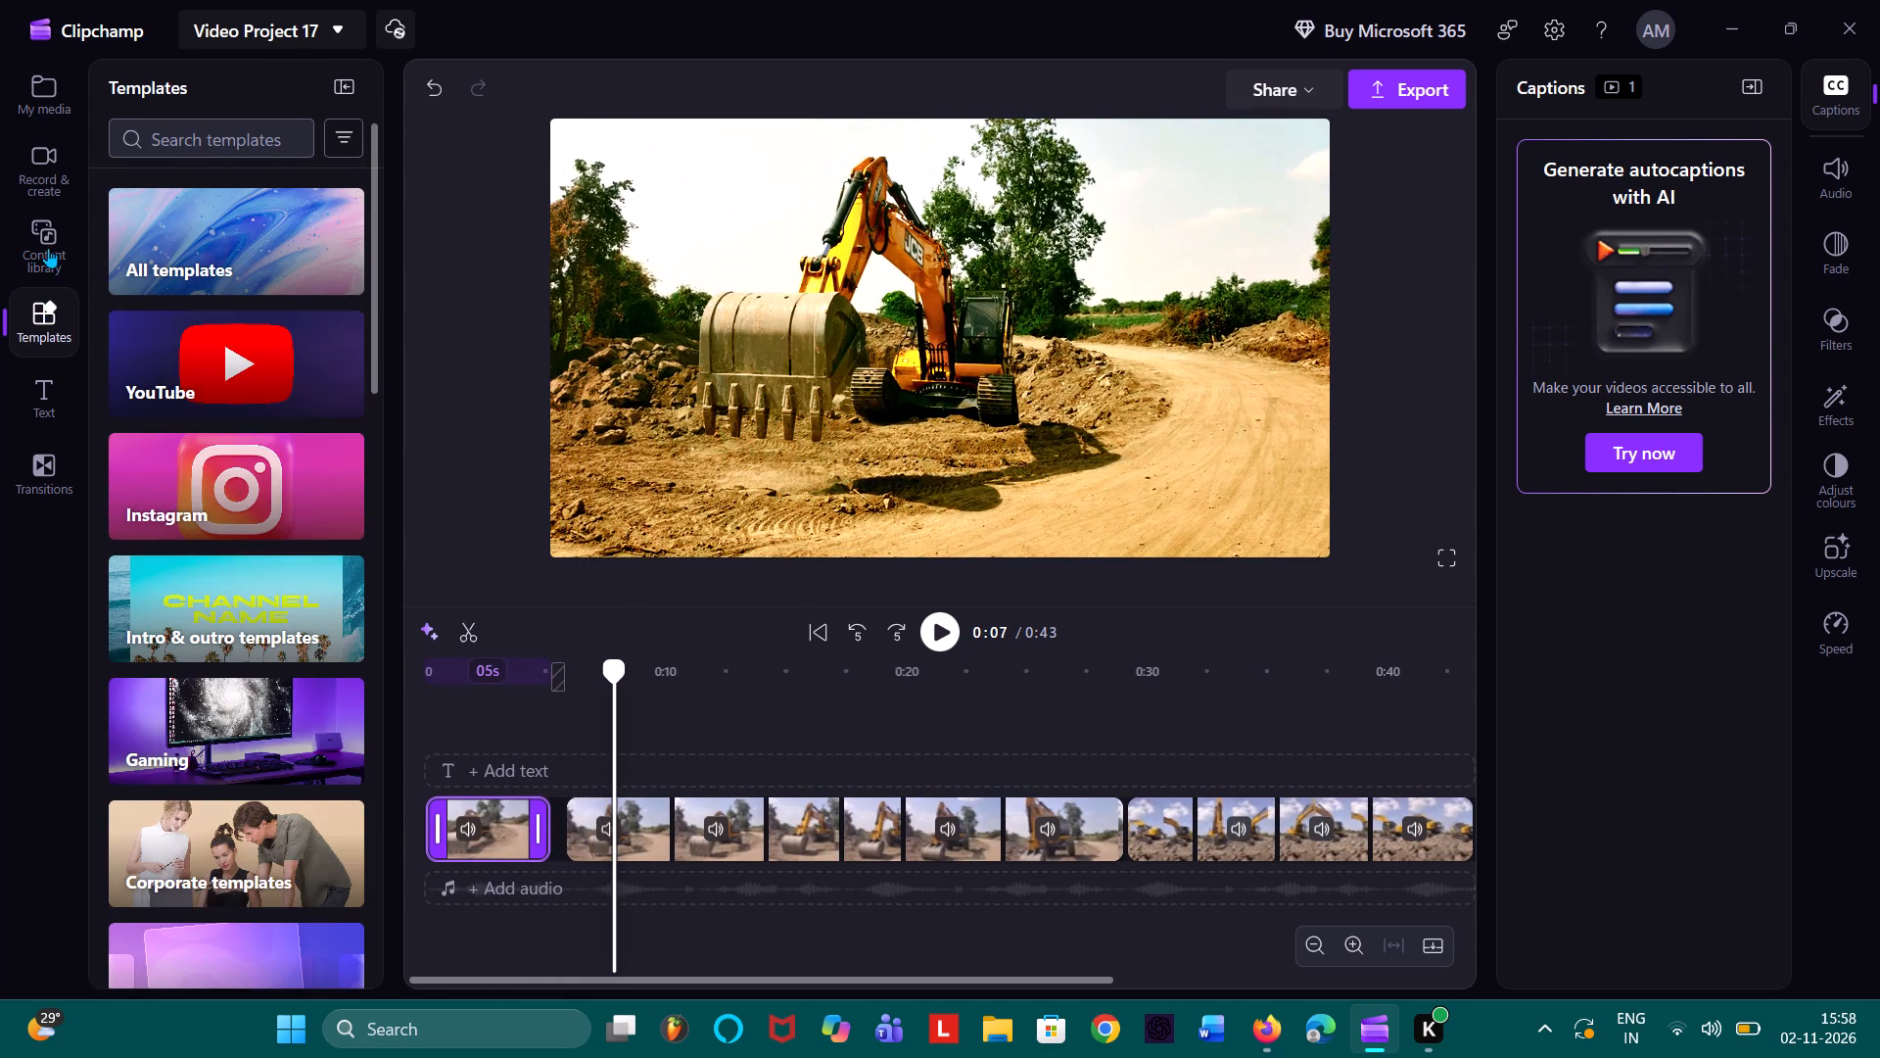
left_click(477, 814)
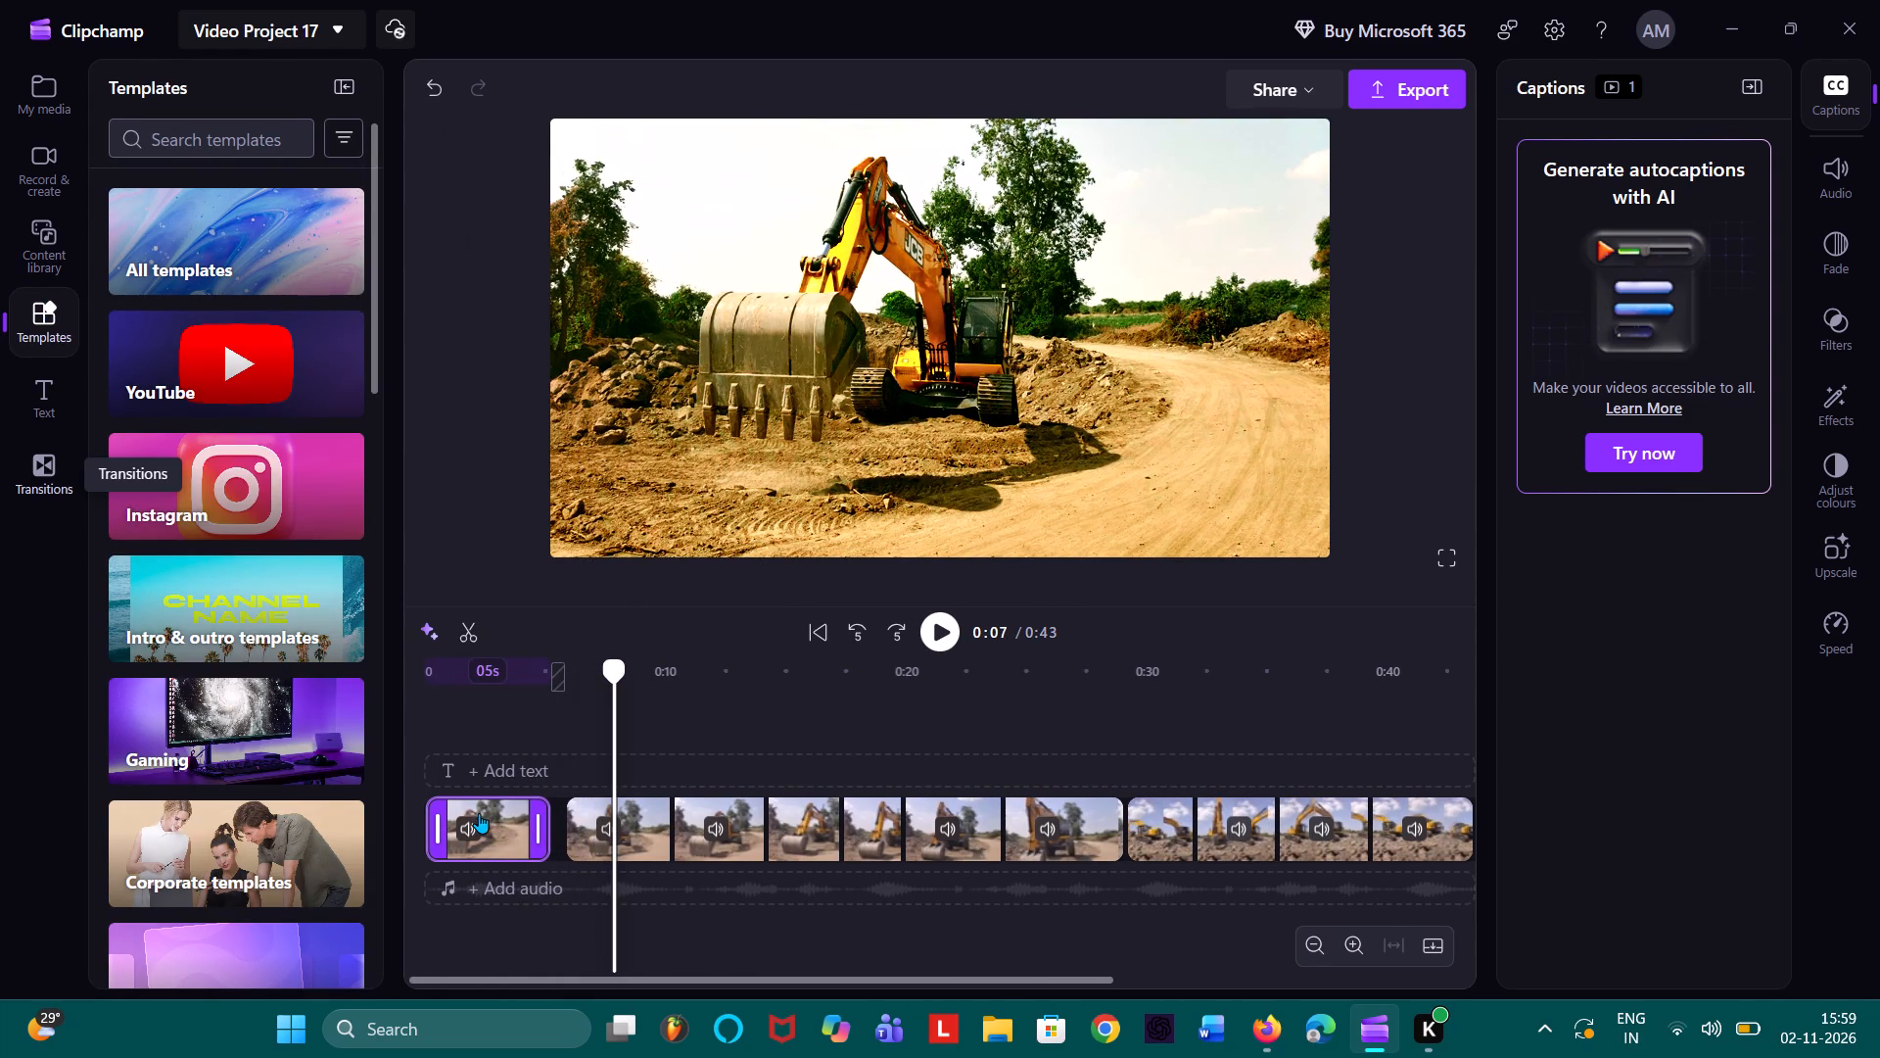
left_click(434, 694)
scroll(240, 697, "down", 3)
scroll(240, 697, "up", 1)
scroll(240, 697, "down", 1)
scroll(240, 697, "up", 1)
scroll(240, 697, "down", 1)
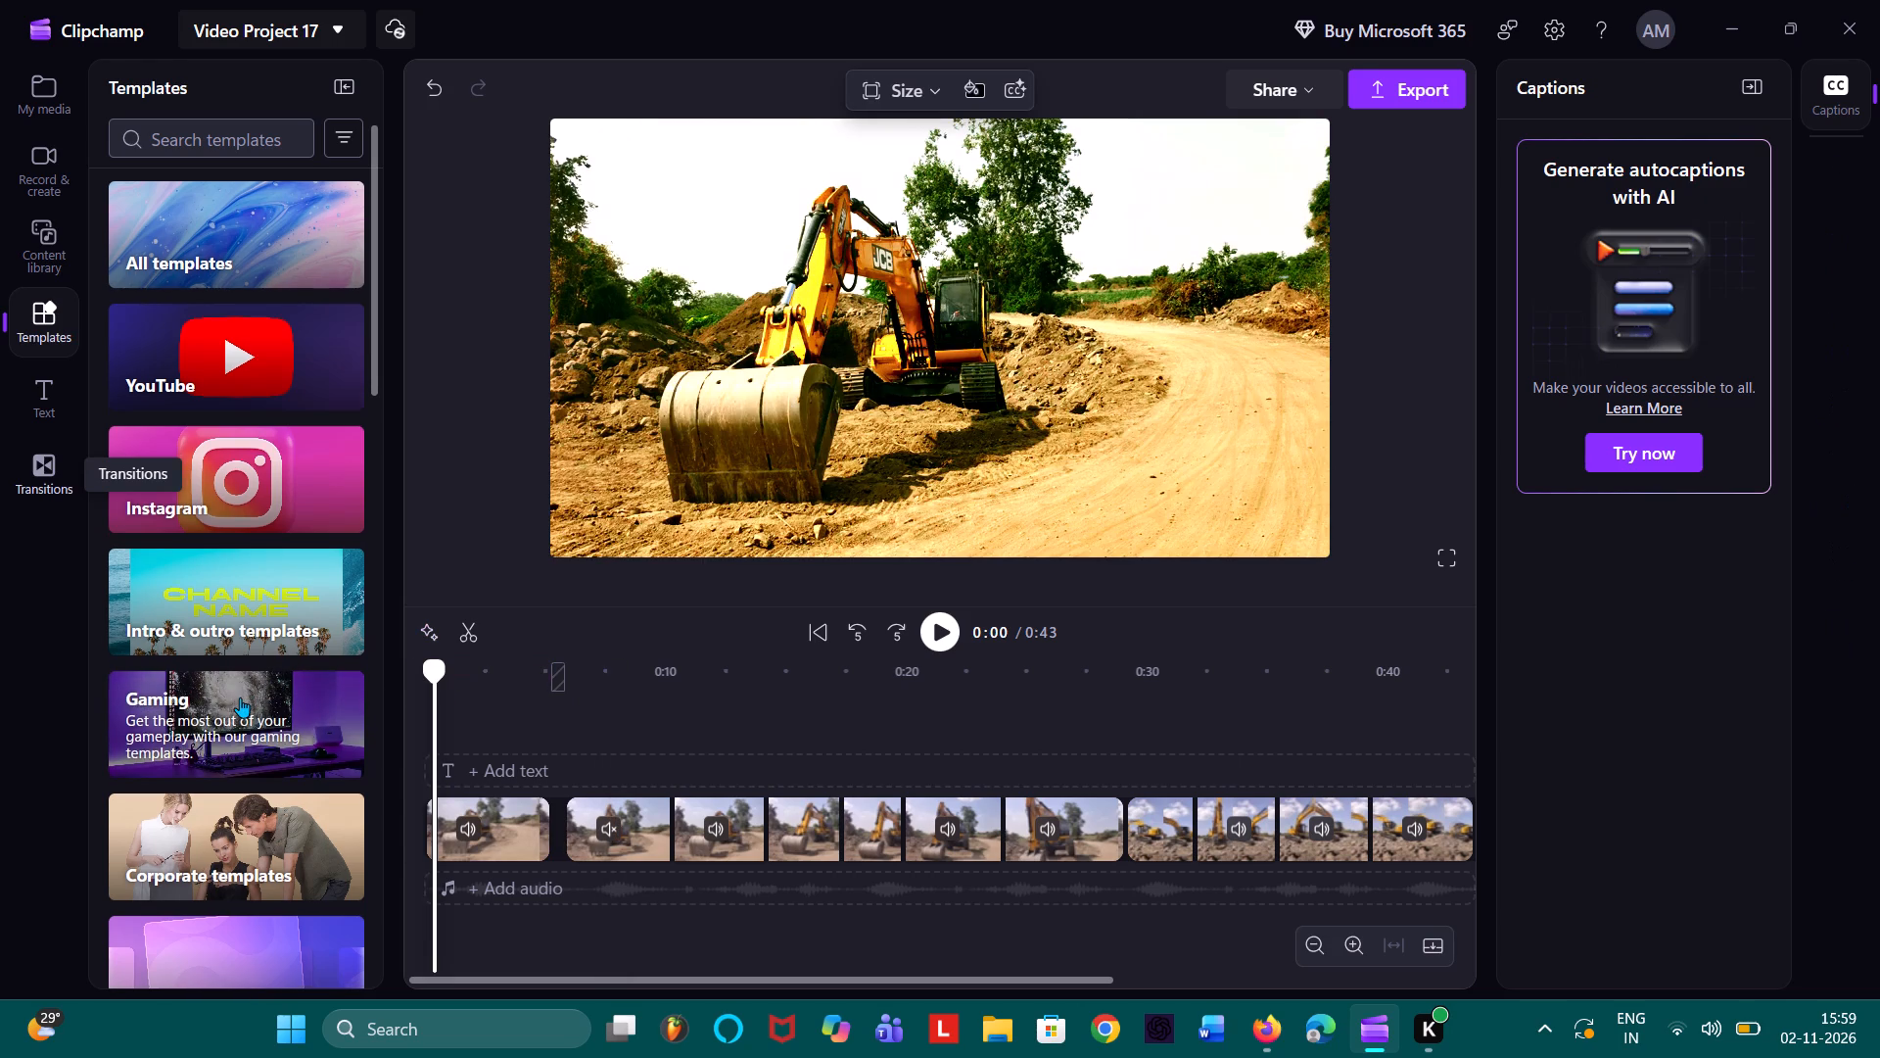
scroll(240, 697, "down", 1)
scroll(240, 697, "up", 4)
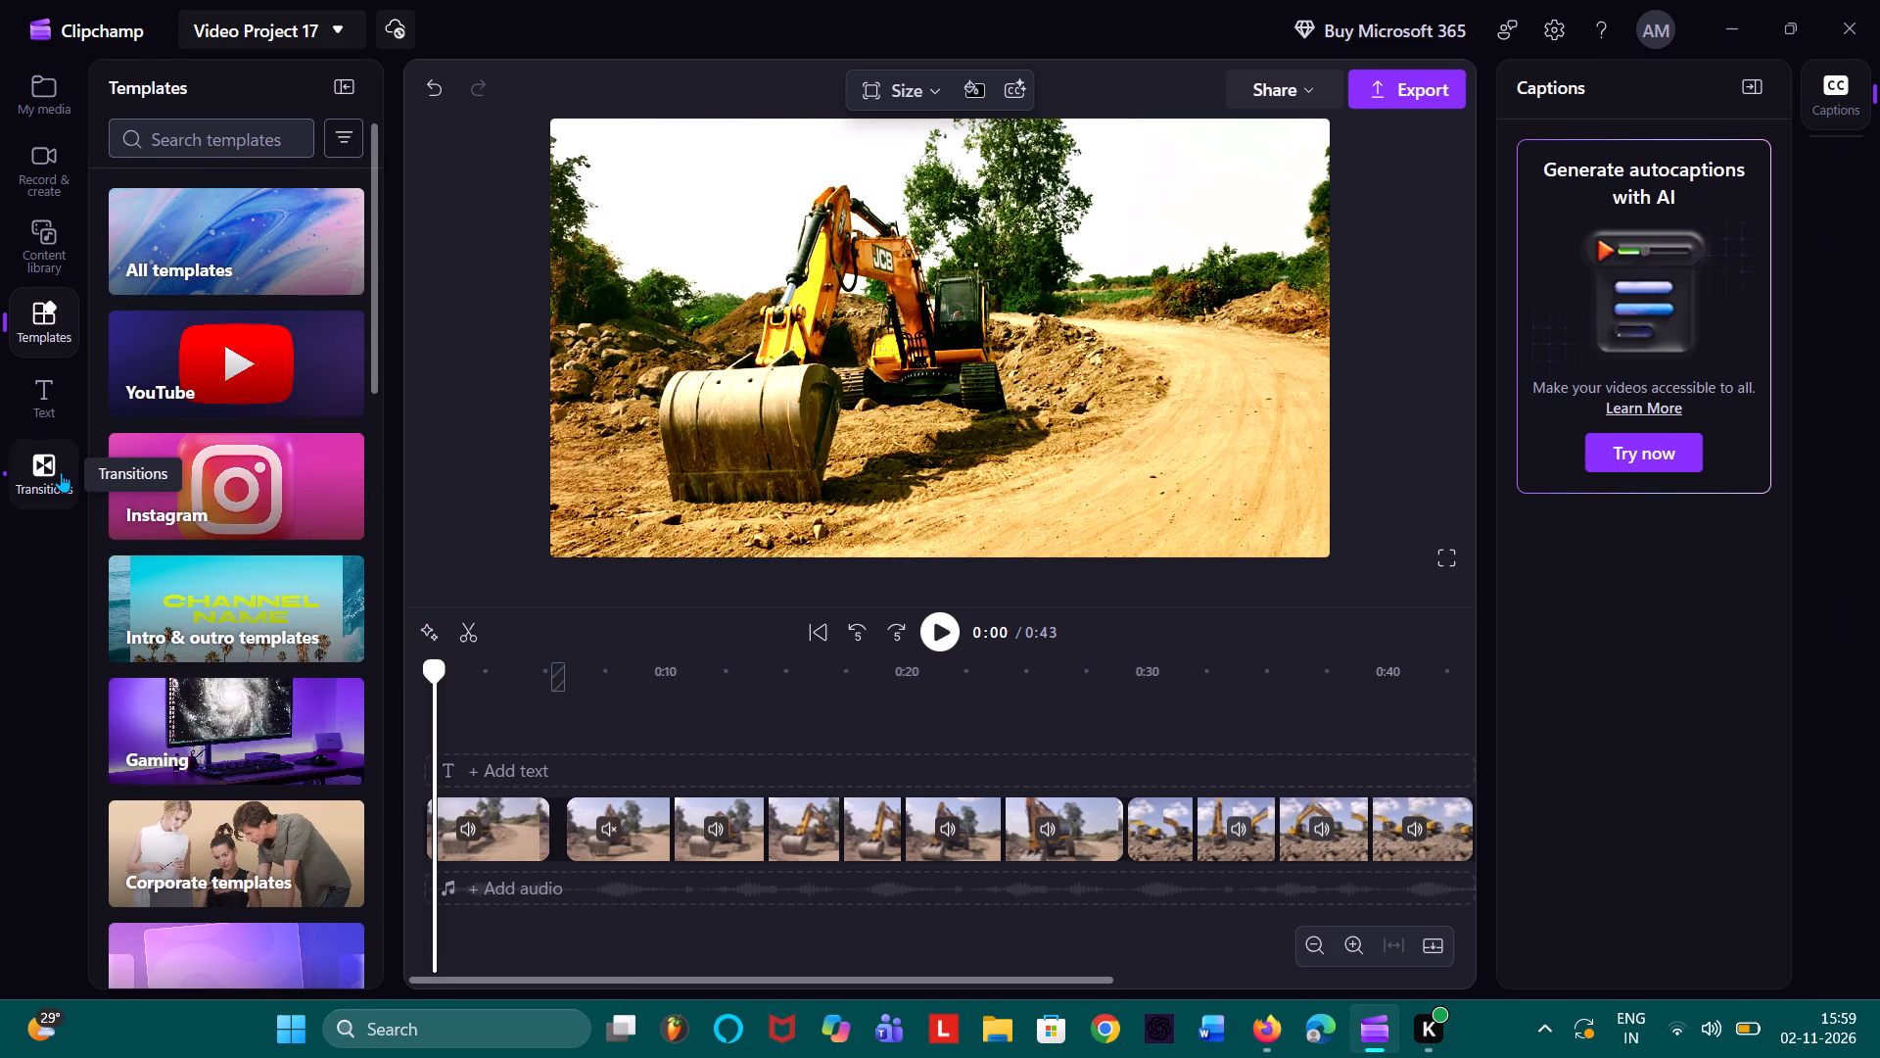
Look through the fade and blur transitions, trying Cross fade and Cross blur, and dismiss the tip about adding transitions.
left_click(58, 470)
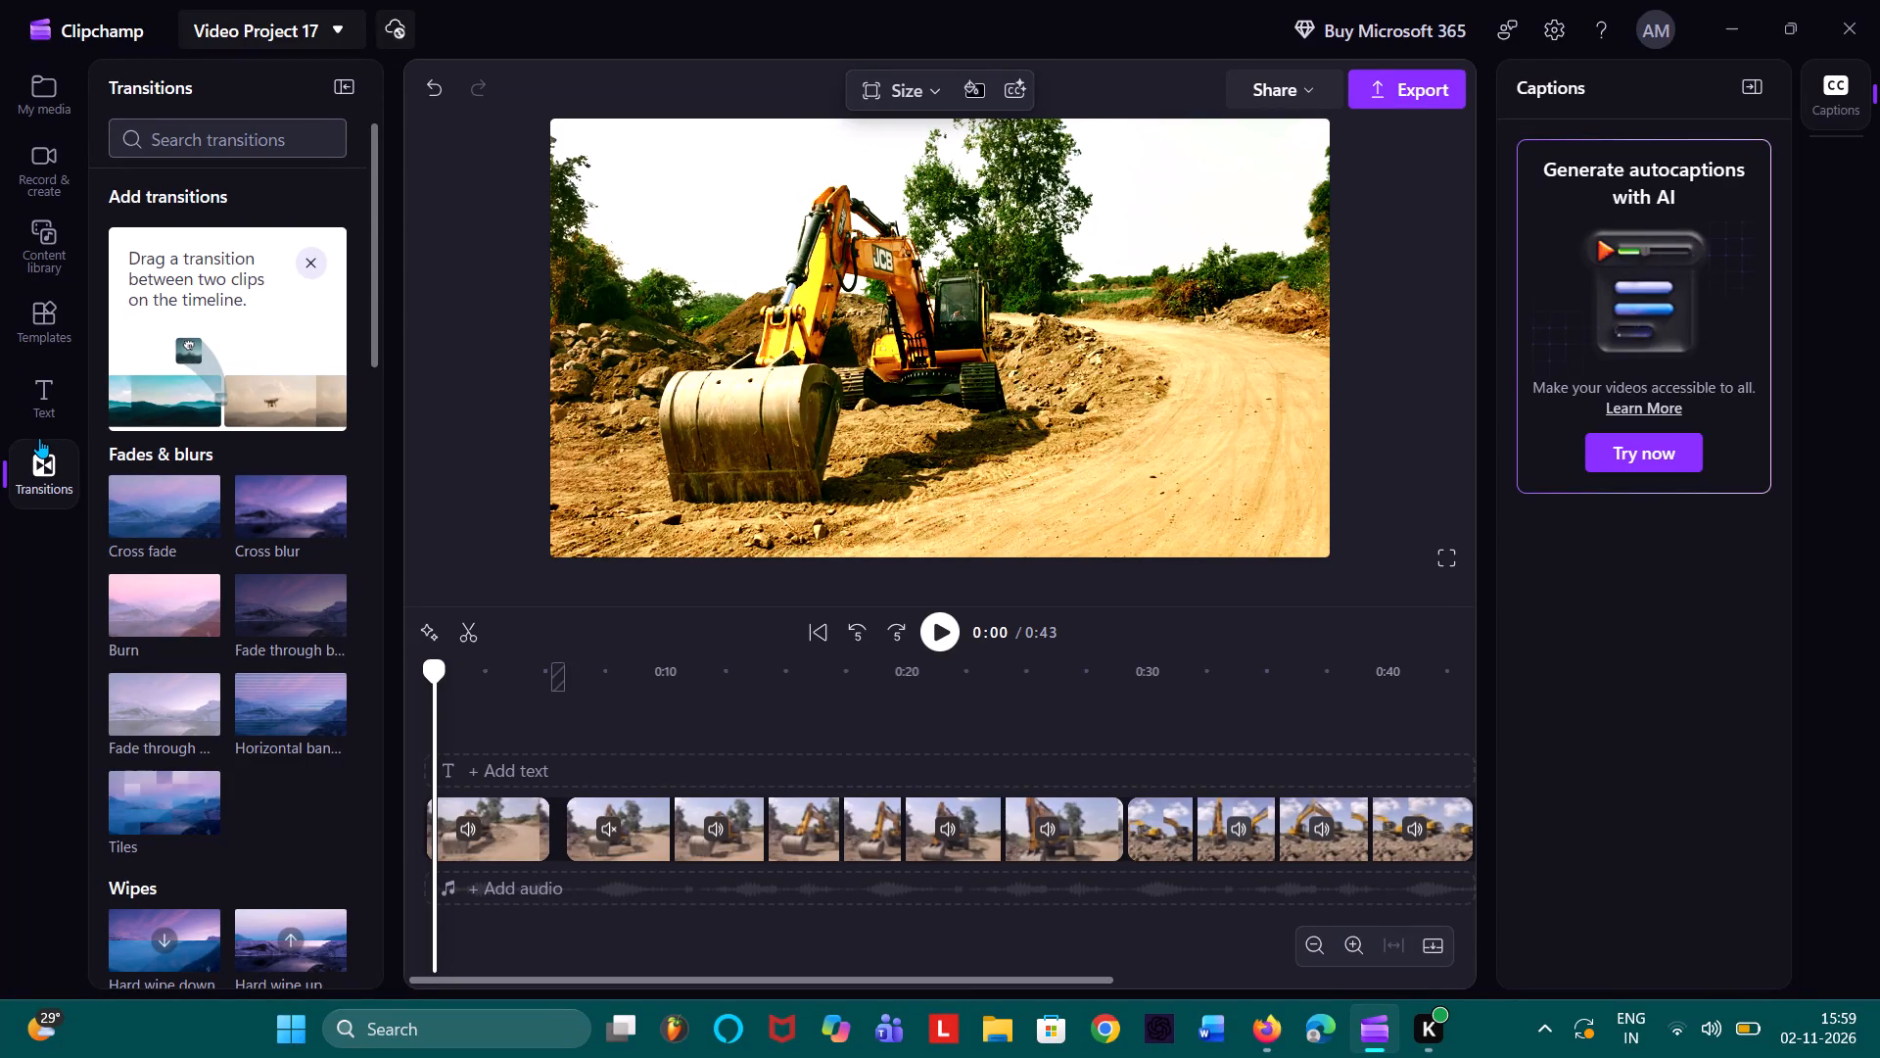
scroll(0, 474, "up", 2)
scroll(0, 477, "down", 1)
left_click(148, 495)
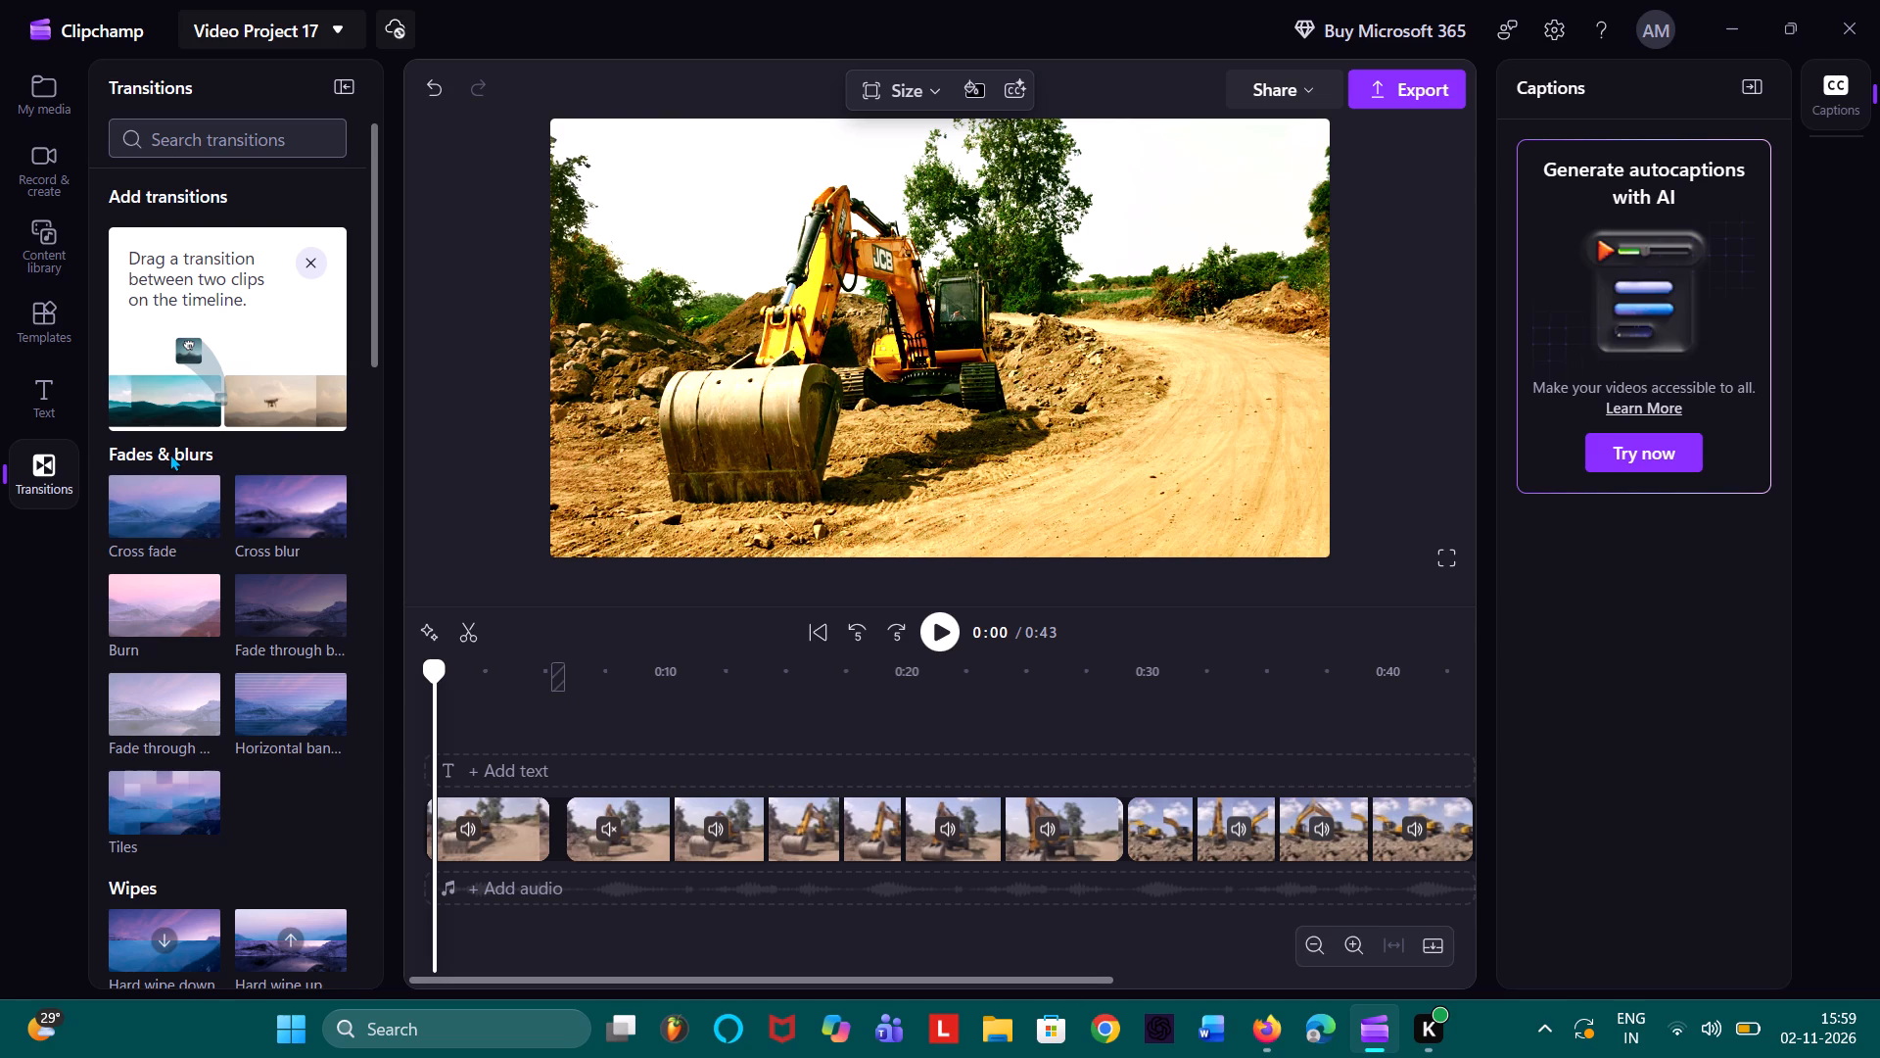
left_click(298, 489)
left_click(302, 260)
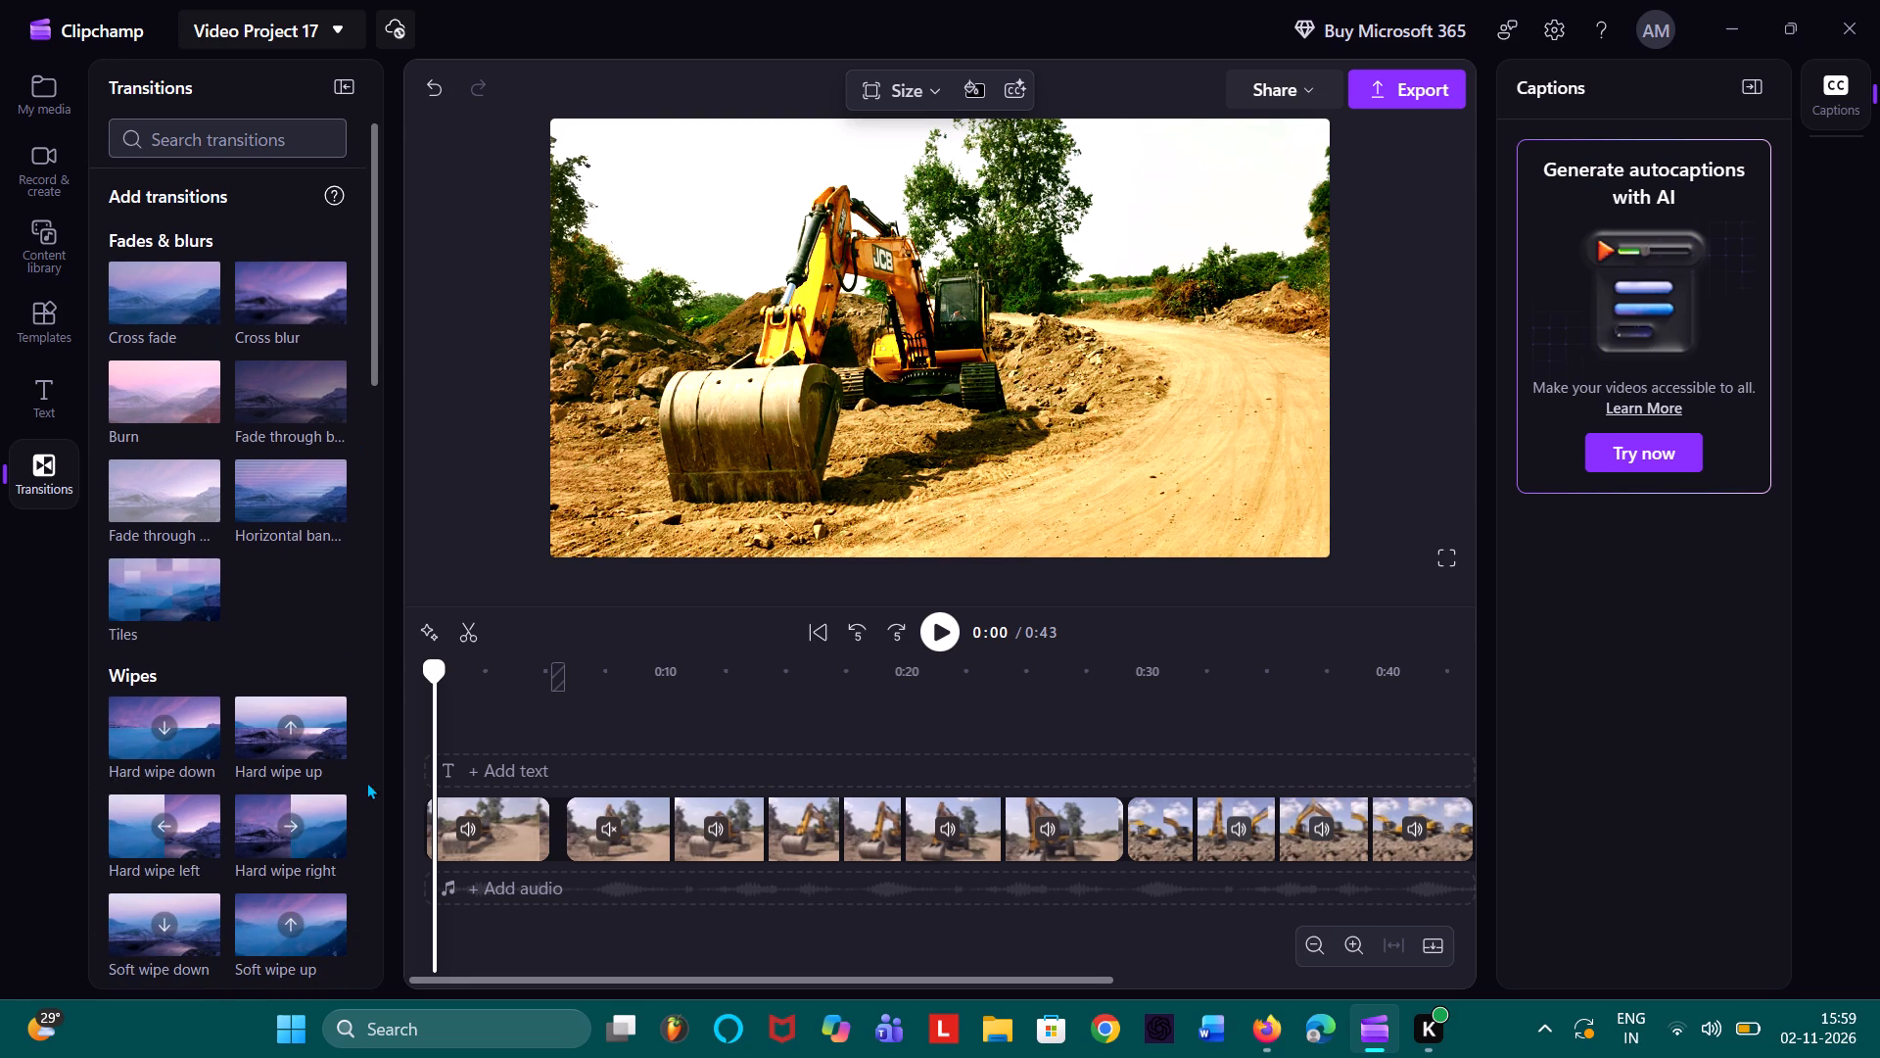
Try to apply the Cross blur transition to the first clip on the timeline.
left_click(505, 813)
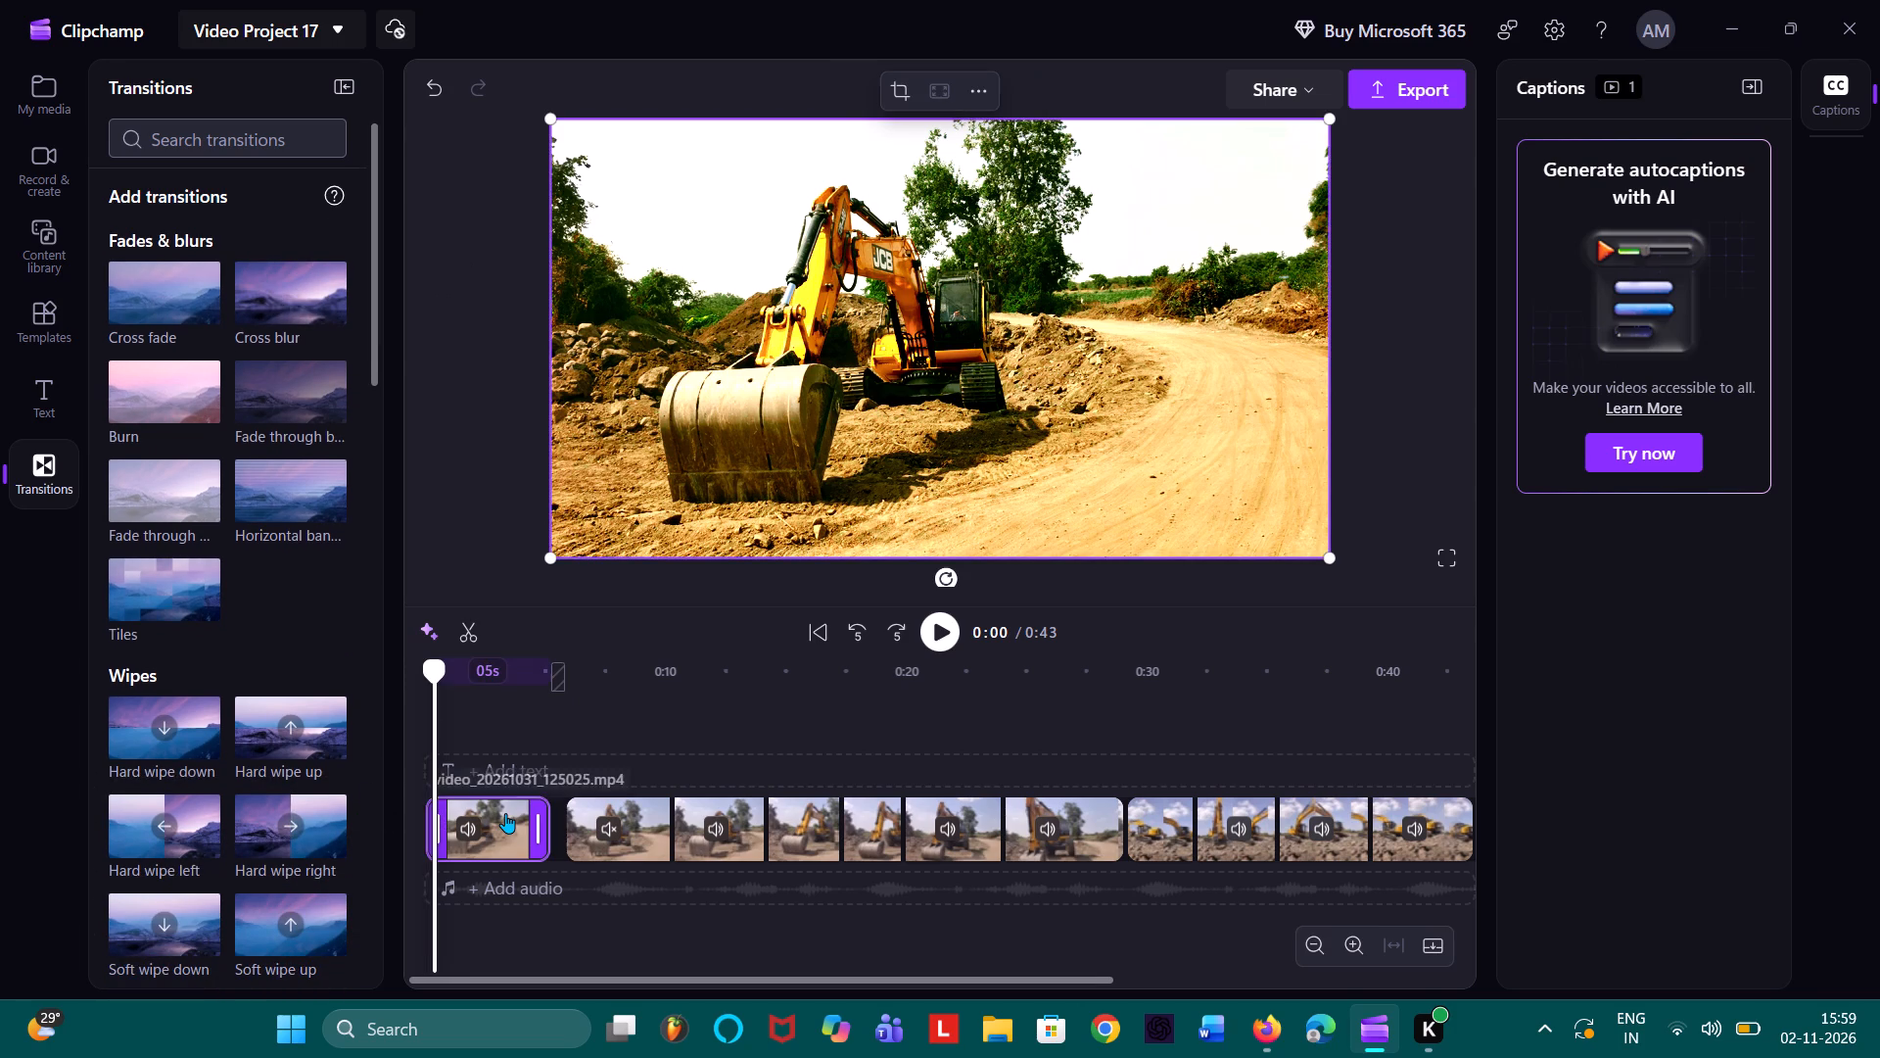
left_click(298, 303)
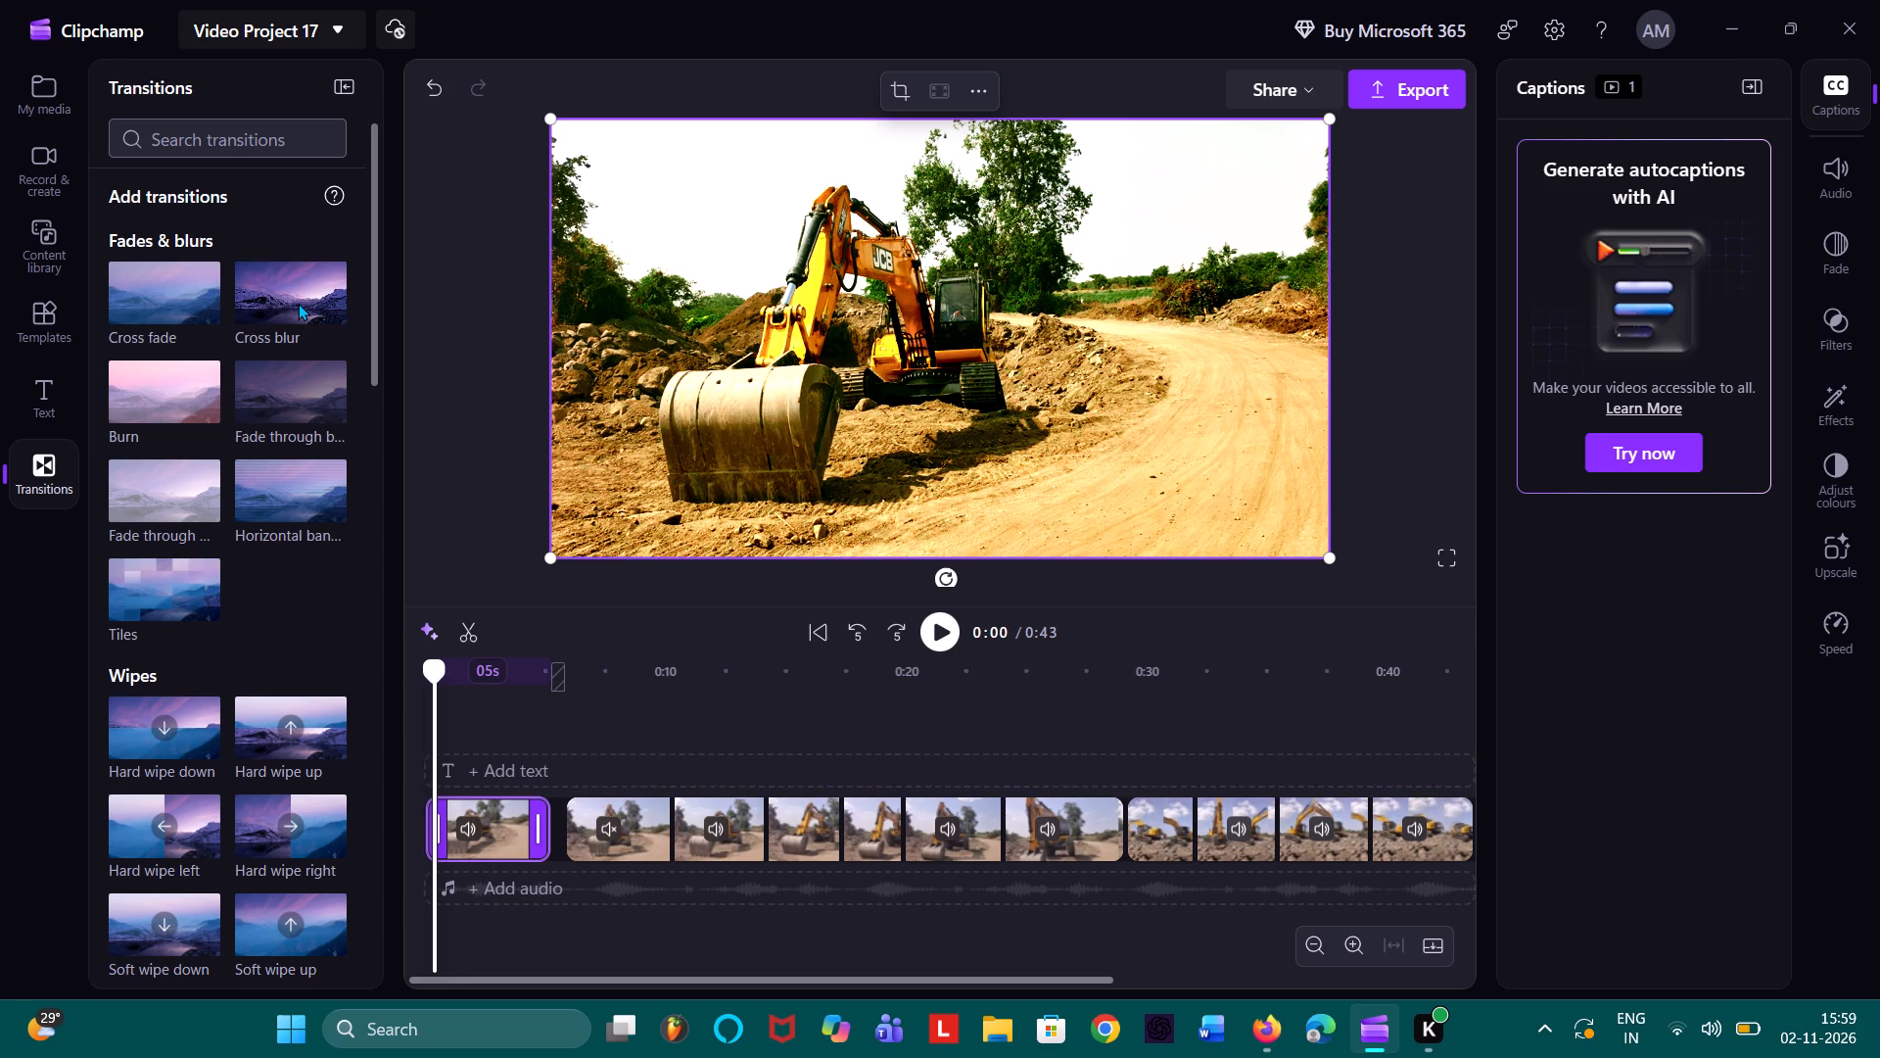
double_click(298, 303)
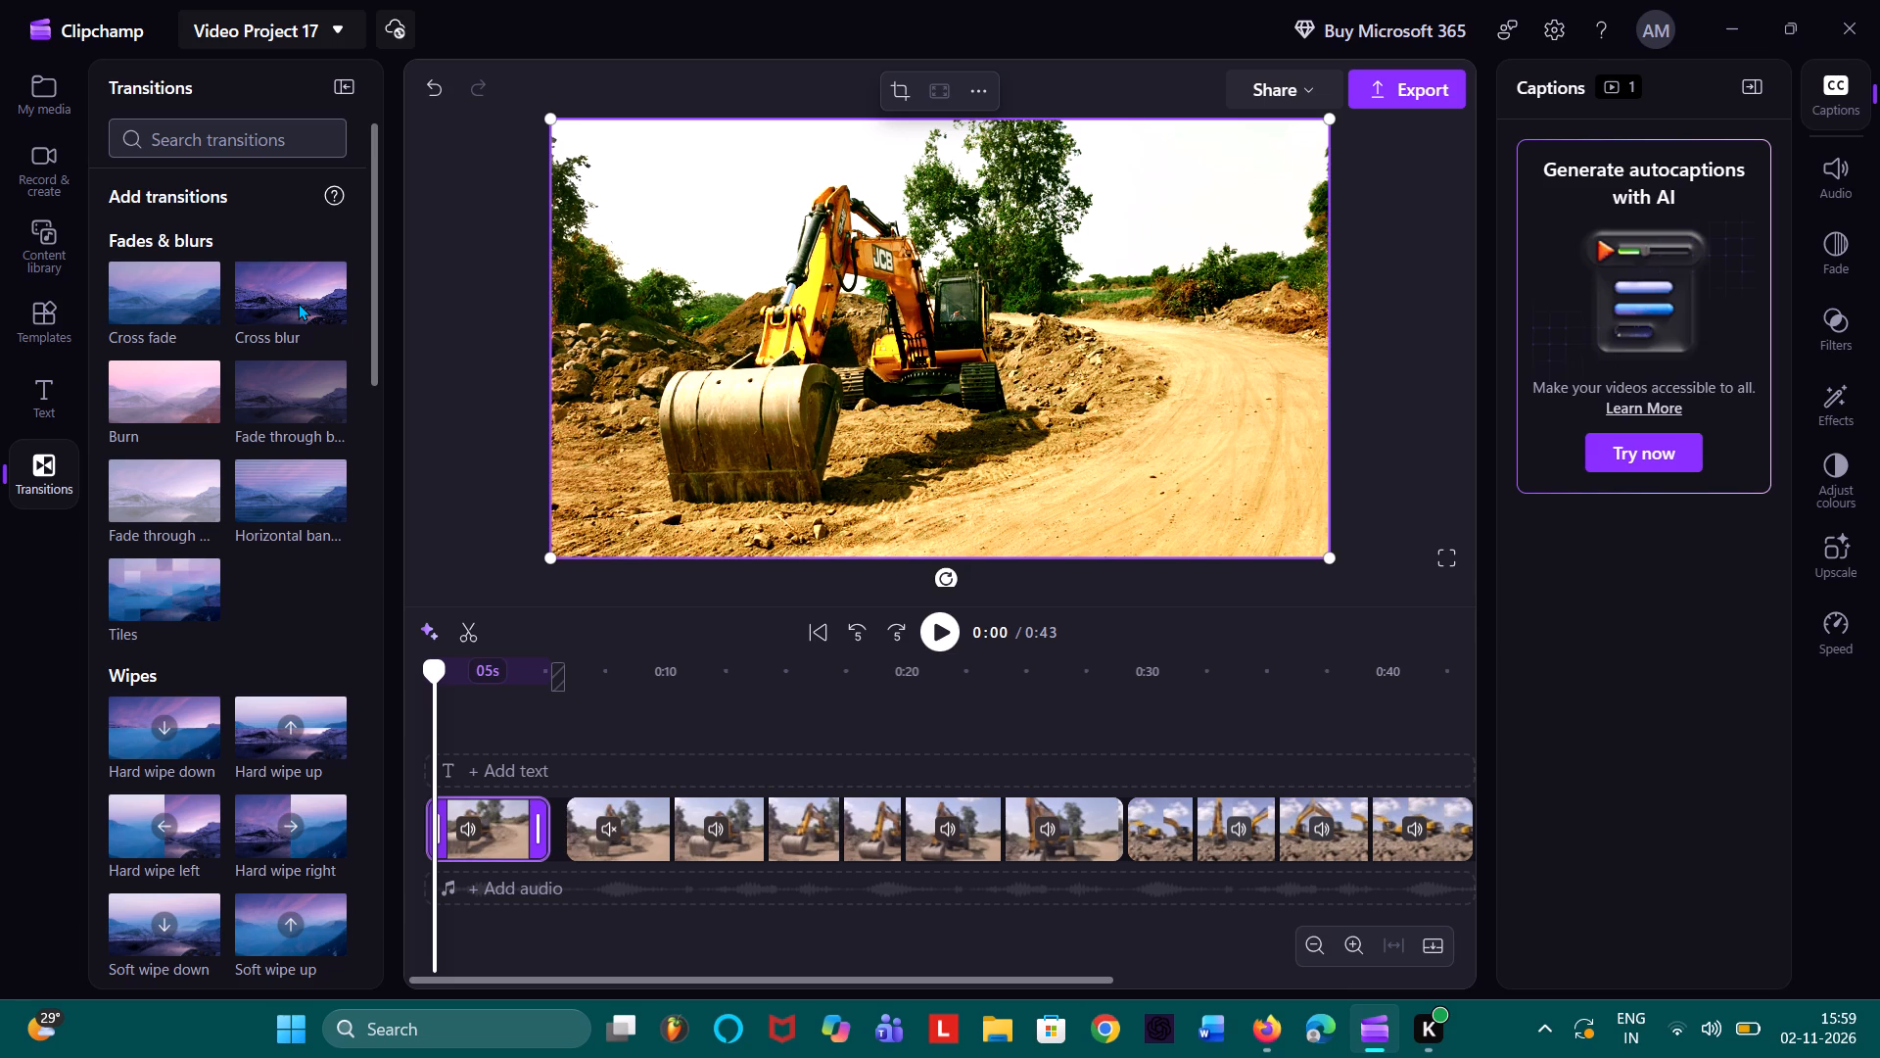
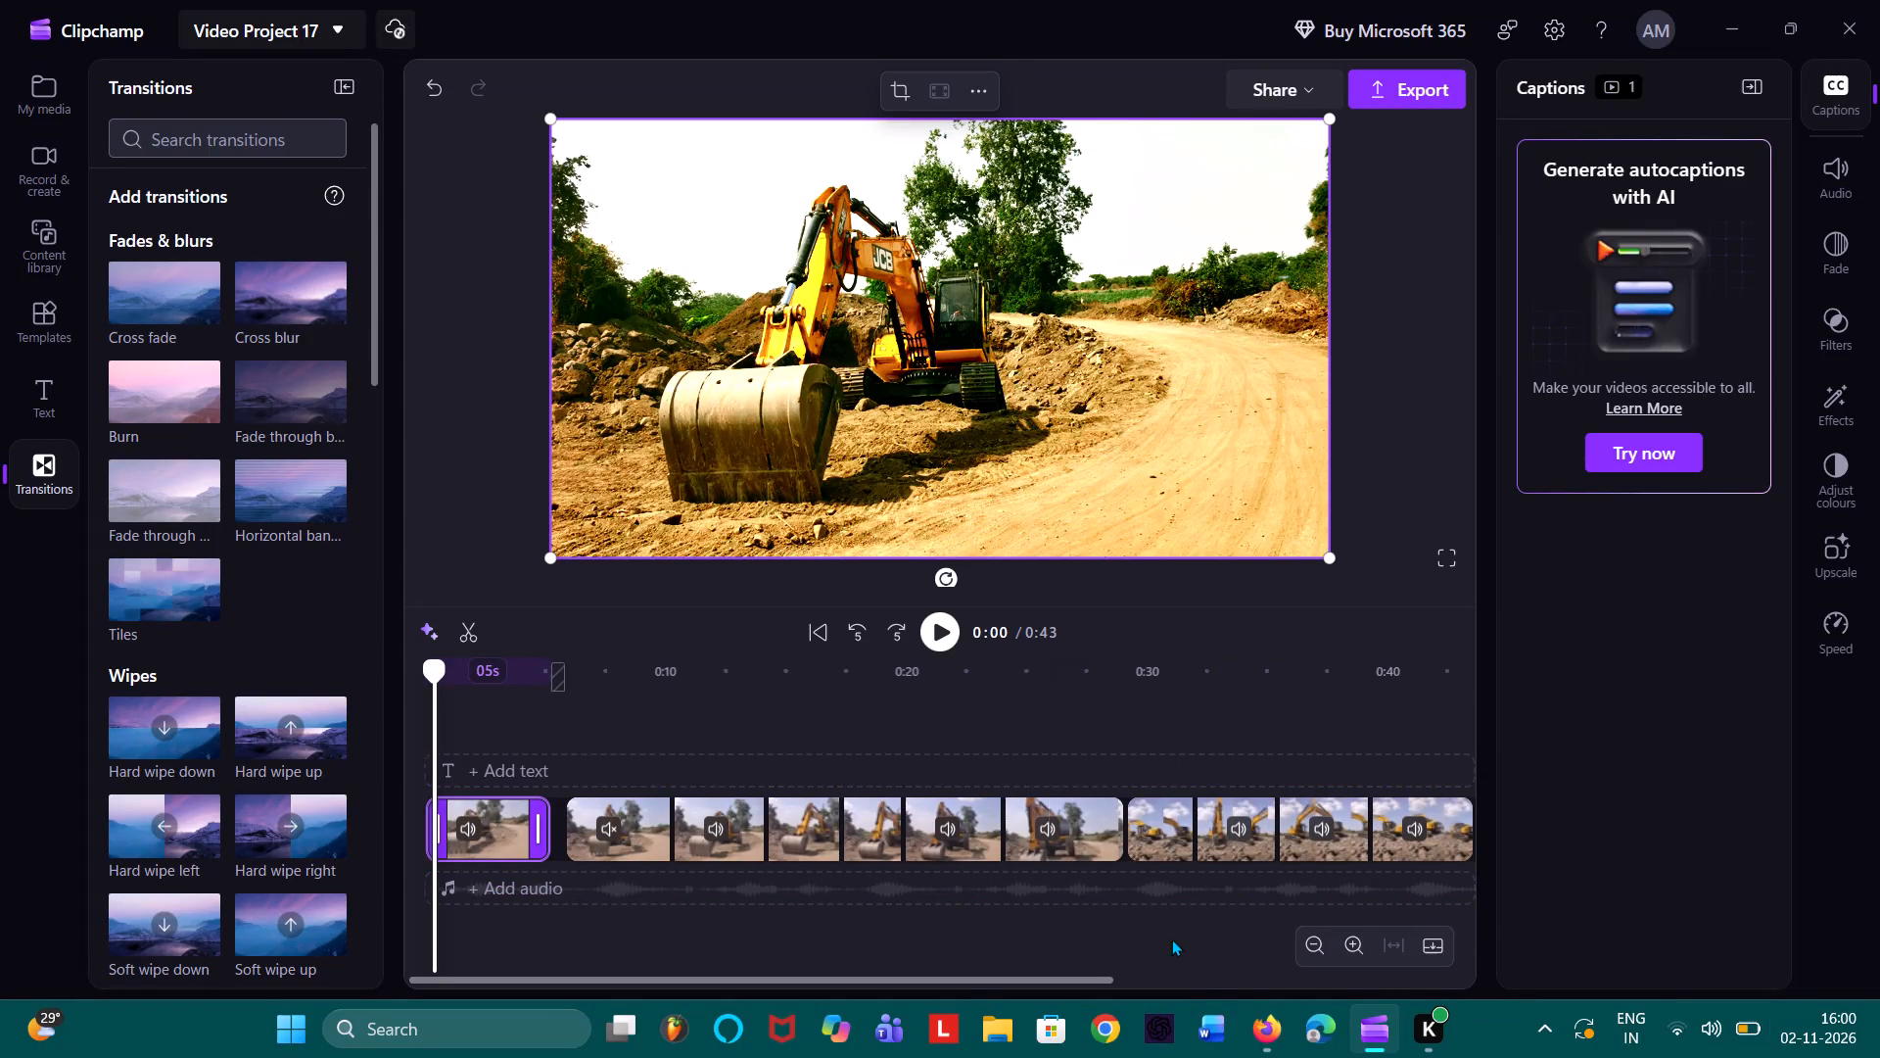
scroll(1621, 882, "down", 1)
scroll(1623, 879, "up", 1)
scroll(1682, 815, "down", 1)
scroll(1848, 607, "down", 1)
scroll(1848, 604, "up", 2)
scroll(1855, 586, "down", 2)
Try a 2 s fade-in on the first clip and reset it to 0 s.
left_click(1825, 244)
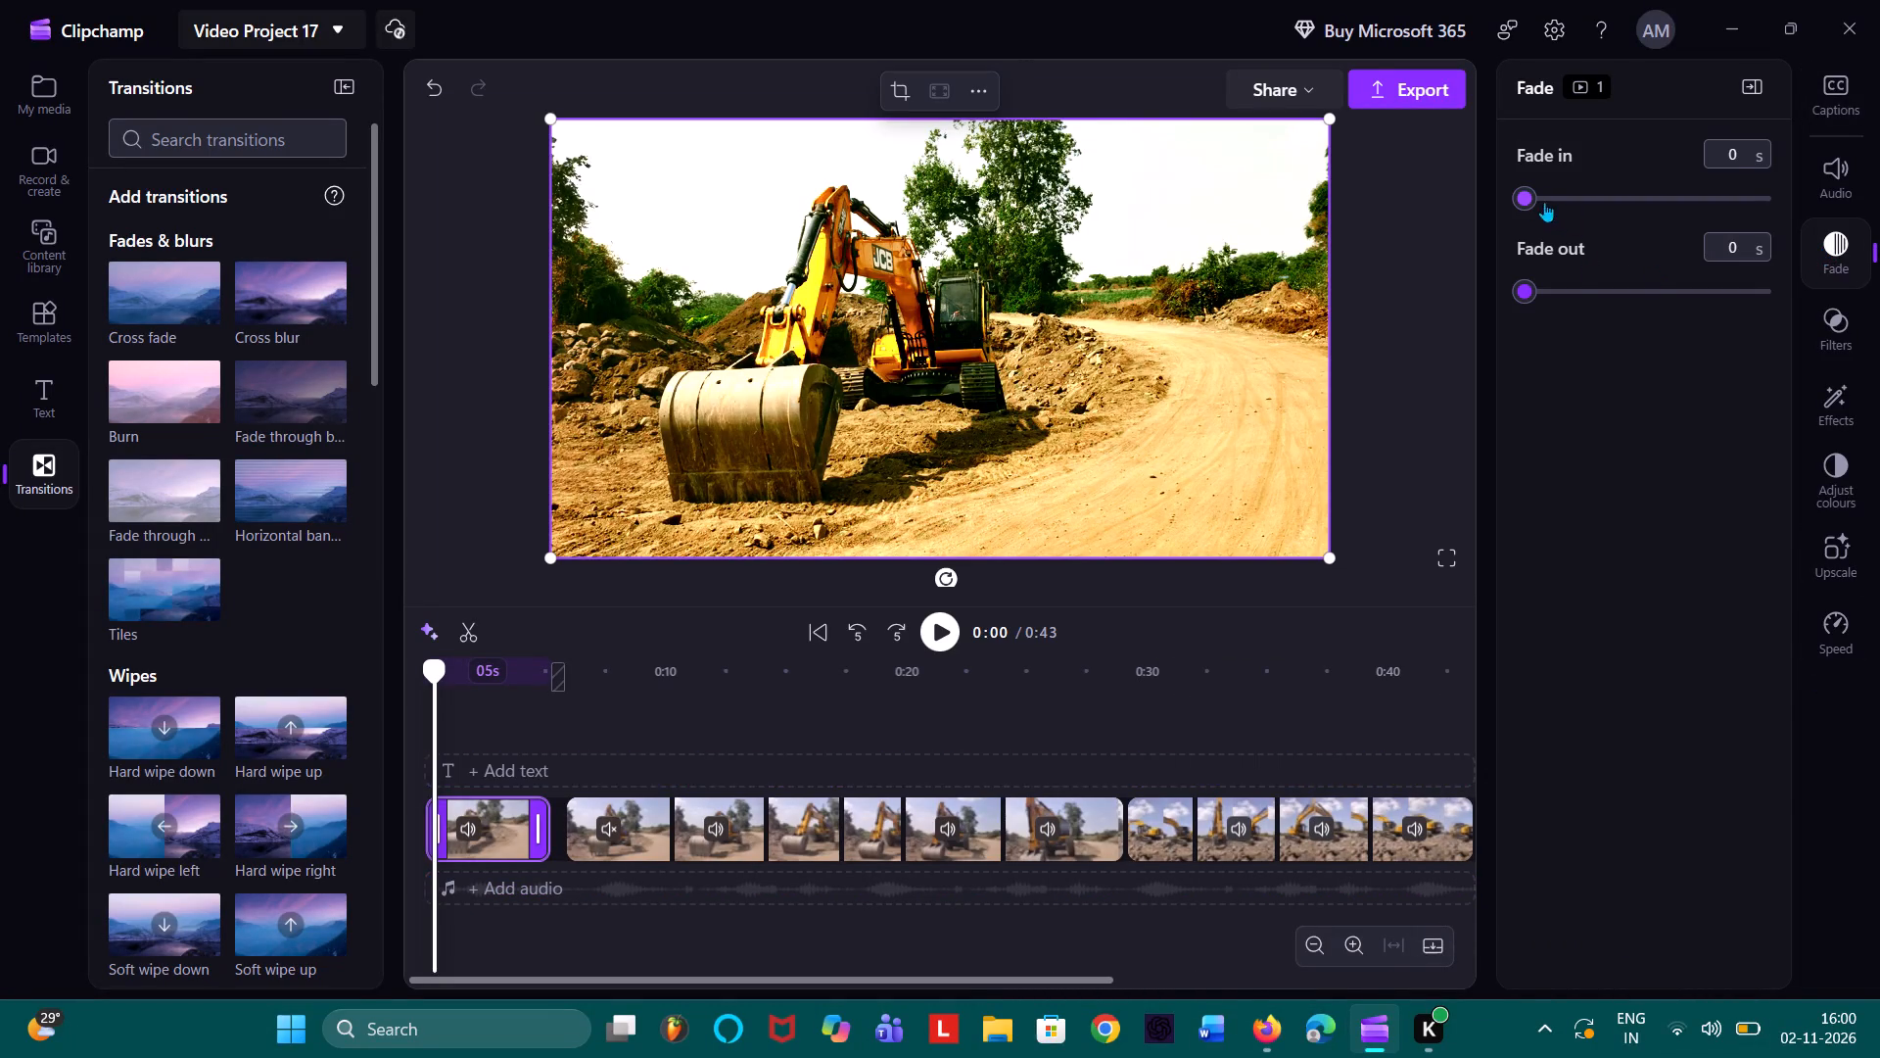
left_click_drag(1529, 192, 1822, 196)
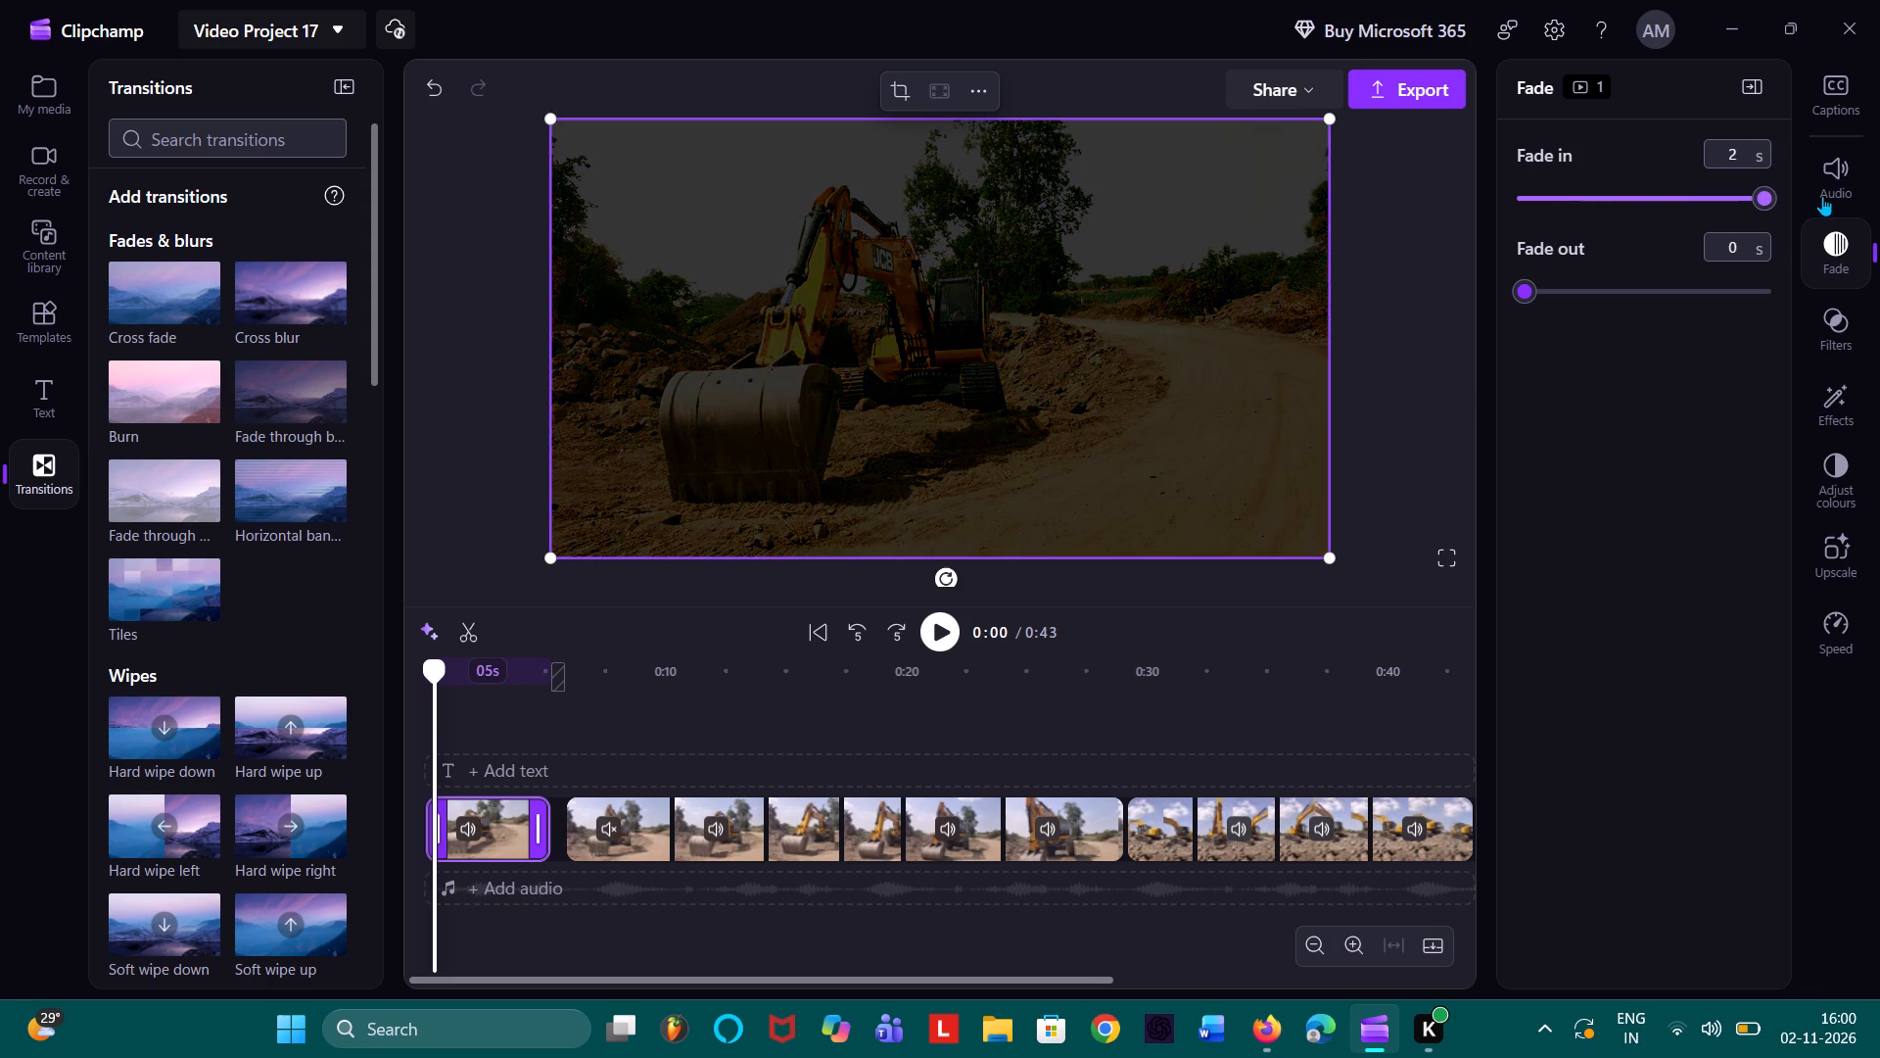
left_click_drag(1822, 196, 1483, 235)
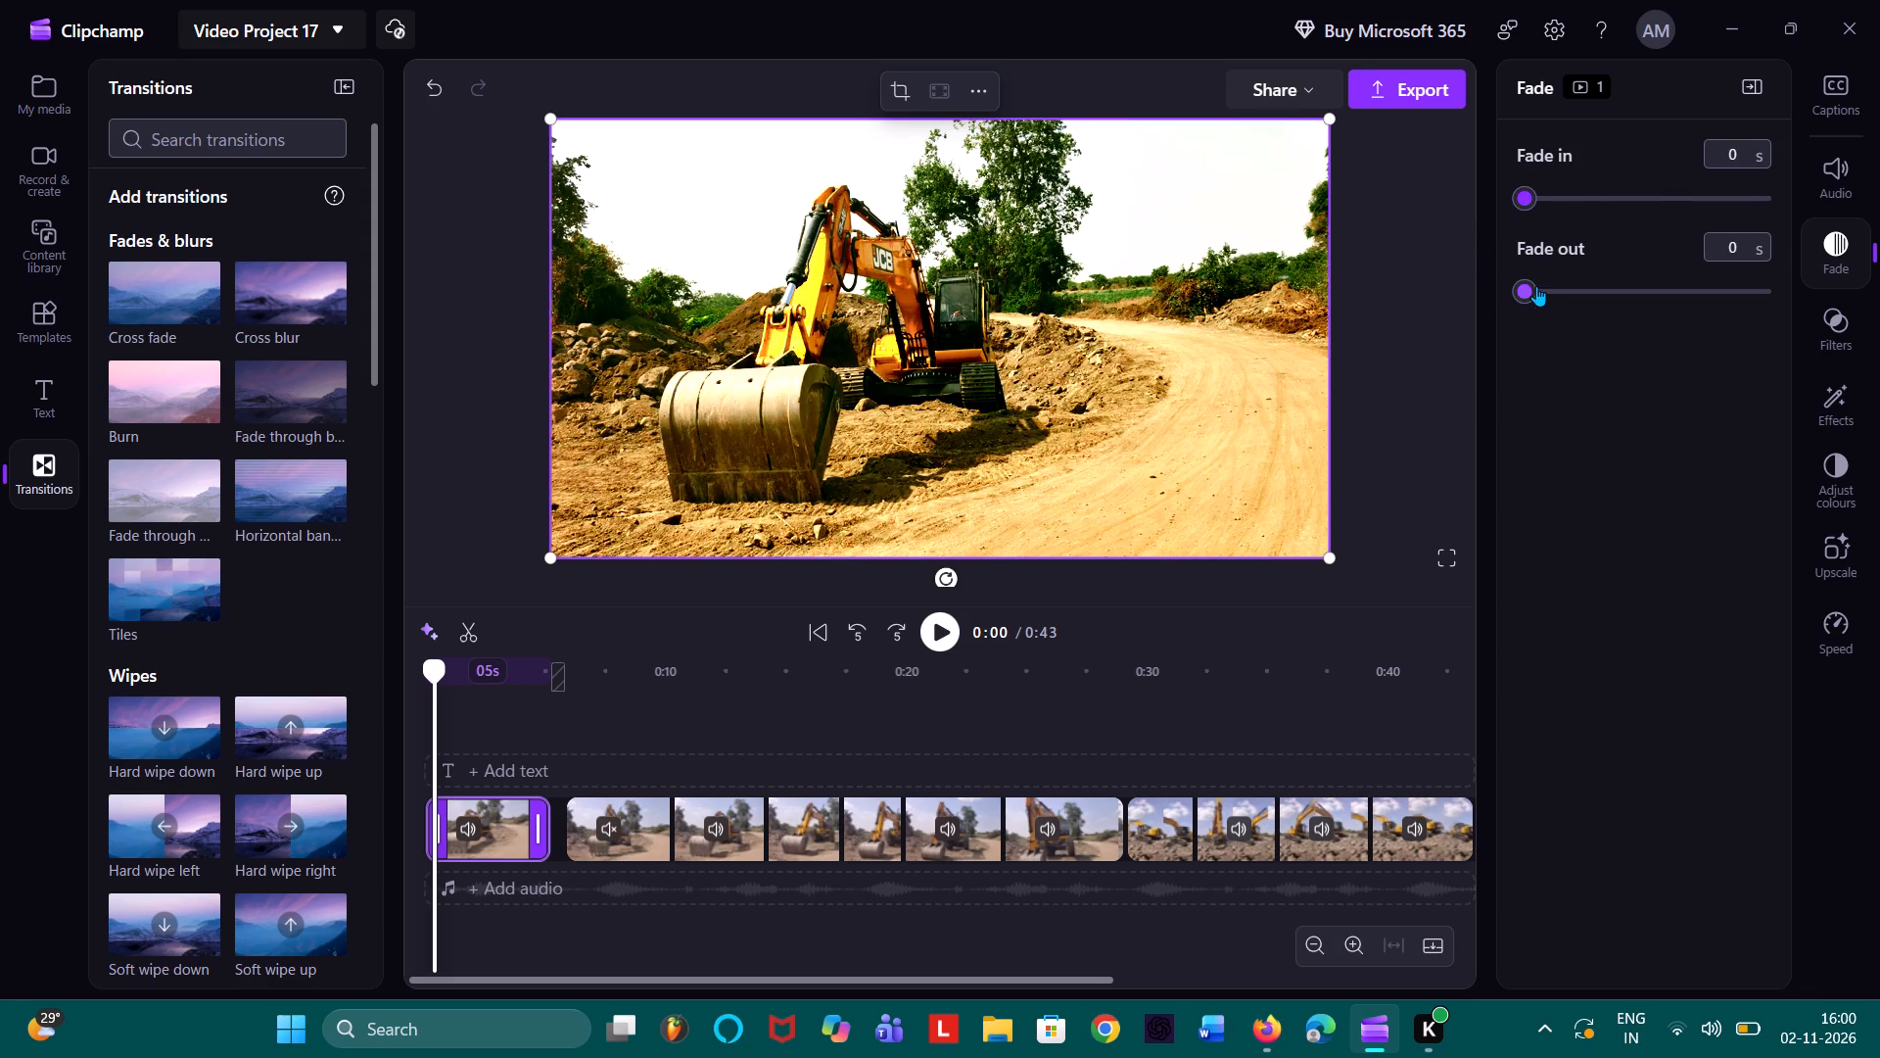
Set the first clip's fade-out to 0.8 s.
left_click_drag(1536, 286, 1432, 299)
left_click_drag(1432, 299, 1538, 381)
left_click(1592, 297)
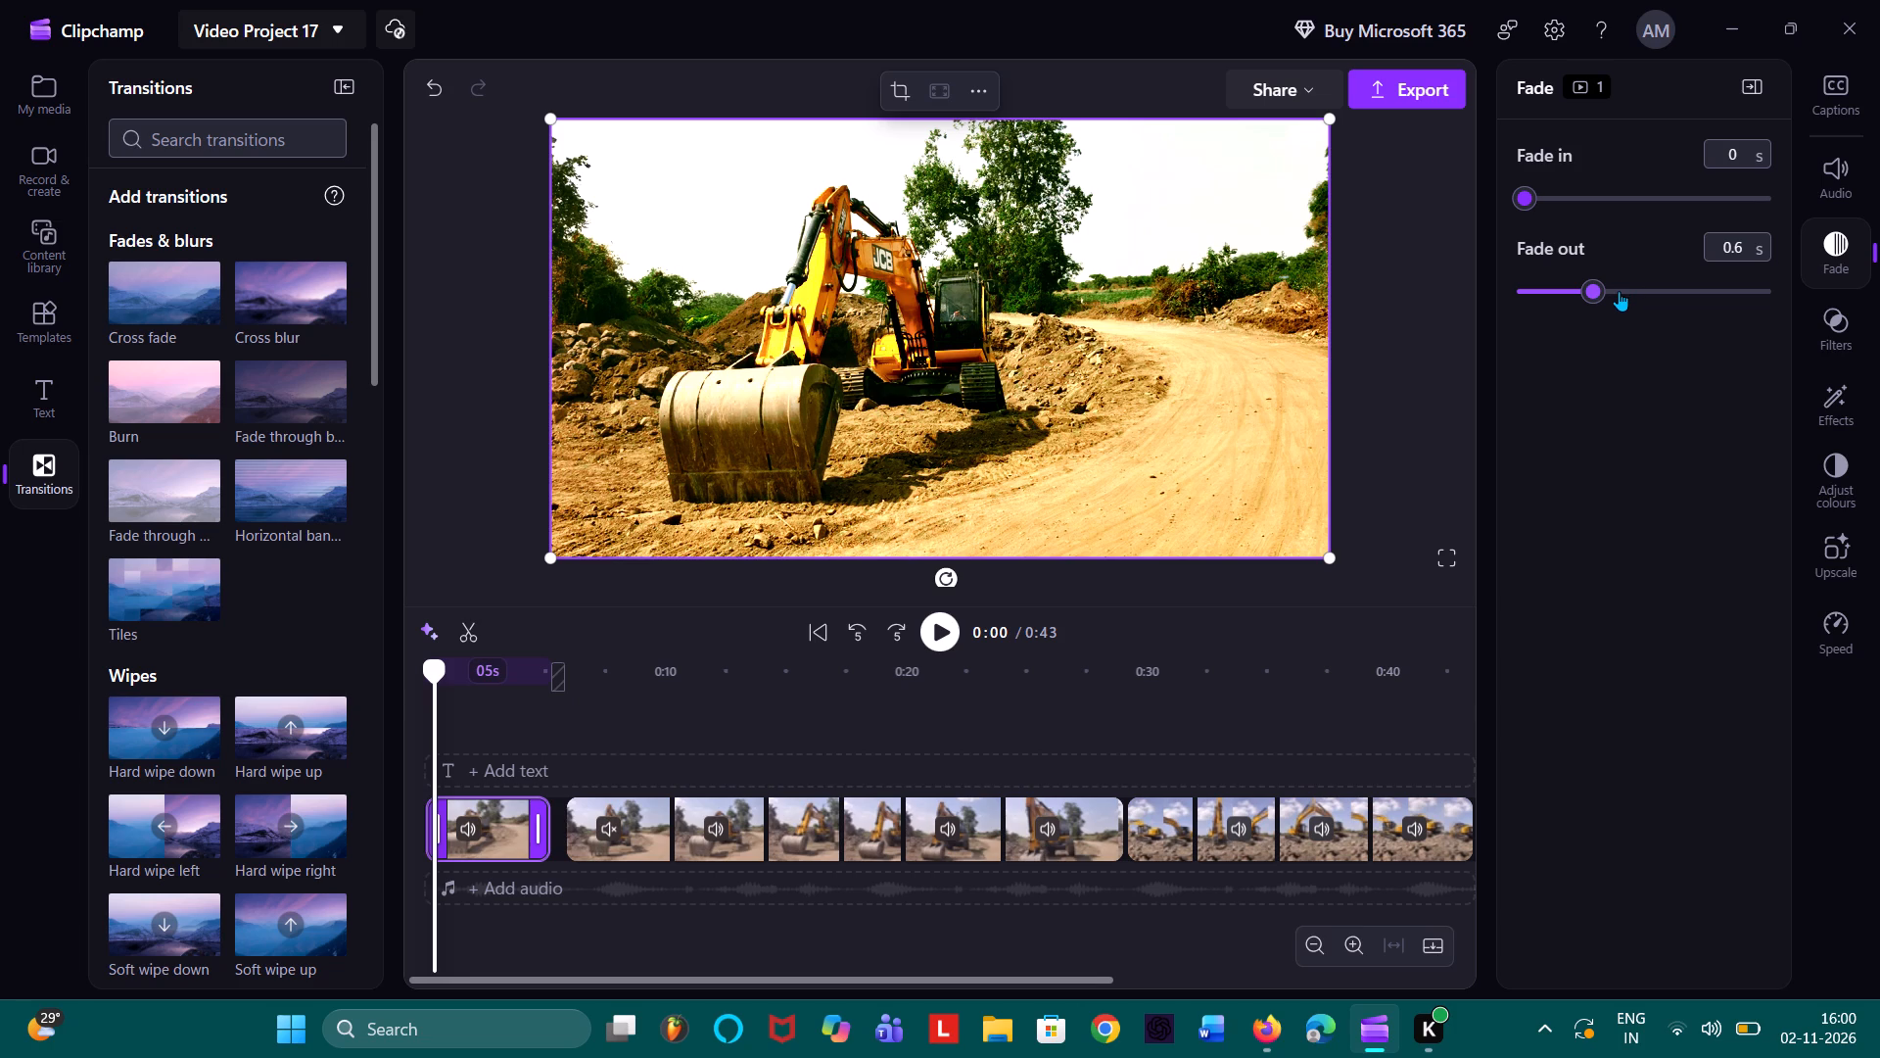
left_click(1619, 291)
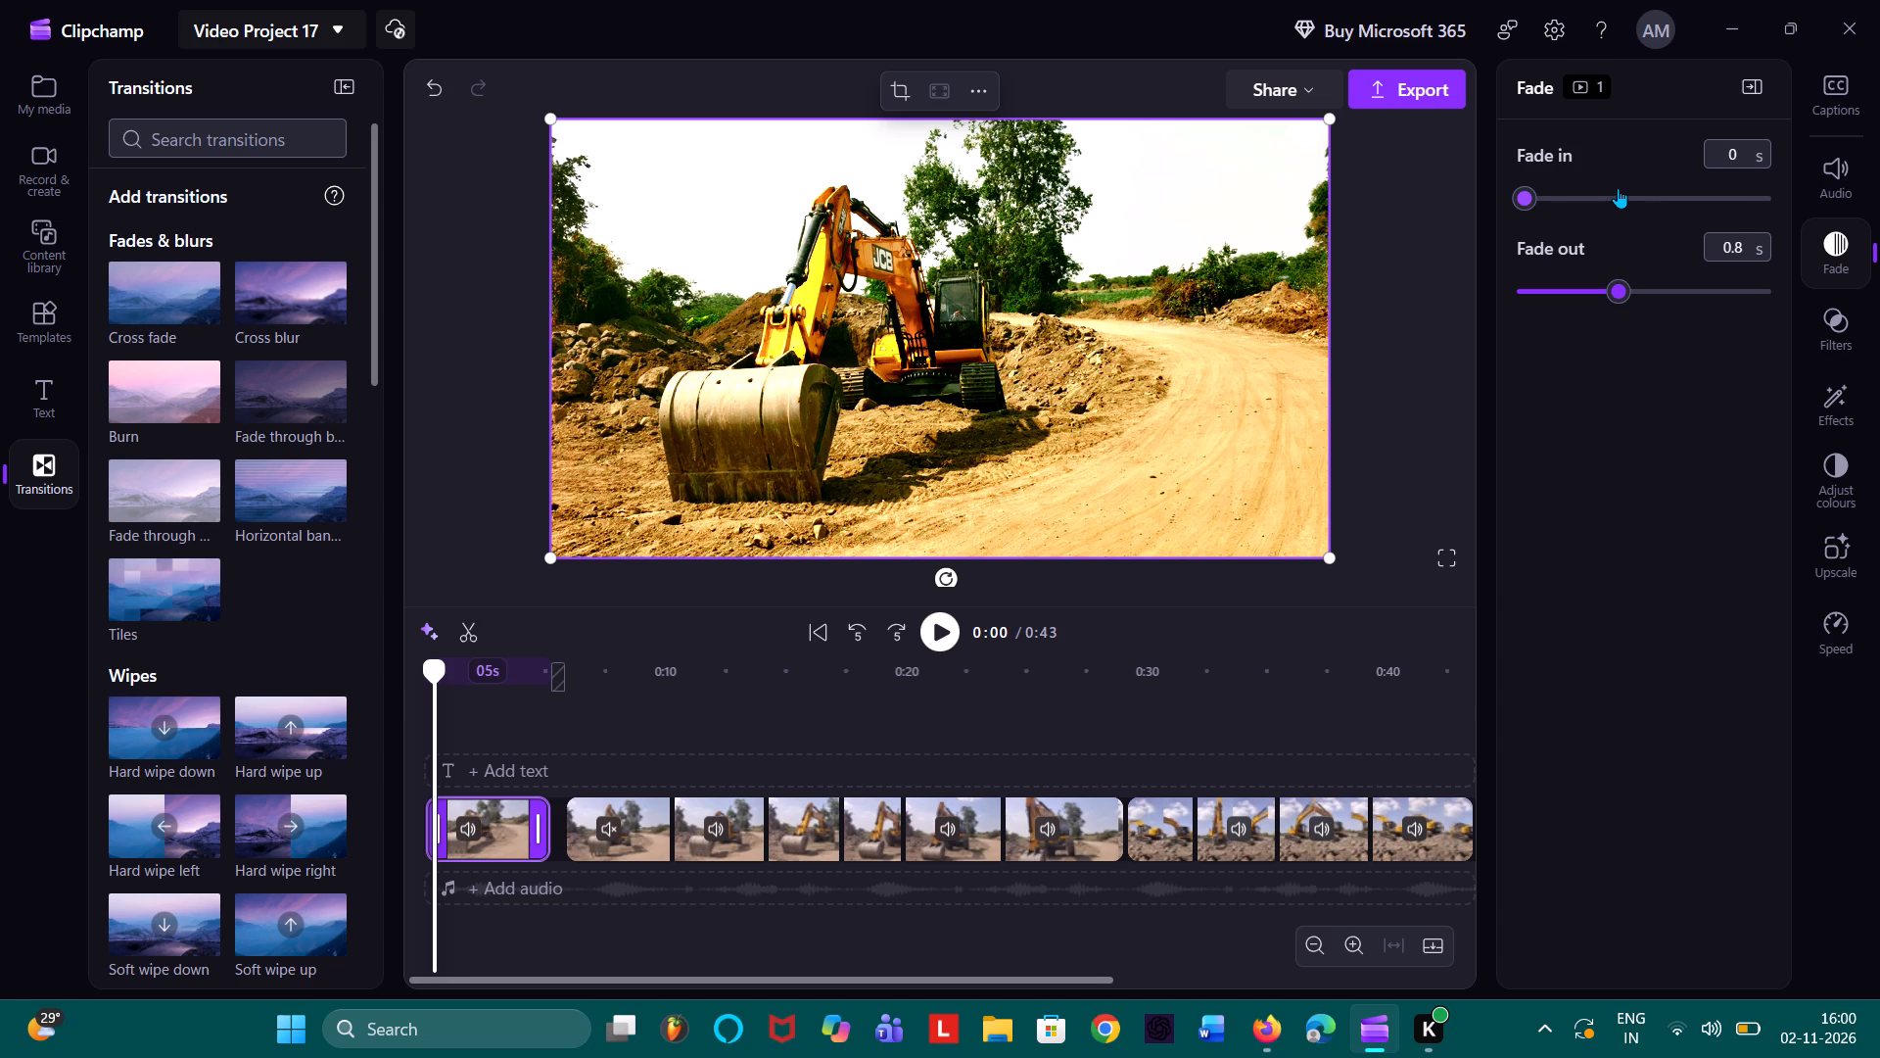
Try several fade-in lengths on the first clip and settle on 0.7 s.
left_click(1618, 188)
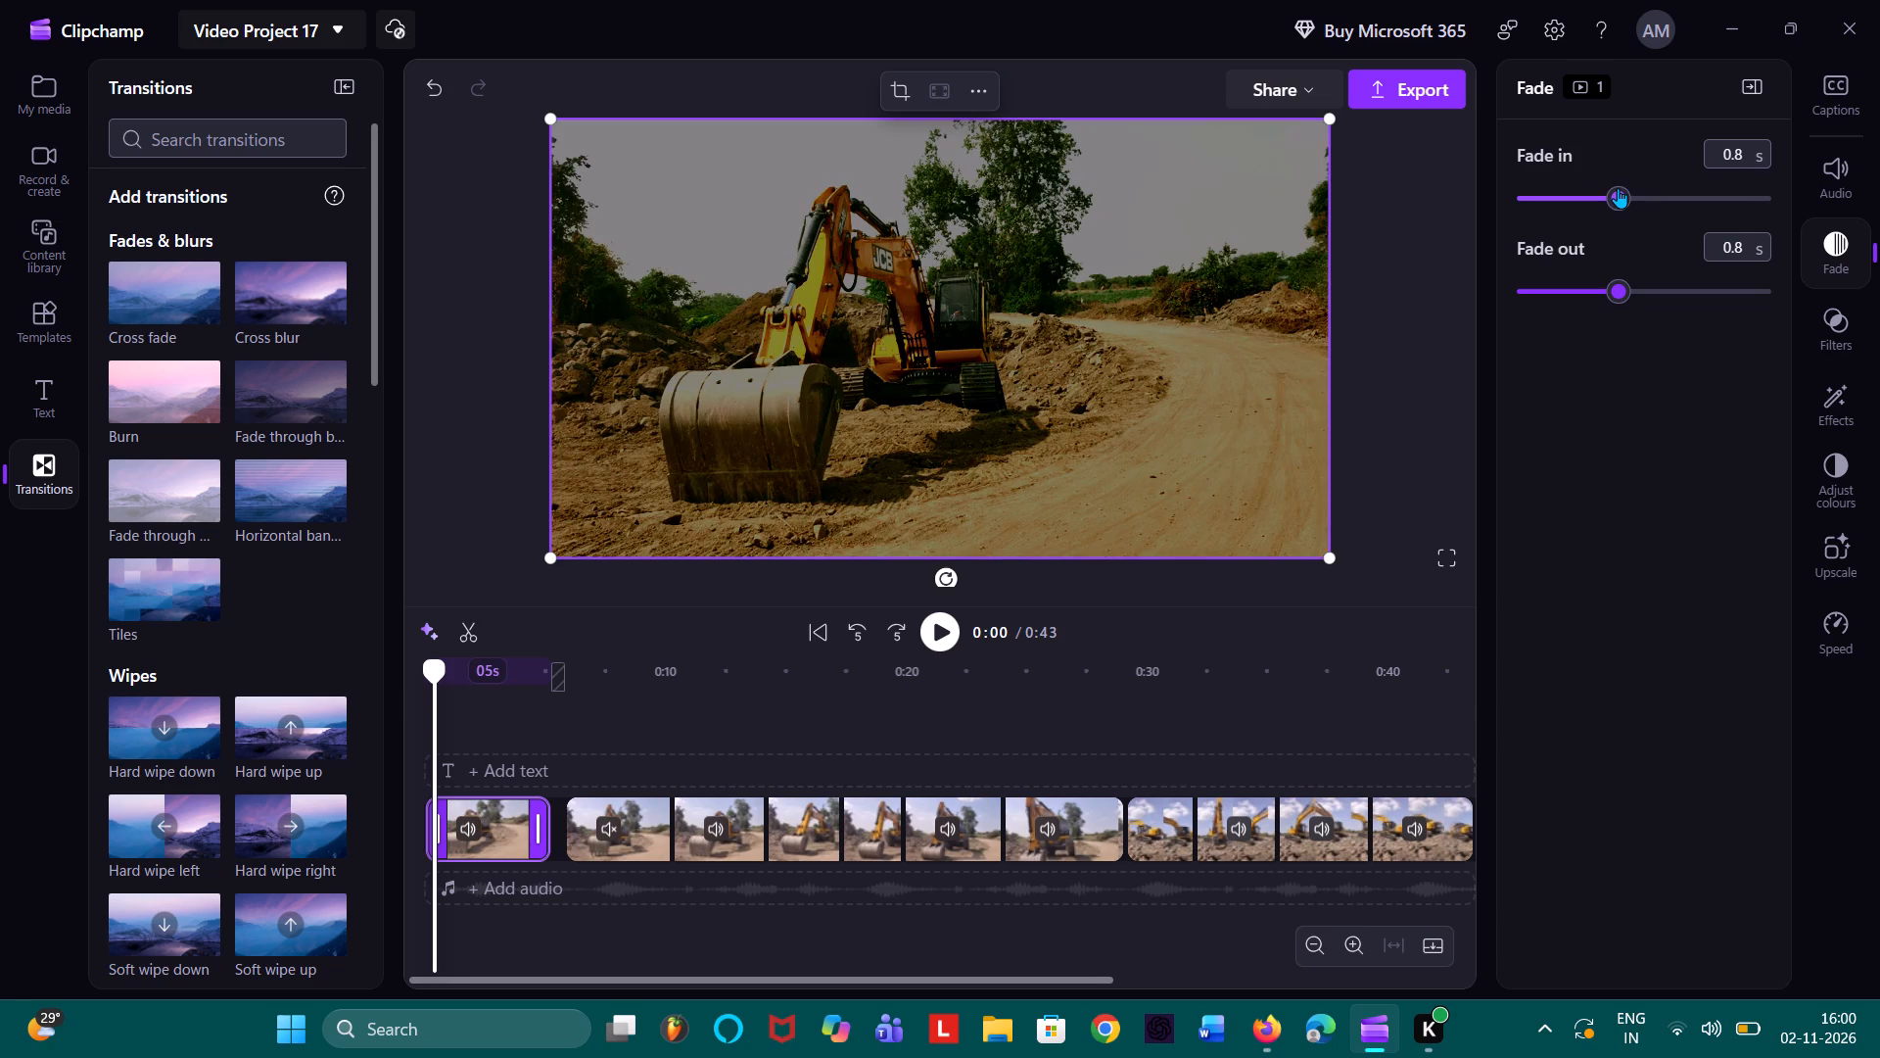
left_click(1586, 194)
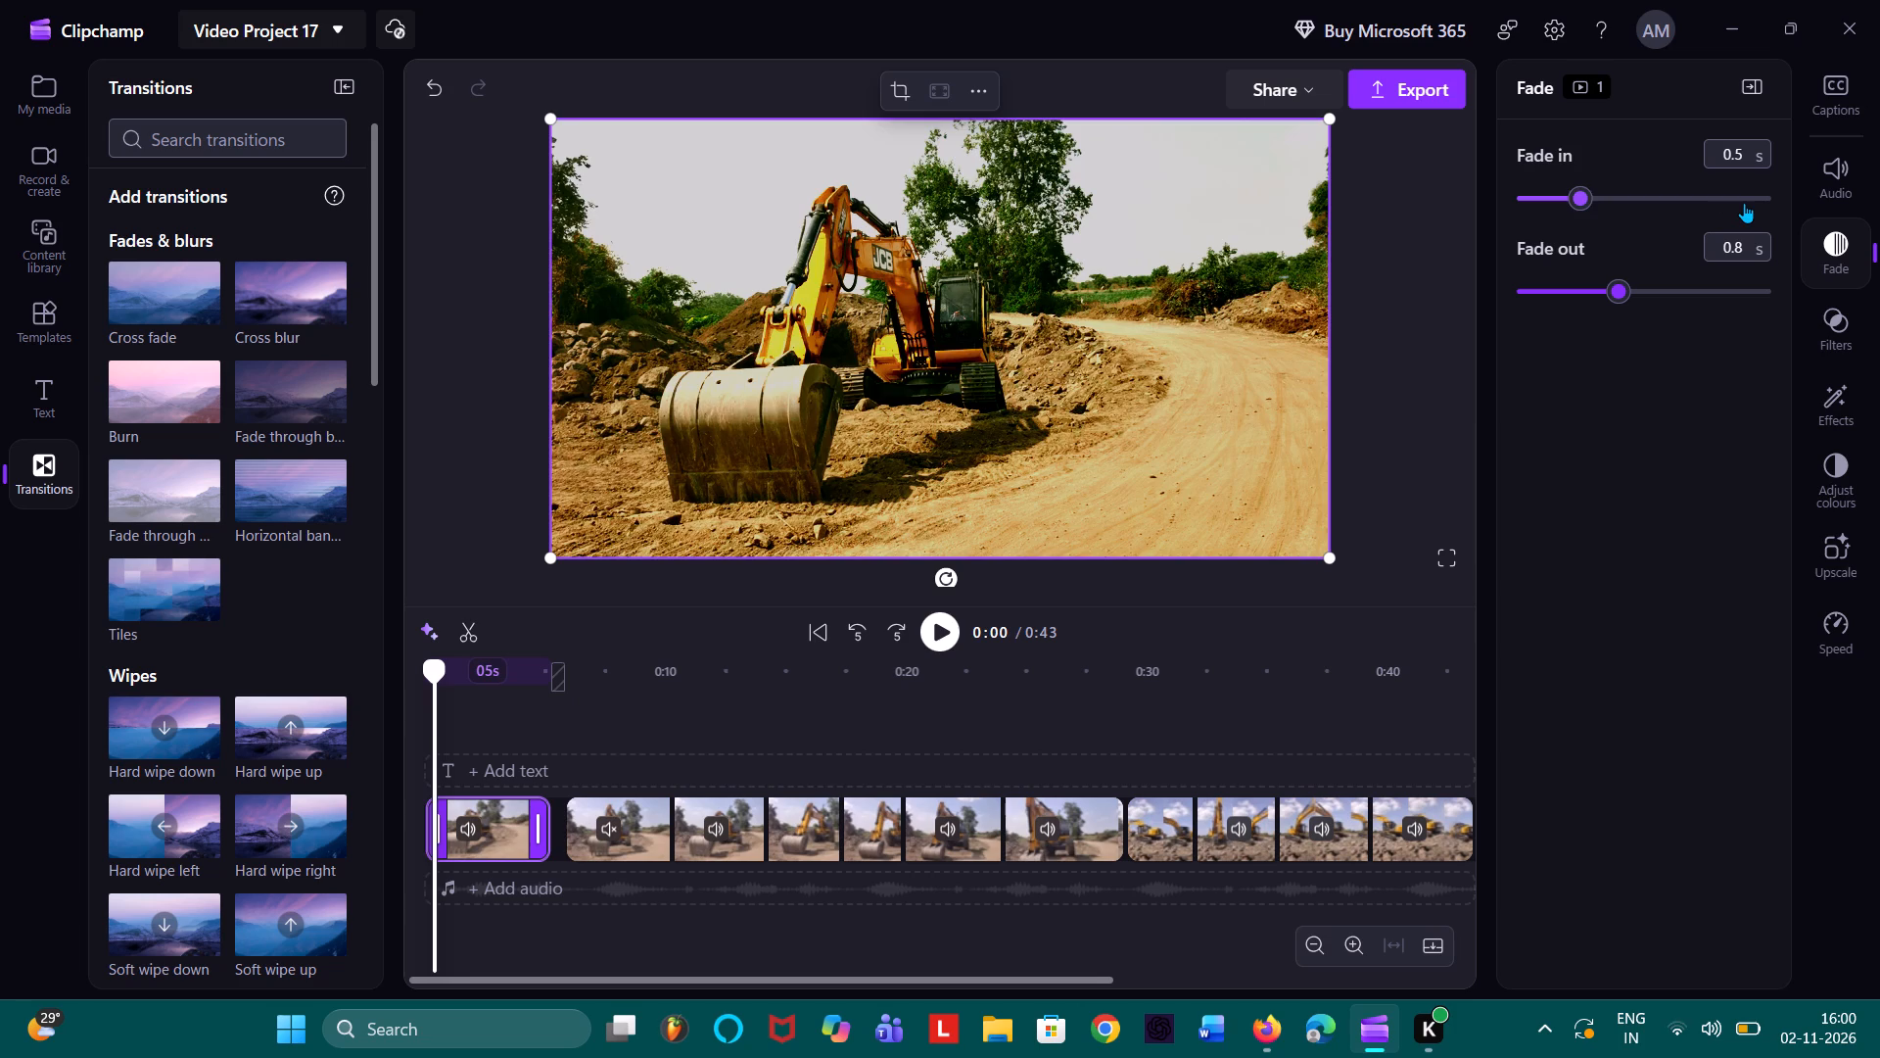
left_click(1744, 203)
double_click(1639, 203)
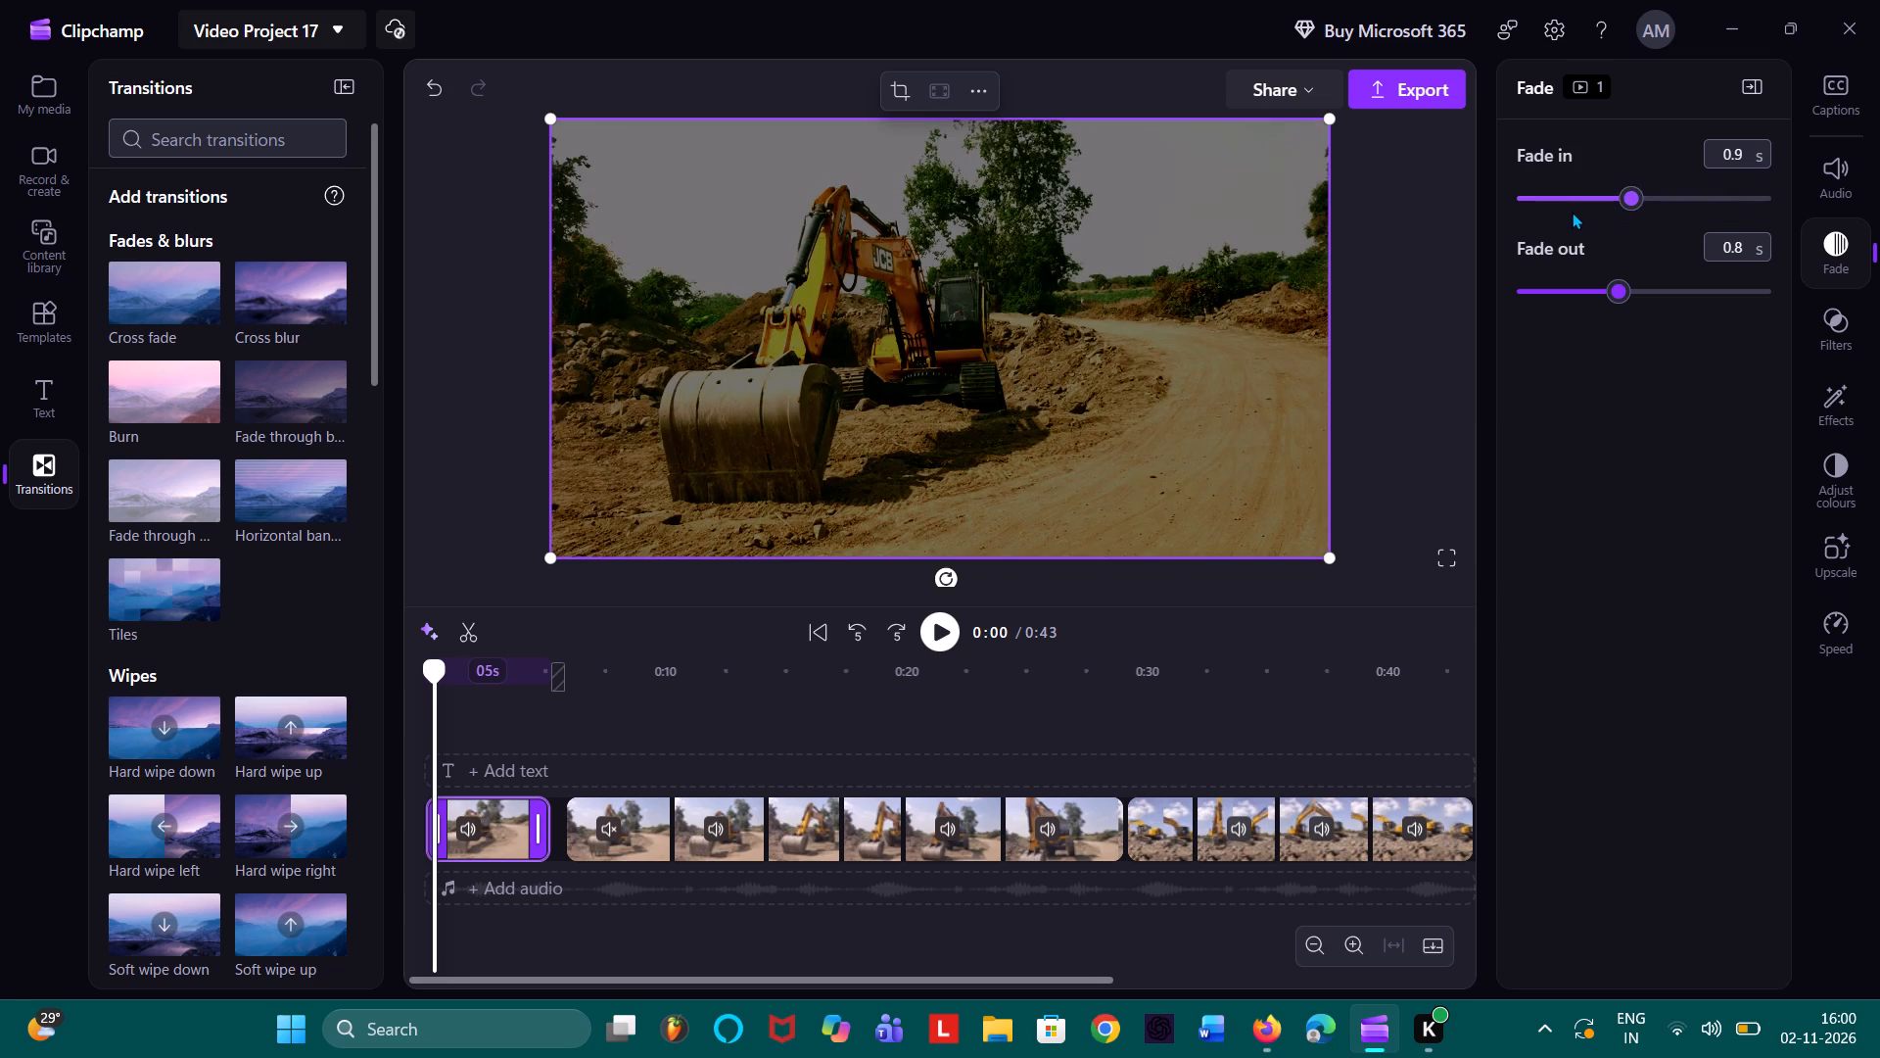
left_click(1572, 212)
left_click(1571, 193)
left_click(1606, 189)
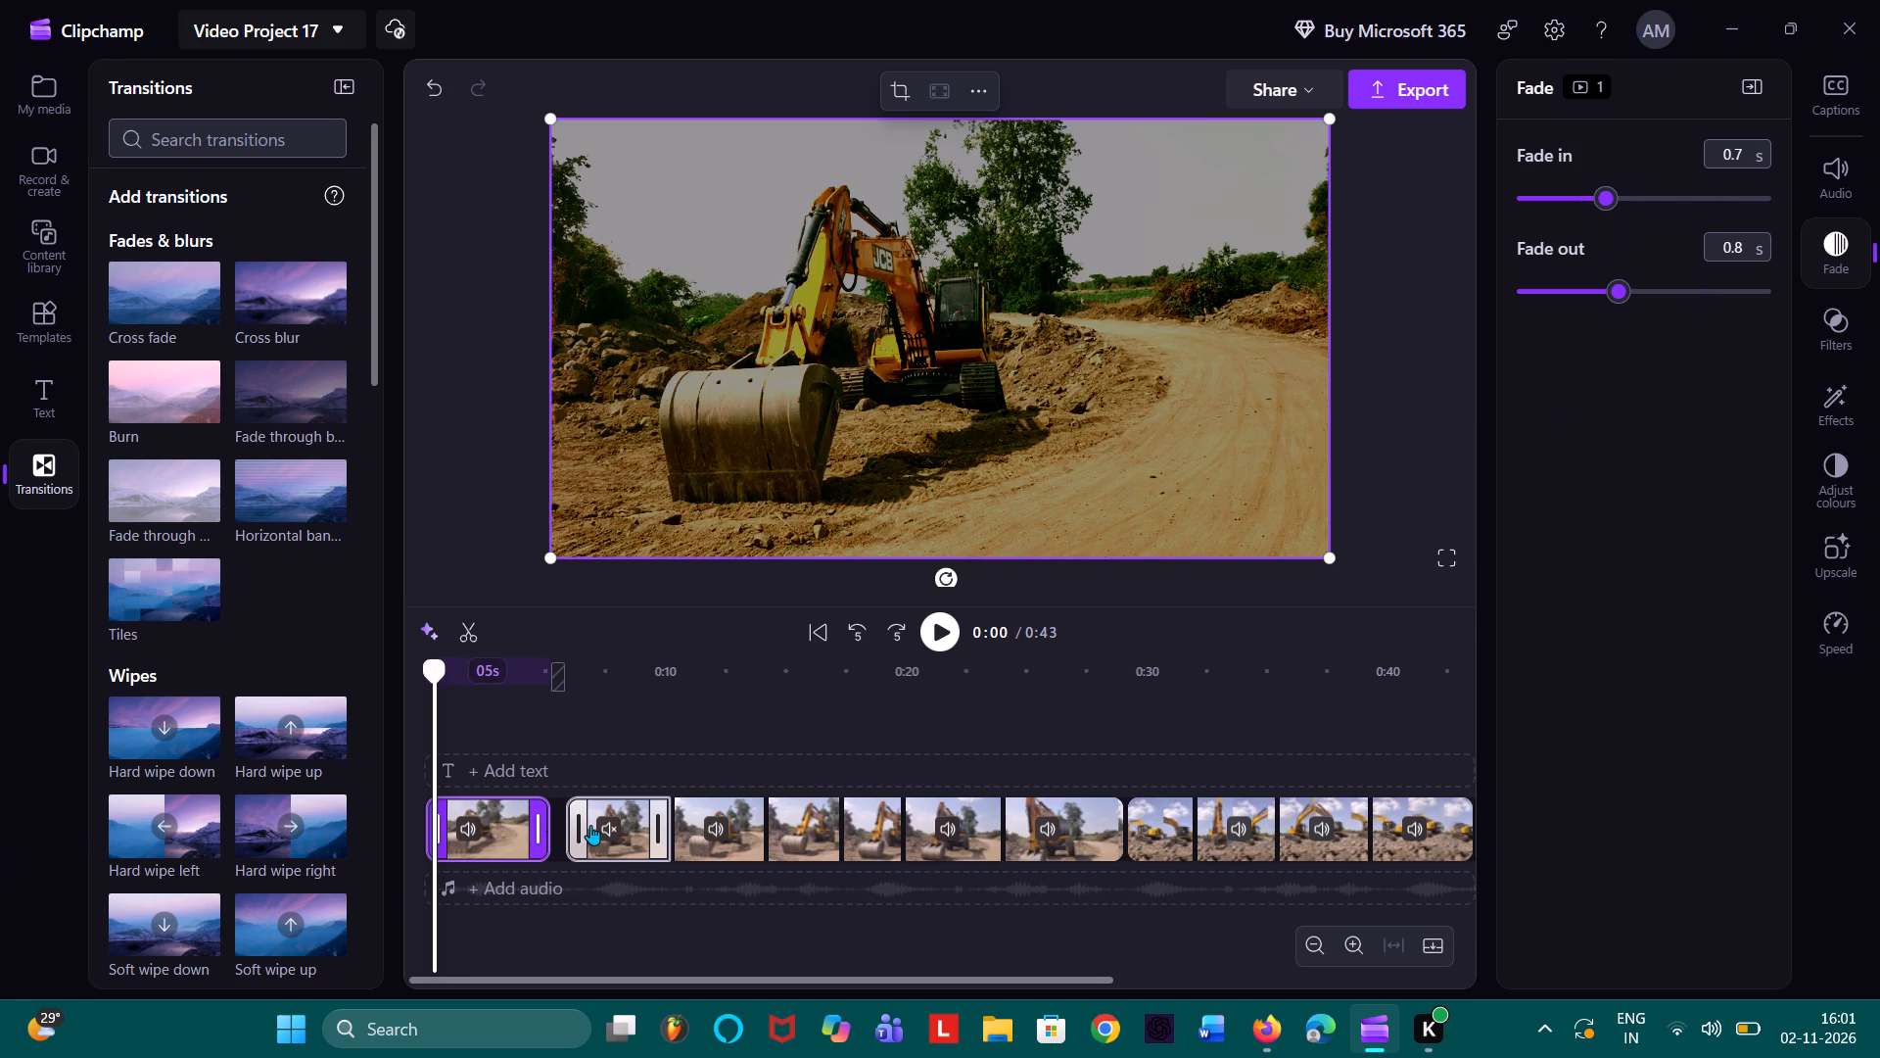
Go through the following clips on the timeline and extend the end of the sixth clip until it lasts about 4 s.
left_click(636, 812)
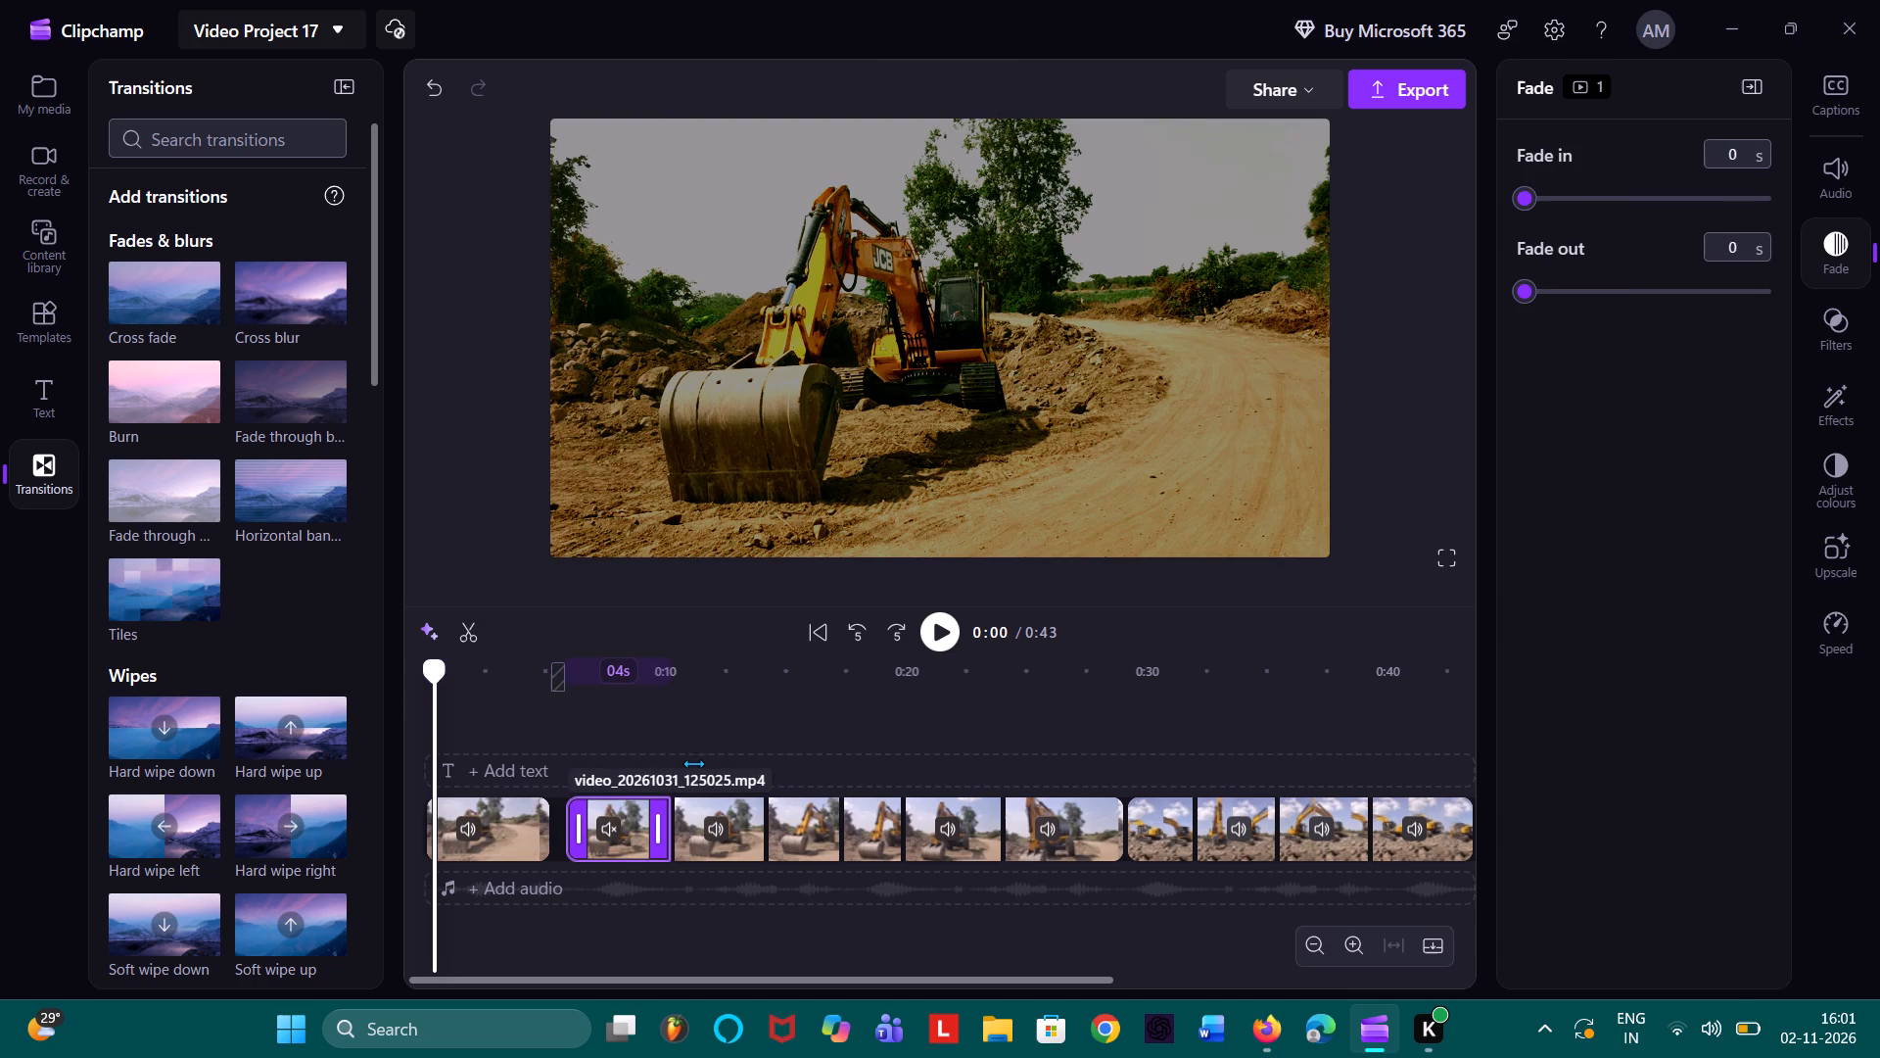
left_click(746, 835)
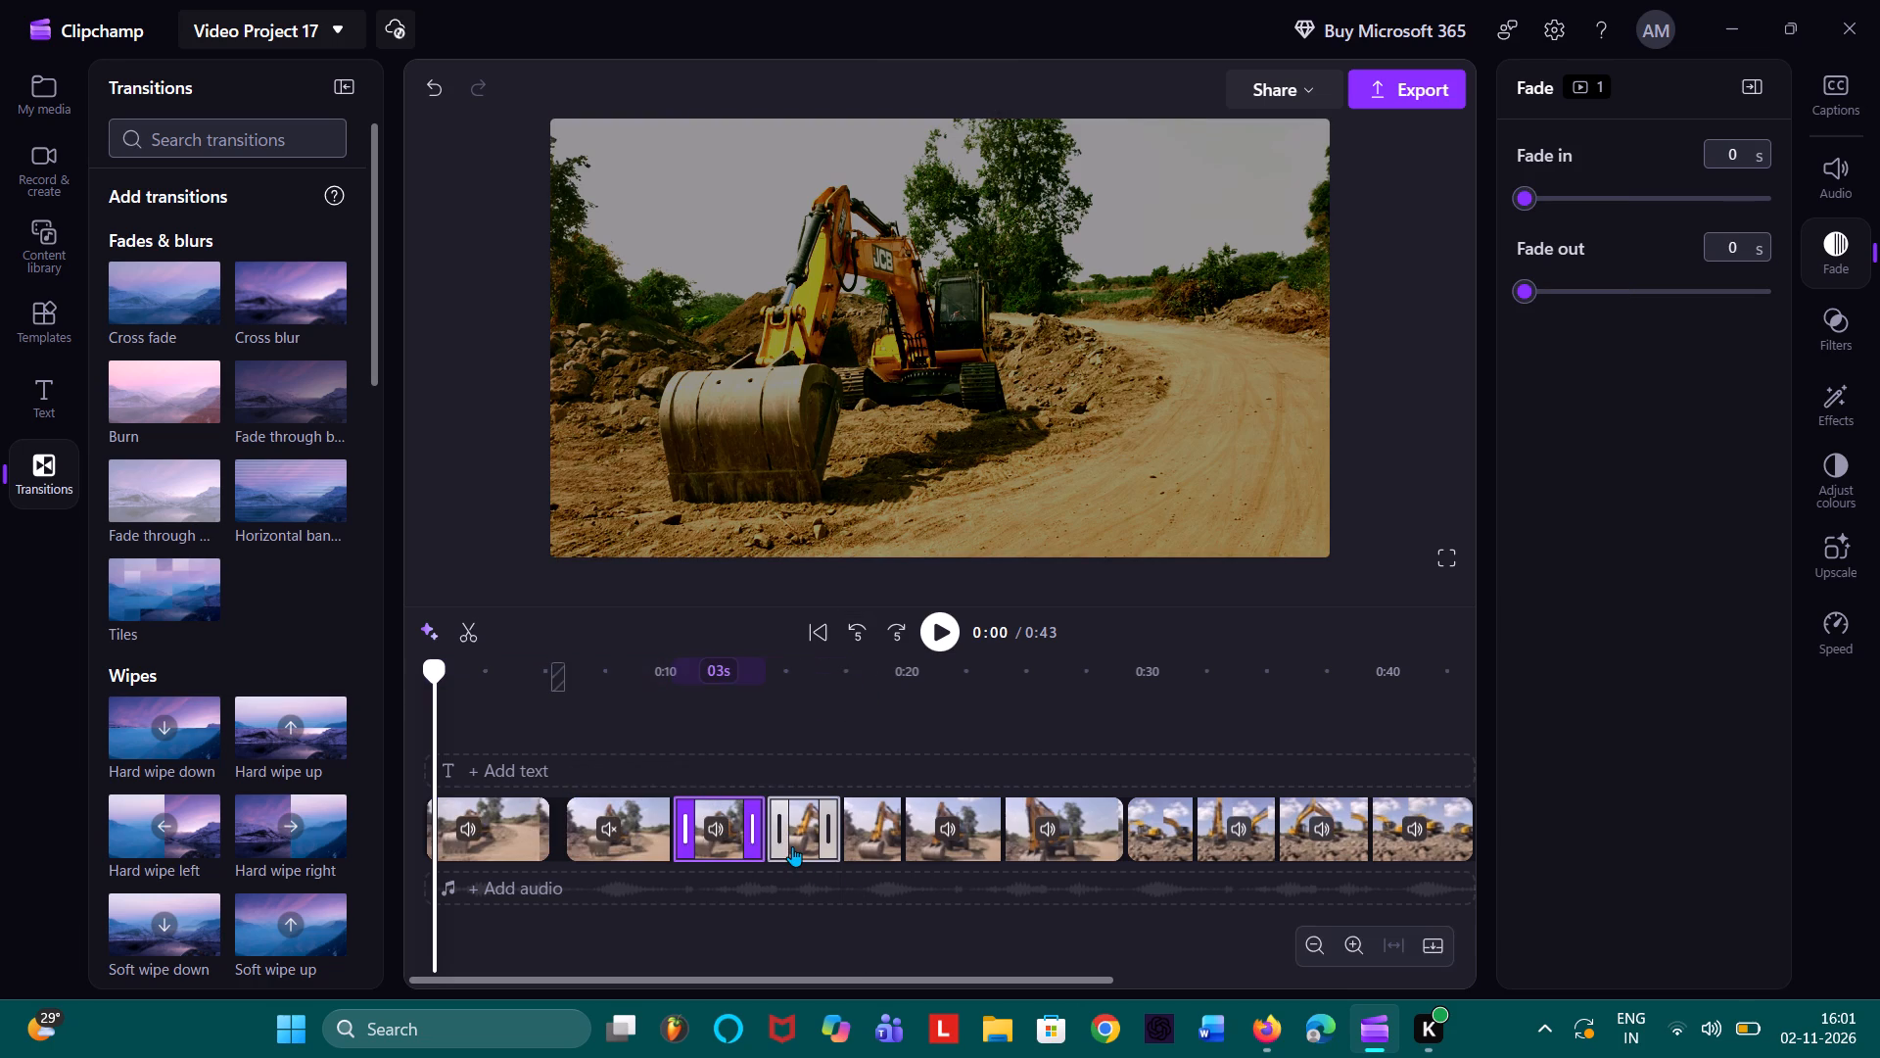
left_click(794, 846)
left_click(900, 825)
left_click_drag(904, 825, 922, 824)
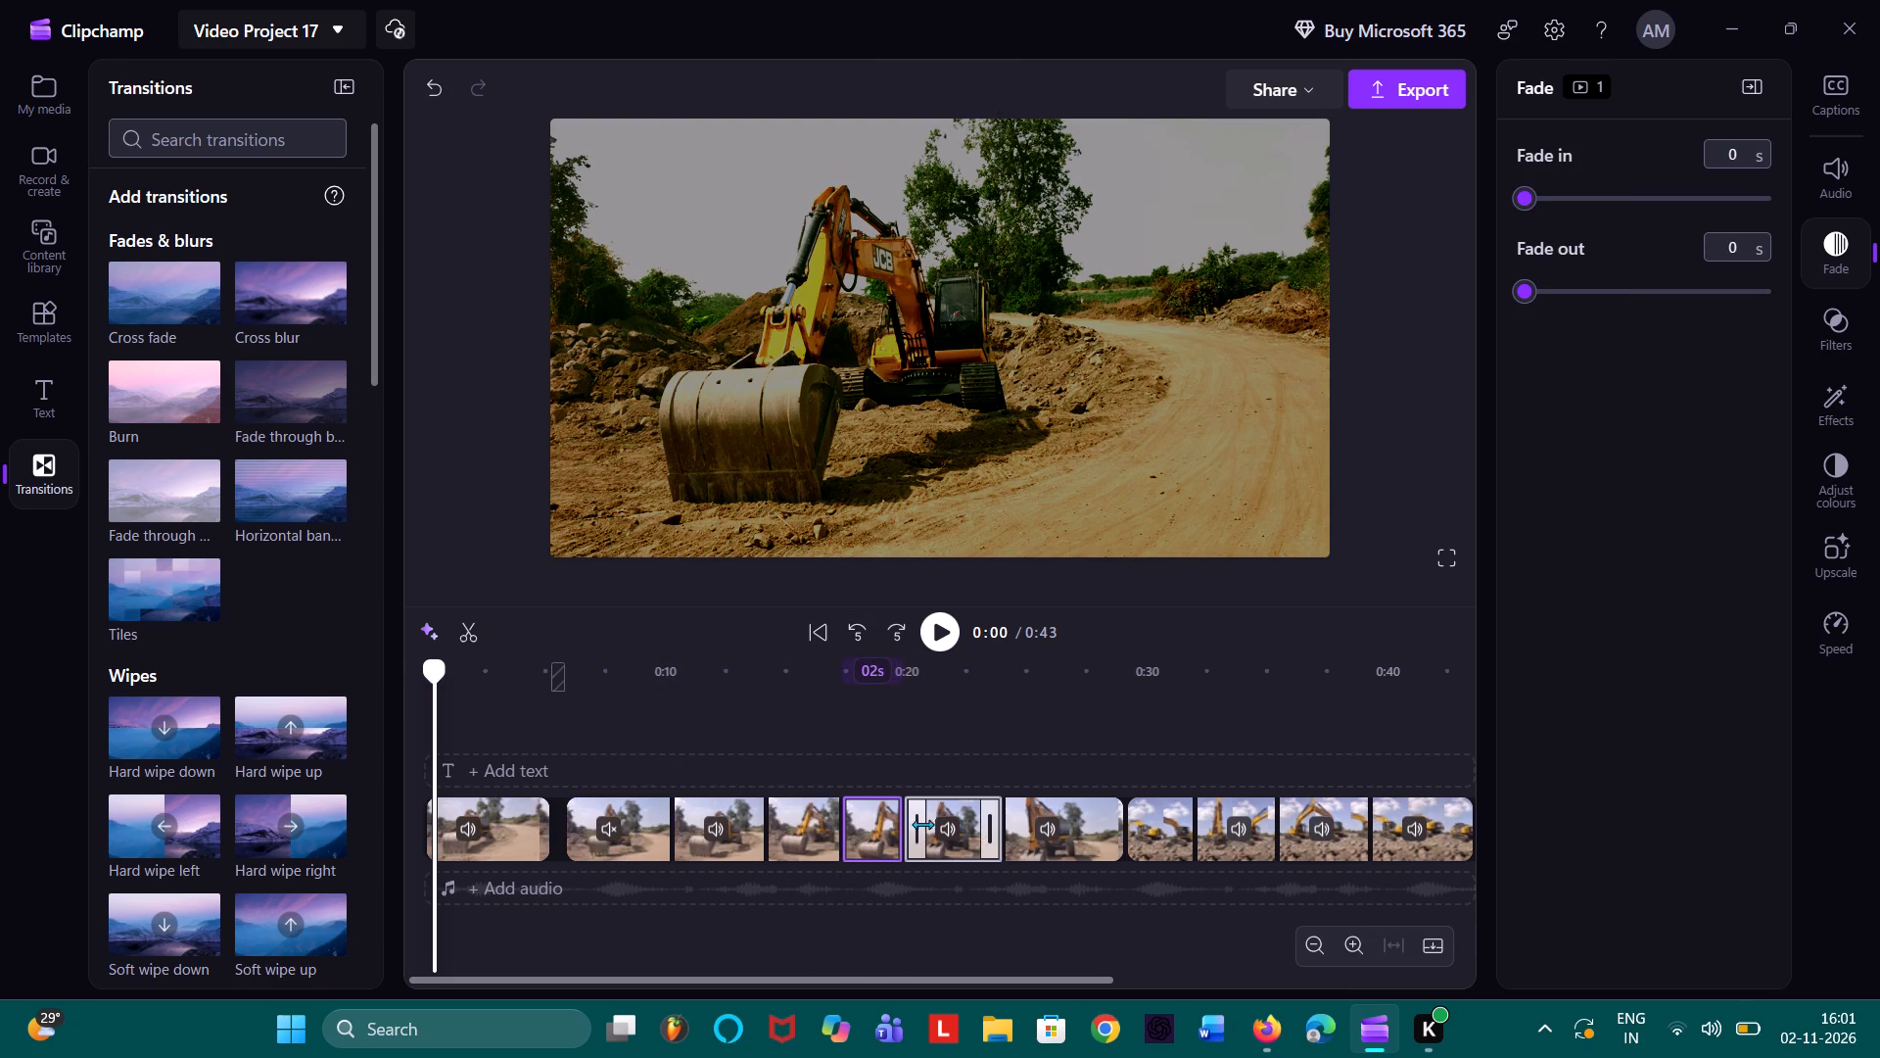
left_click_drag(922, 824, 925, 824)
left_click_drag(986, 819, 1005, 819)
left_click(1013, 819)
Move the seventh clip slightly later on the timeline, leaving a short gap after the sixth clip.
left_click_drag(1074, 834, 1082, 836)
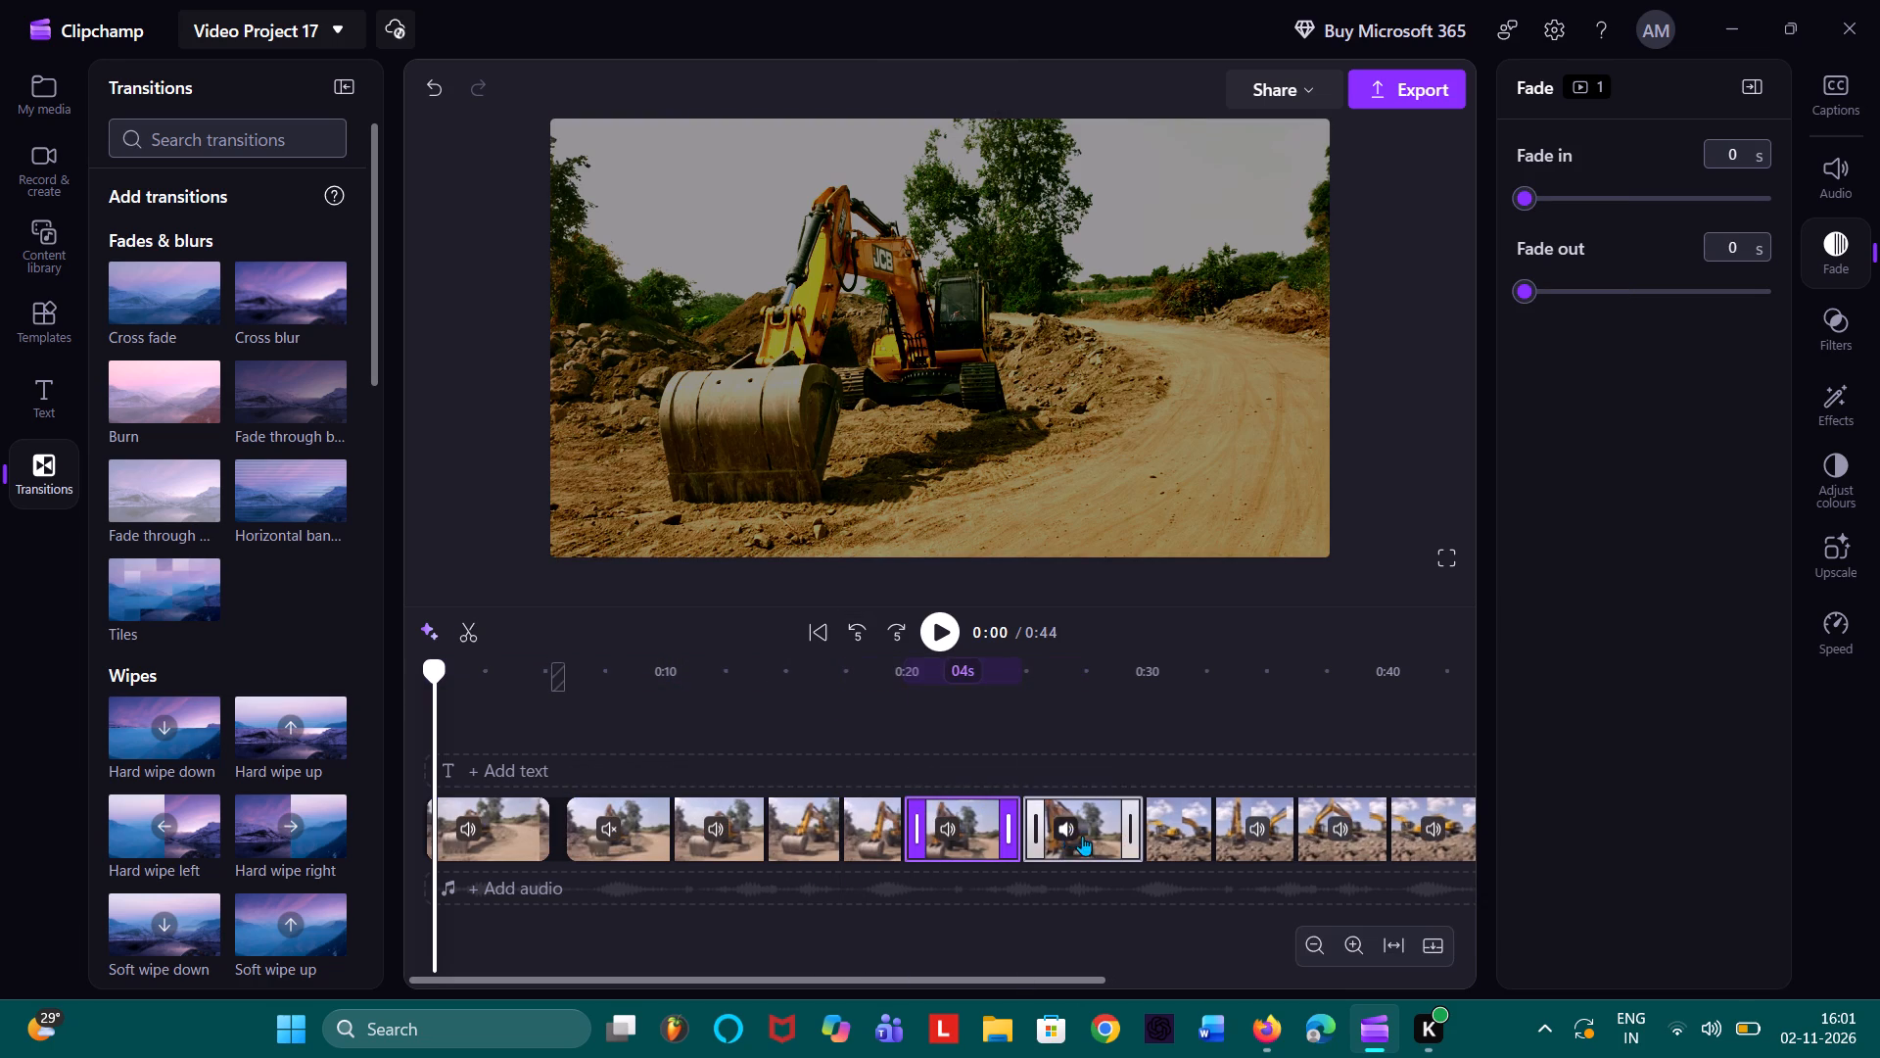
left_click_drag(1082, 836, 1083, 837)
left_click(1178, 828)
left_click_drag(1178, 827, 1144, 824)
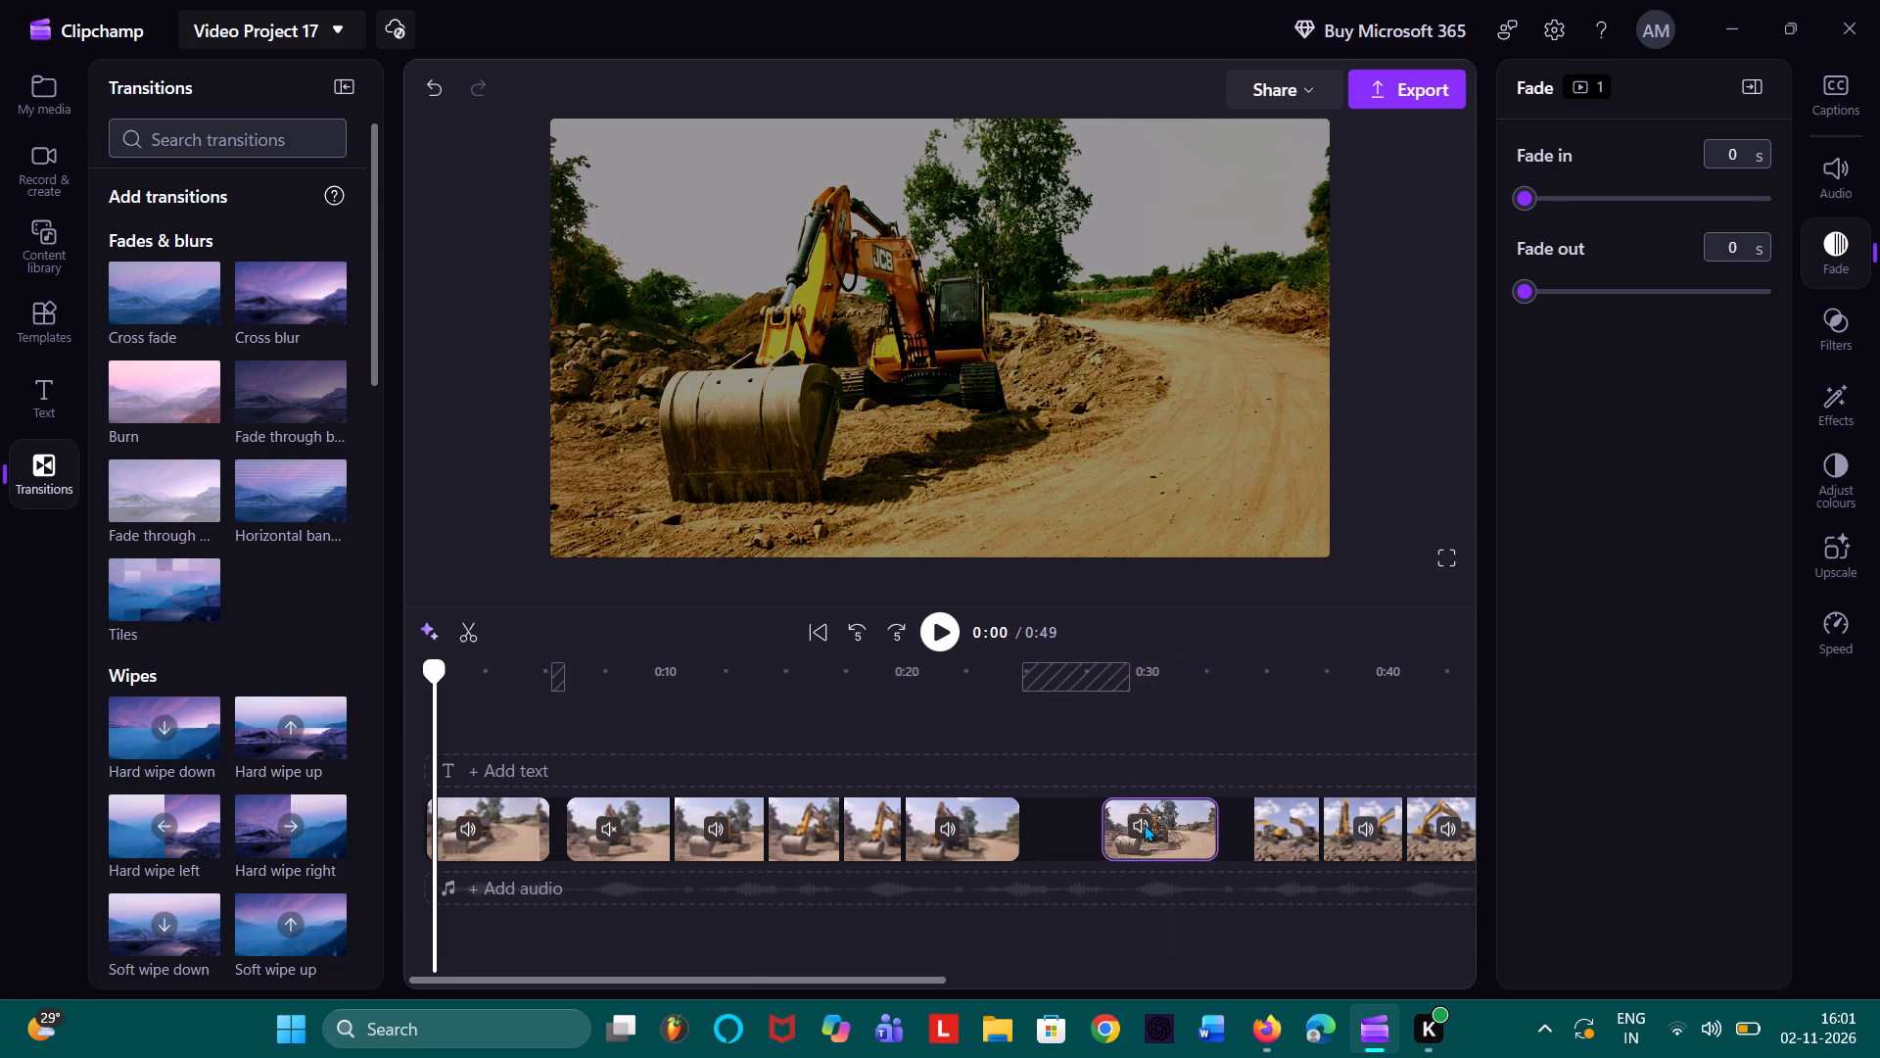
left_click_drag(1144, 824, 1090, 836)
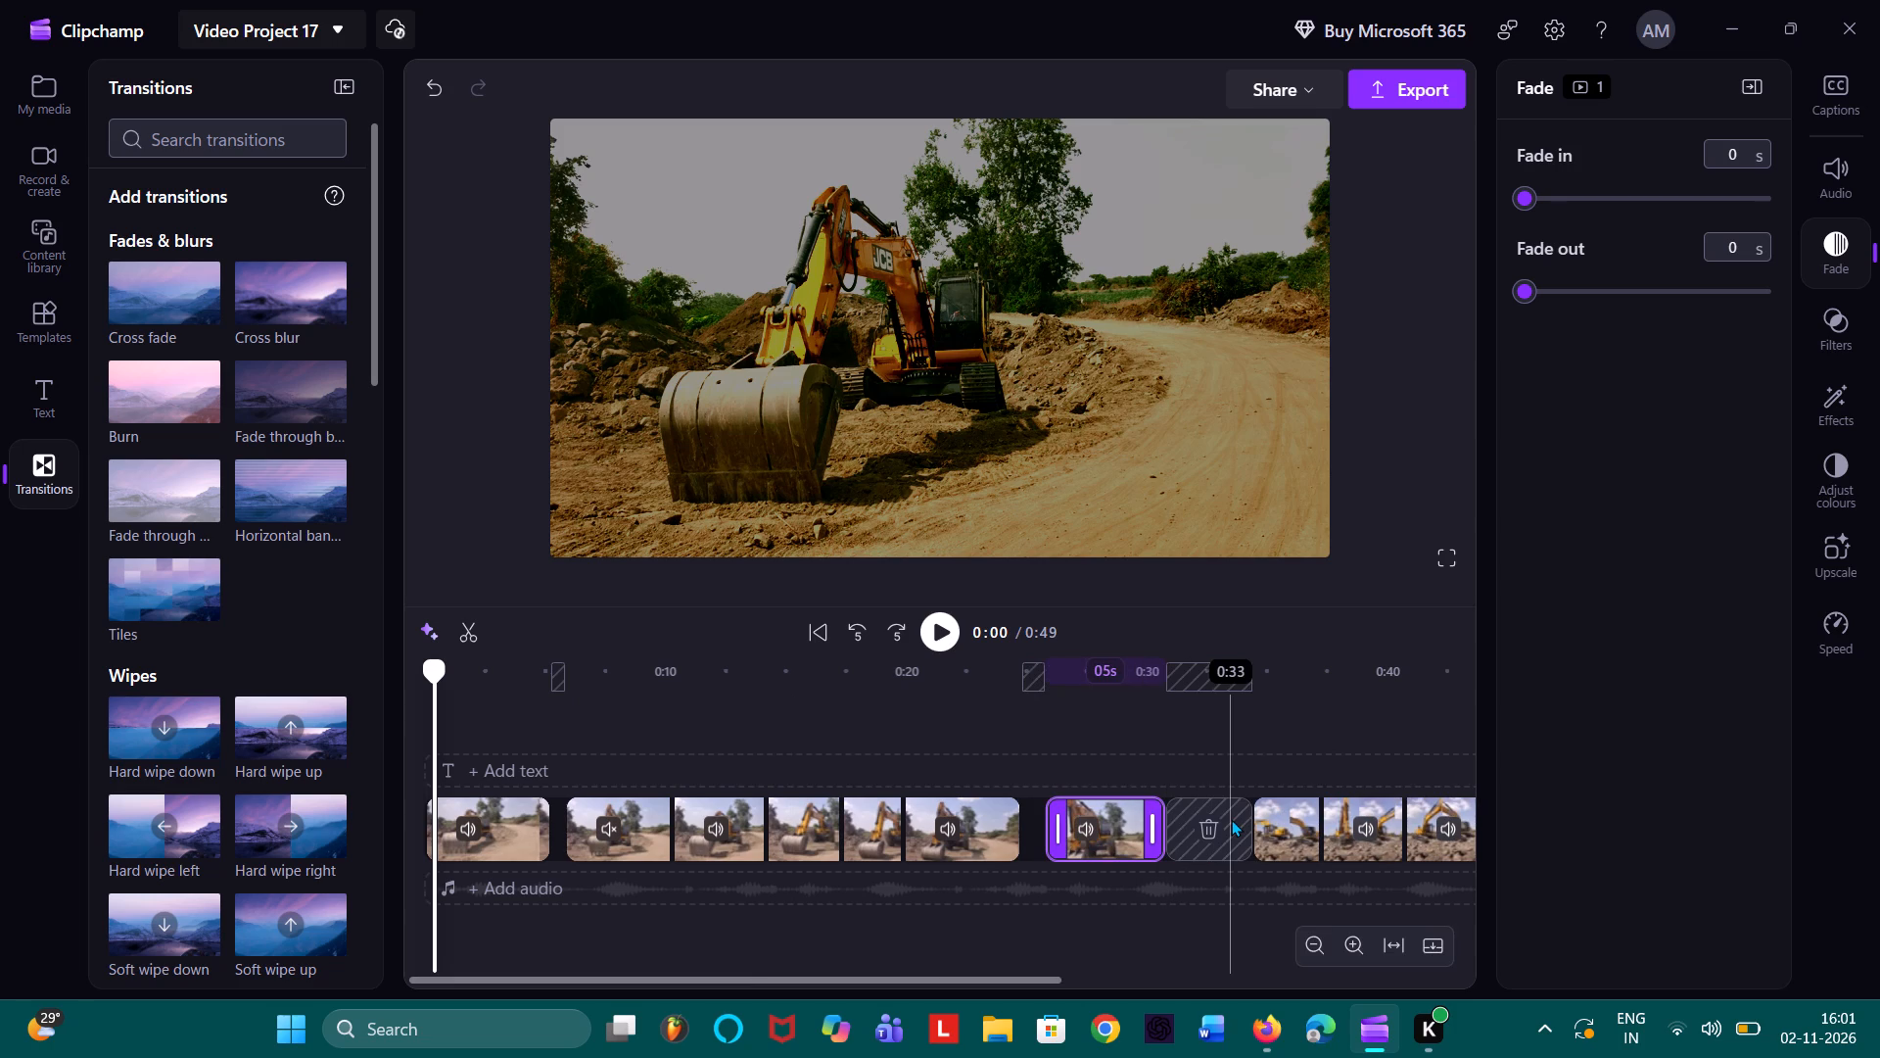
Try to move the eighth clip earlier to close the gap after the seventh clip.
left_click(1231, 819)
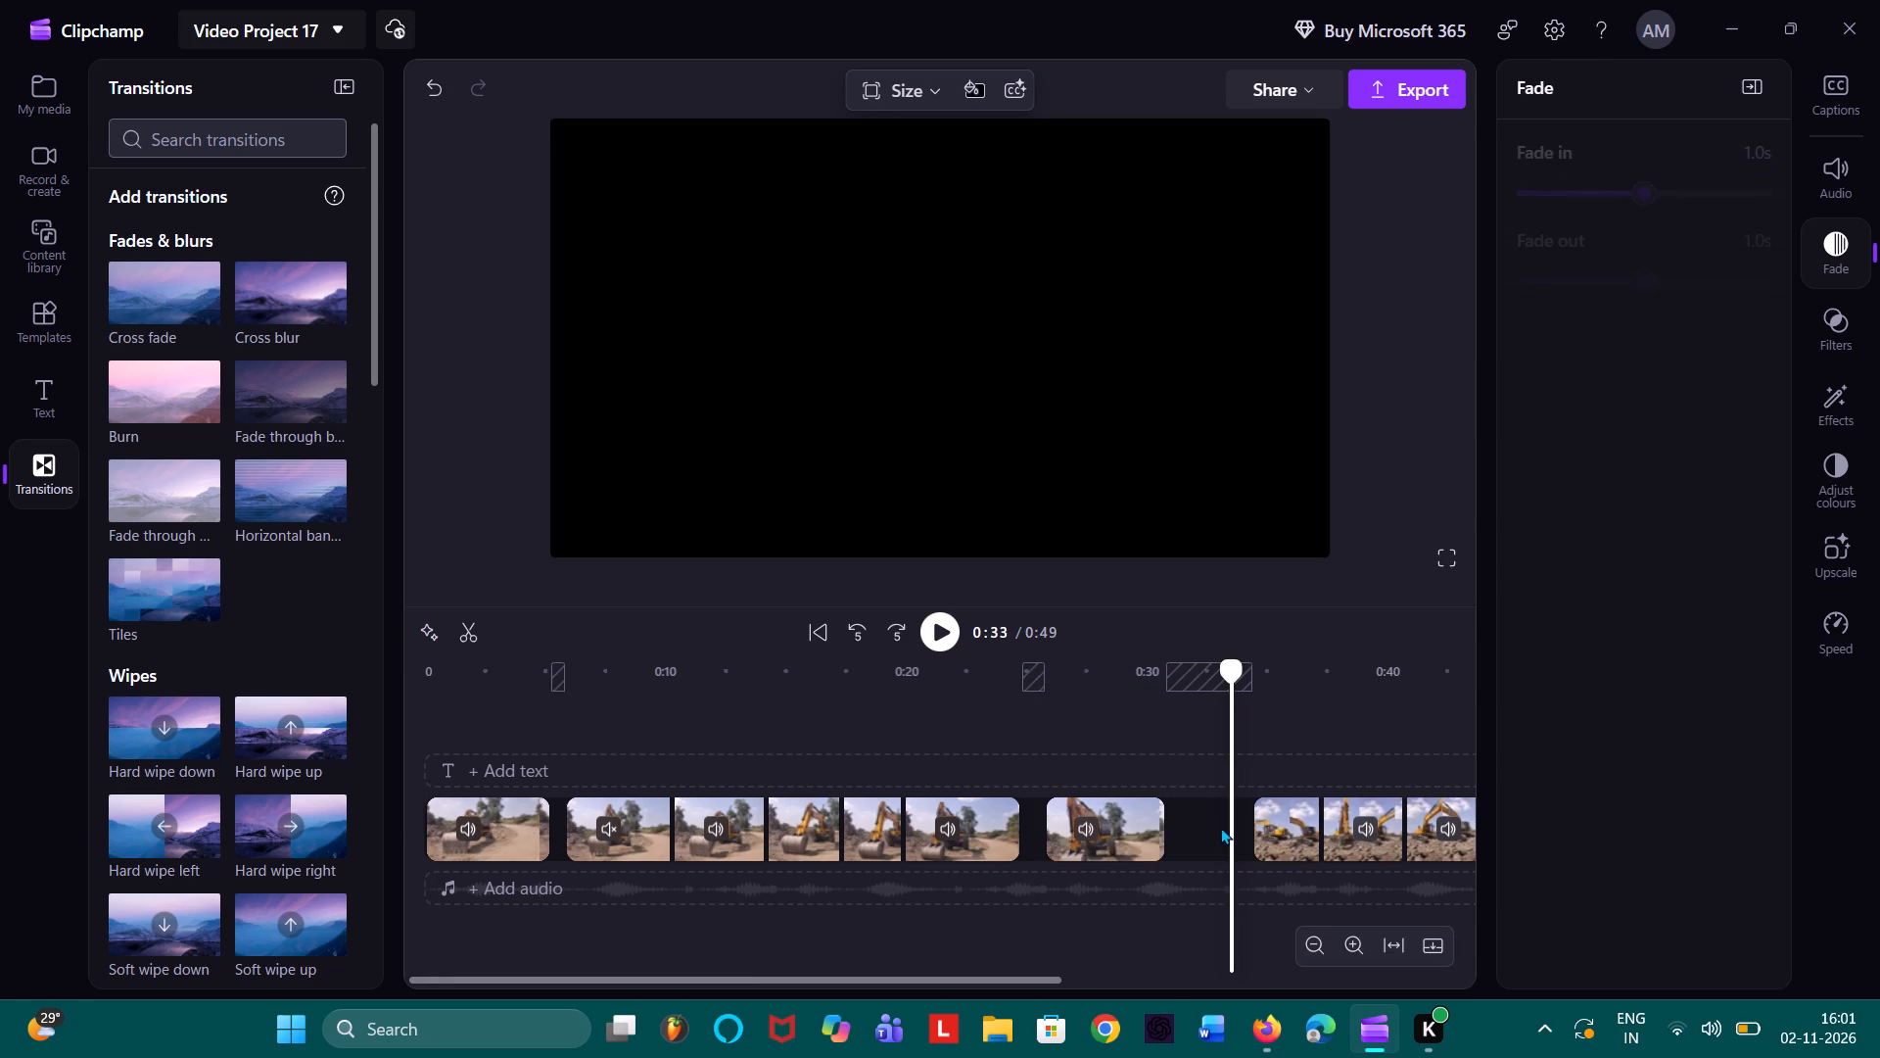
left_click_drag(1248, 827, 1204, 827)
left_click_drag(1270, 834, 1151, 835)
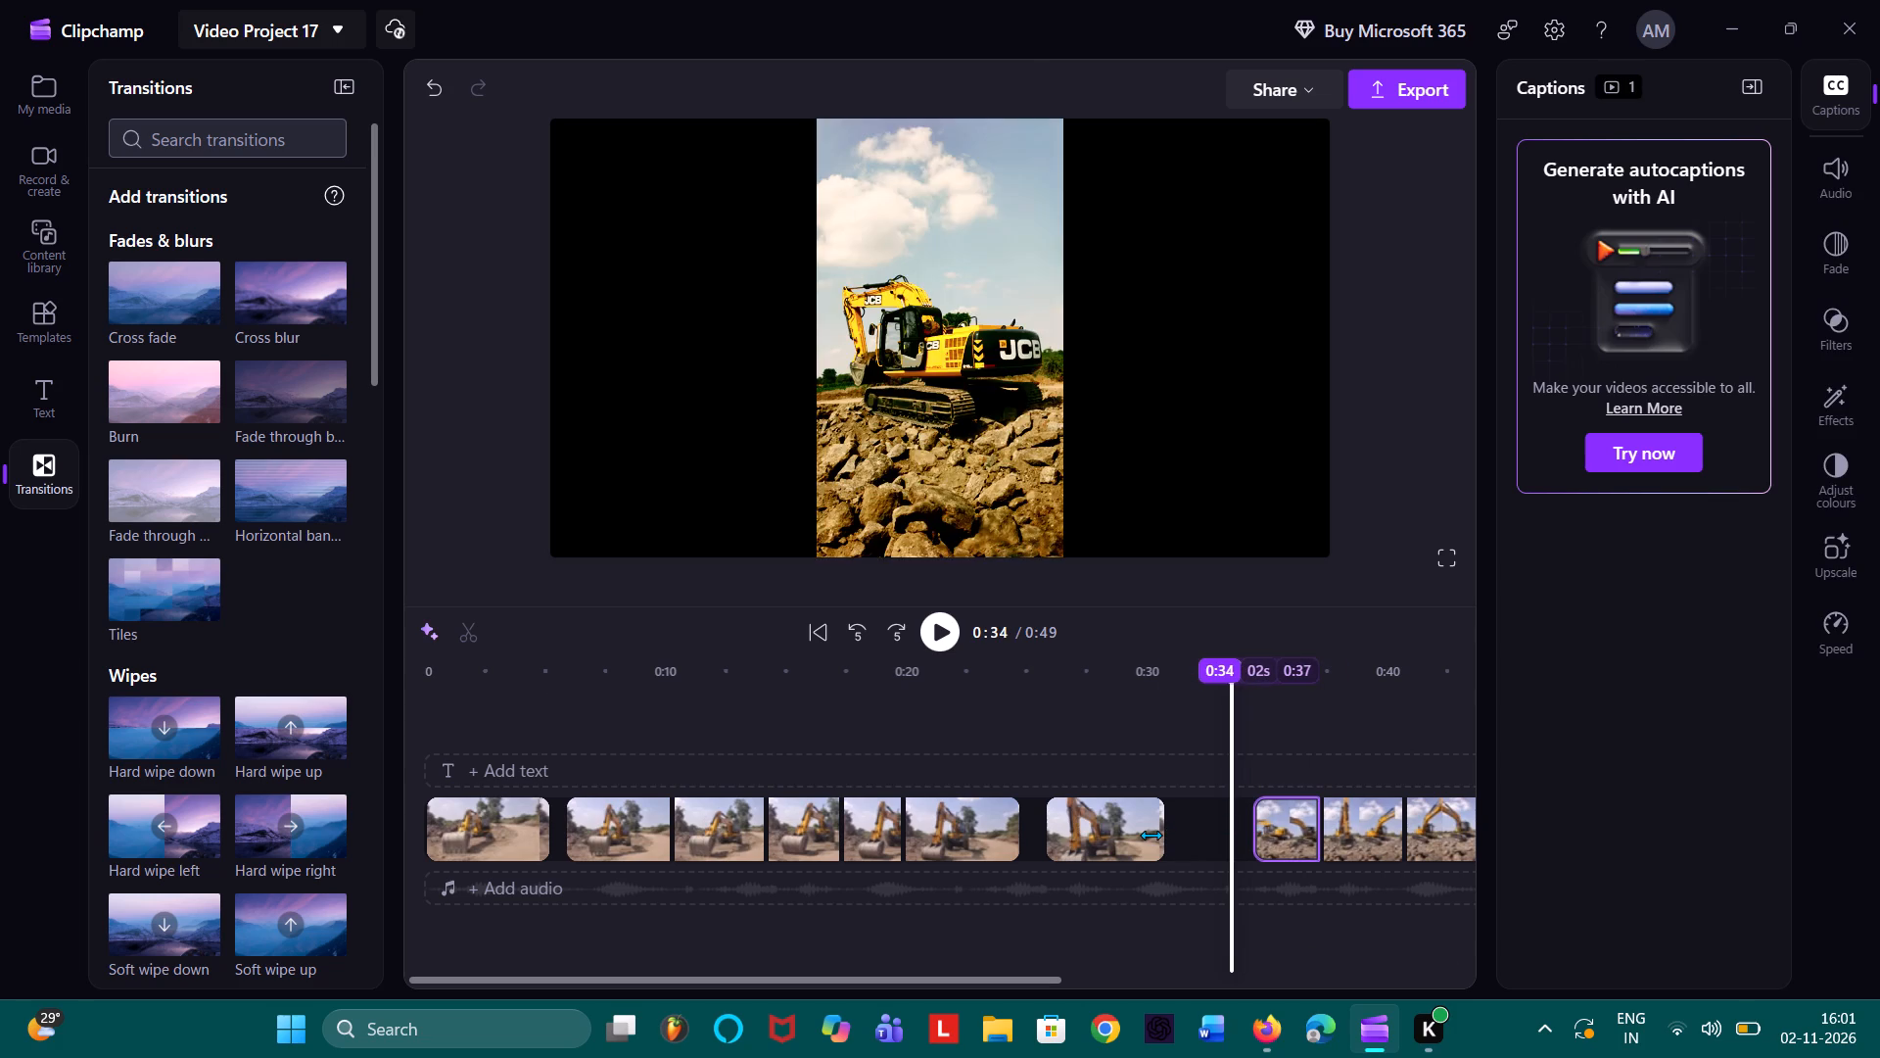
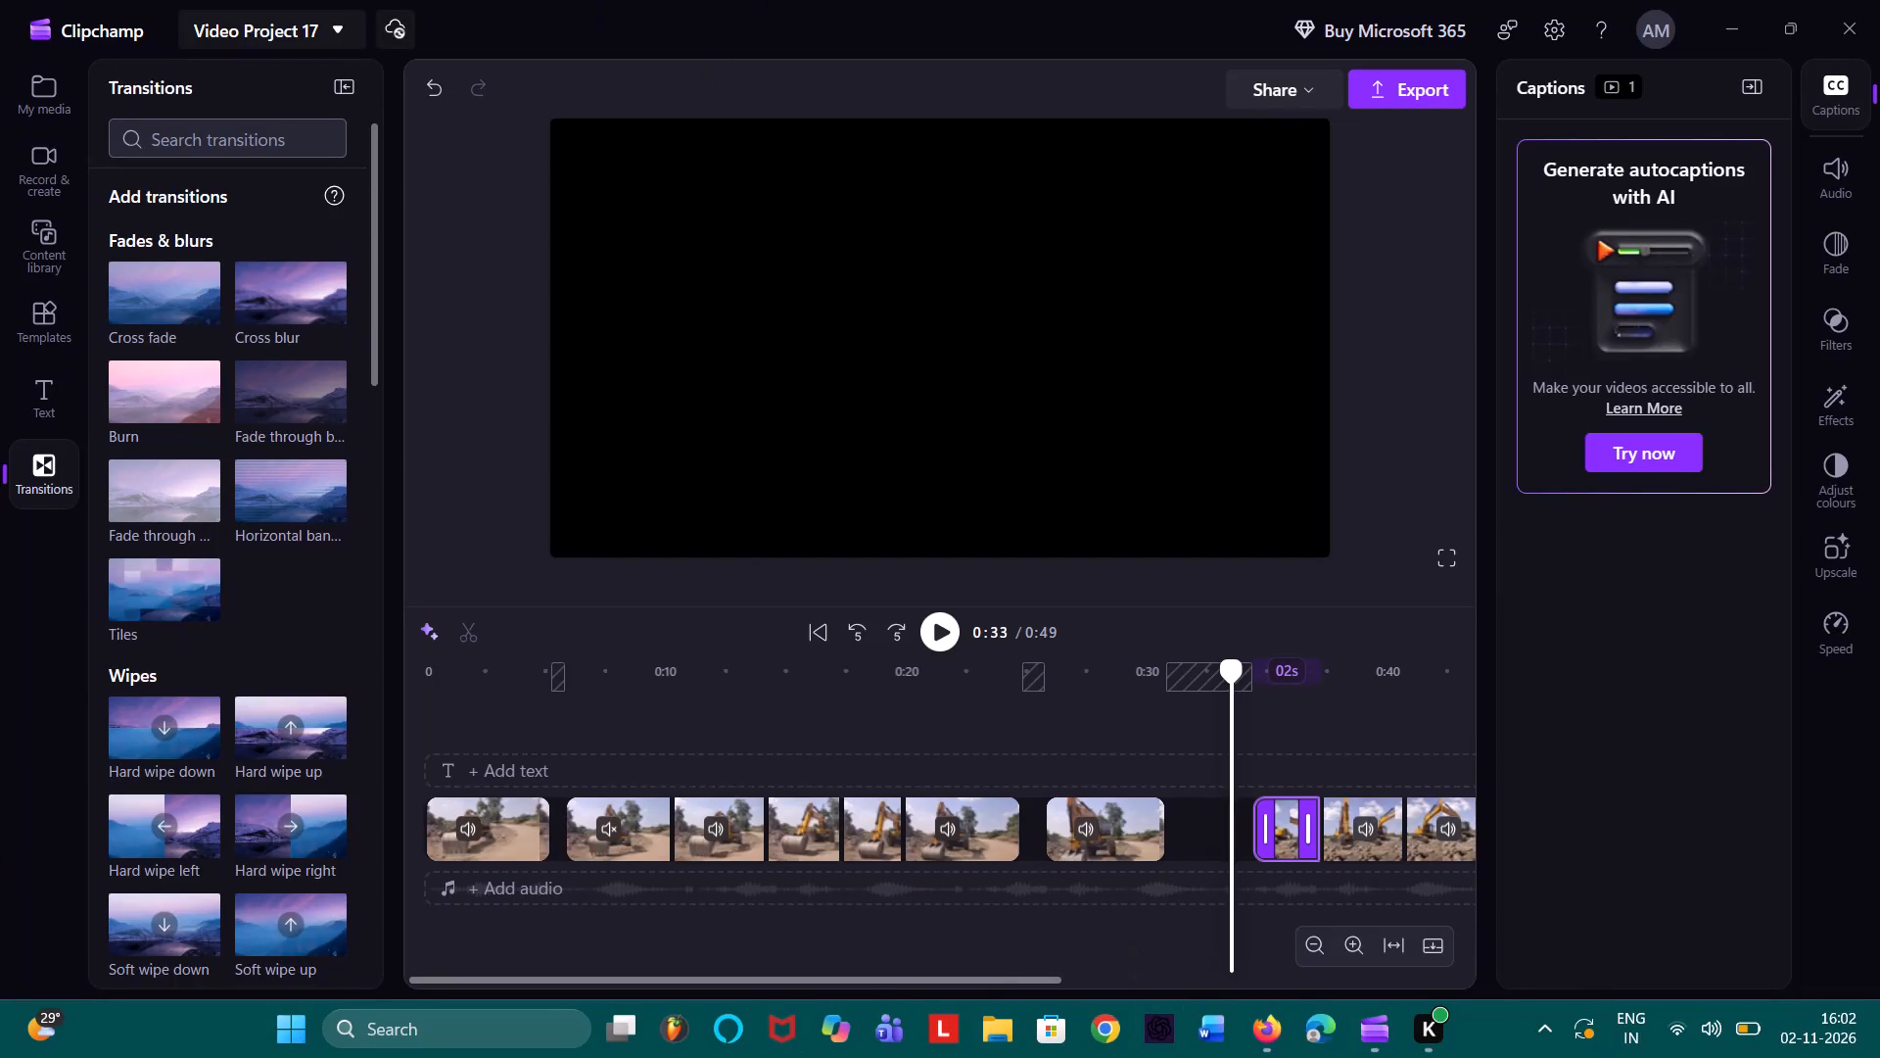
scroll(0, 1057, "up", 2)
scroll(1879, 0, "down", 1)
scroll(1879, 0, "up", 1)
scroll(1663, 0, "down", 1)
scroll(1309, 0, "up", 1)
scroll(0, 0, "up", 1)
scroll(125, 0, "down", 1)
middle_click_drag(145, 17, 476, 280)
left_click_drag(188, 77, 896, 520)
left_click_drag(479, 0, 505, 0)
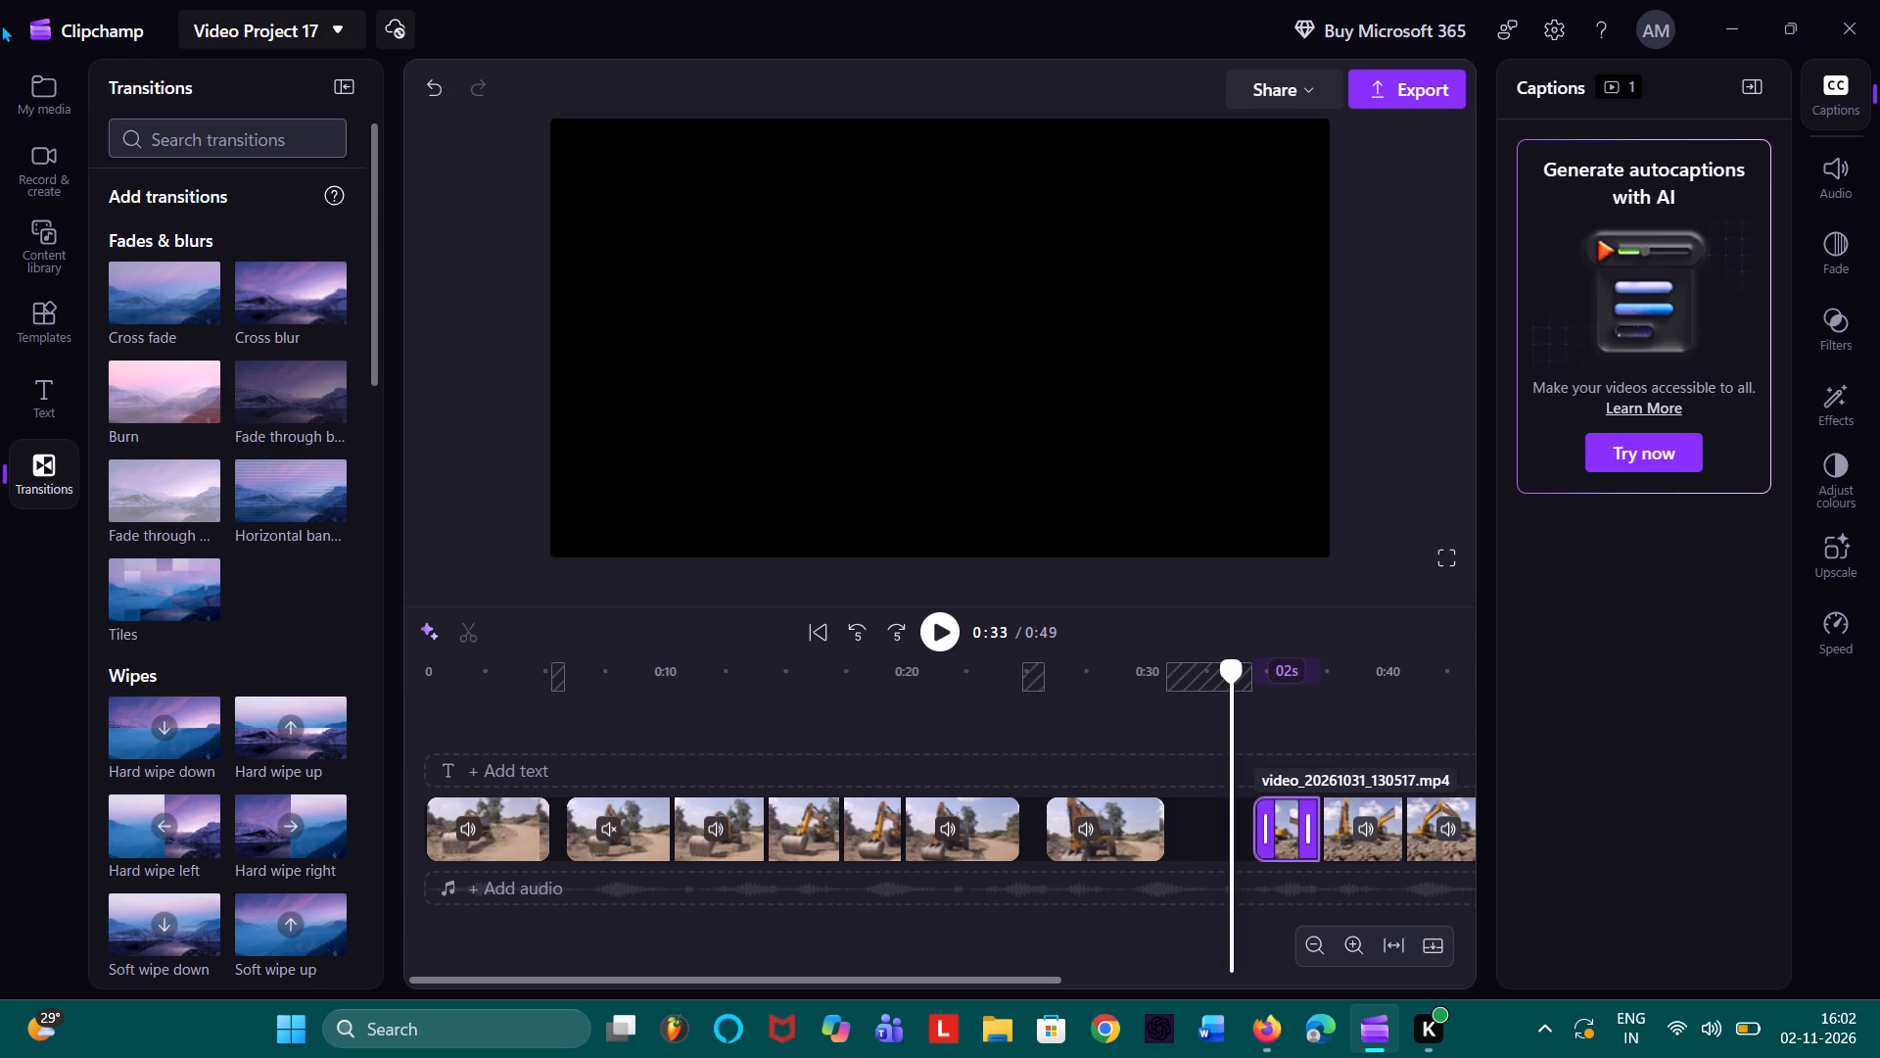
Delete the three gaps on the timeline: after the first clip, after the sixth clip and after the seventh clip.
scroll(25, 117, "down", 1)
scroll(1879, 1051, "down", 2)
scroll(1879, 1008, "up", 1)
scroll(1879, 868, "right", 4)
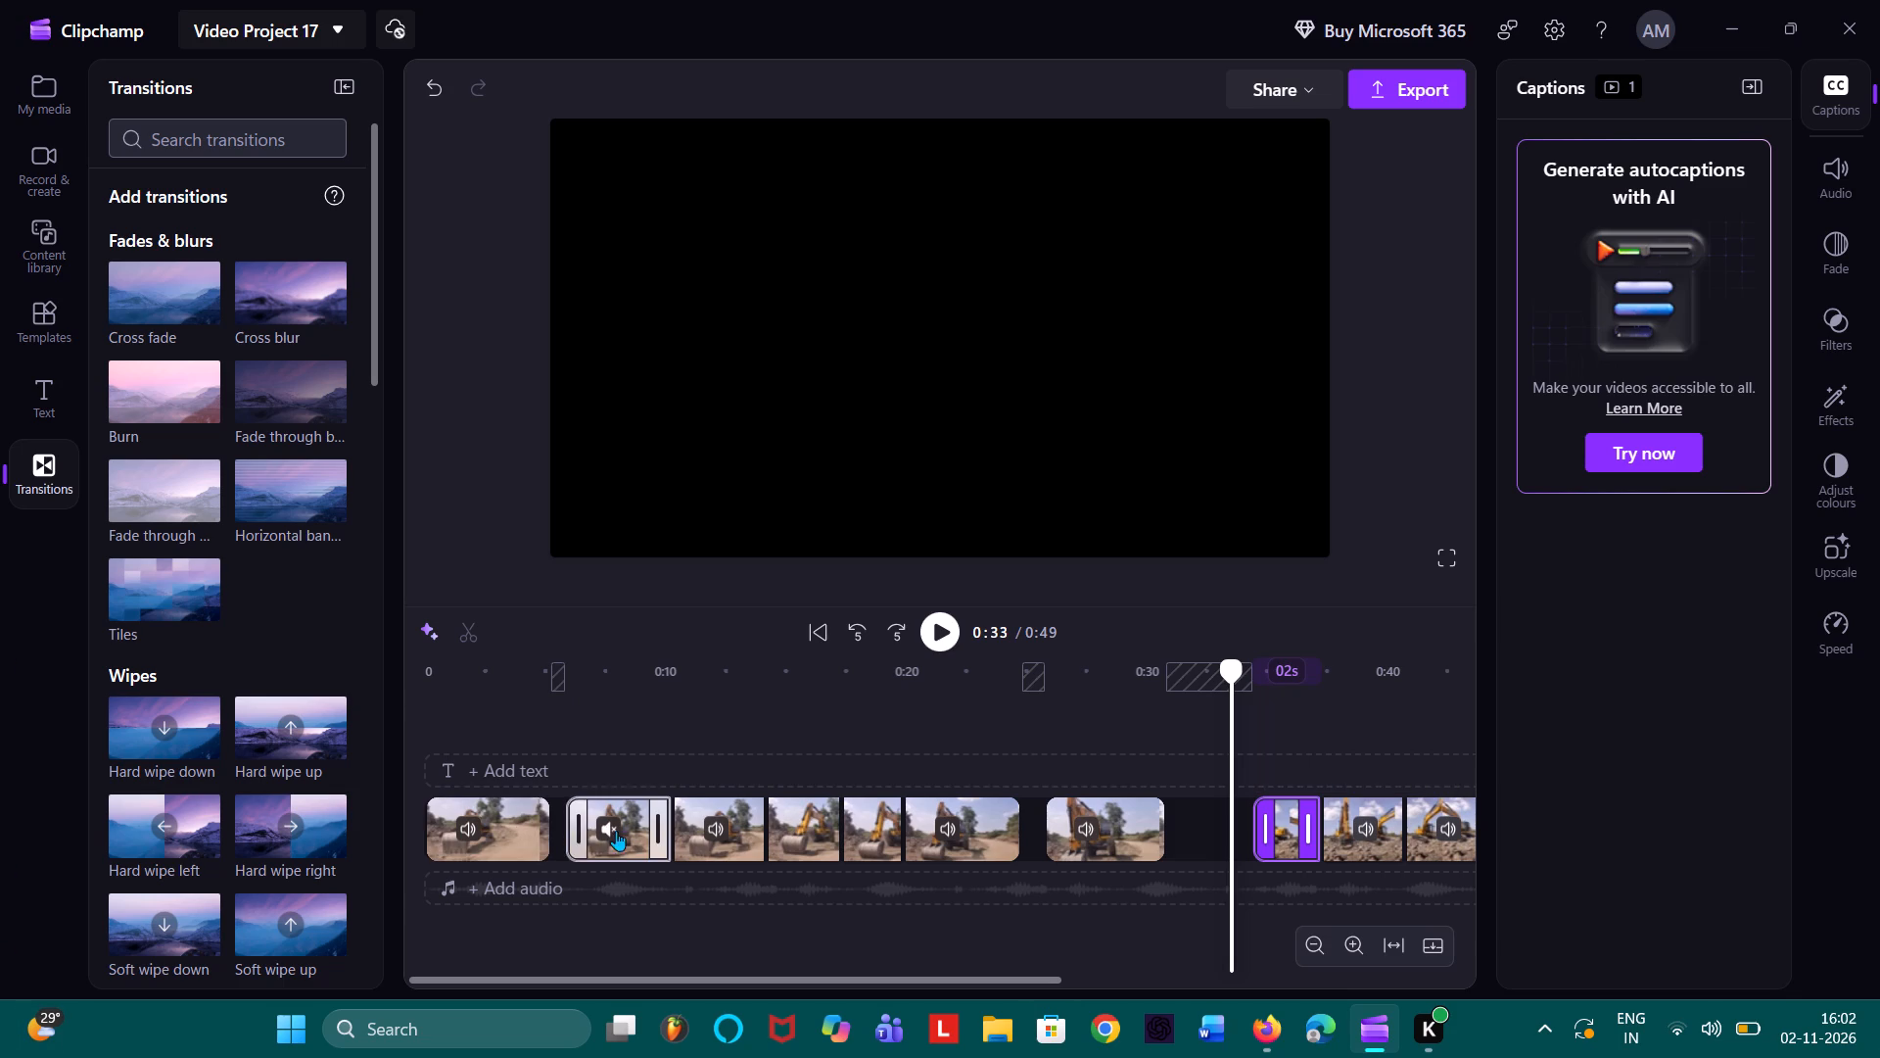
left_click(556, 830)
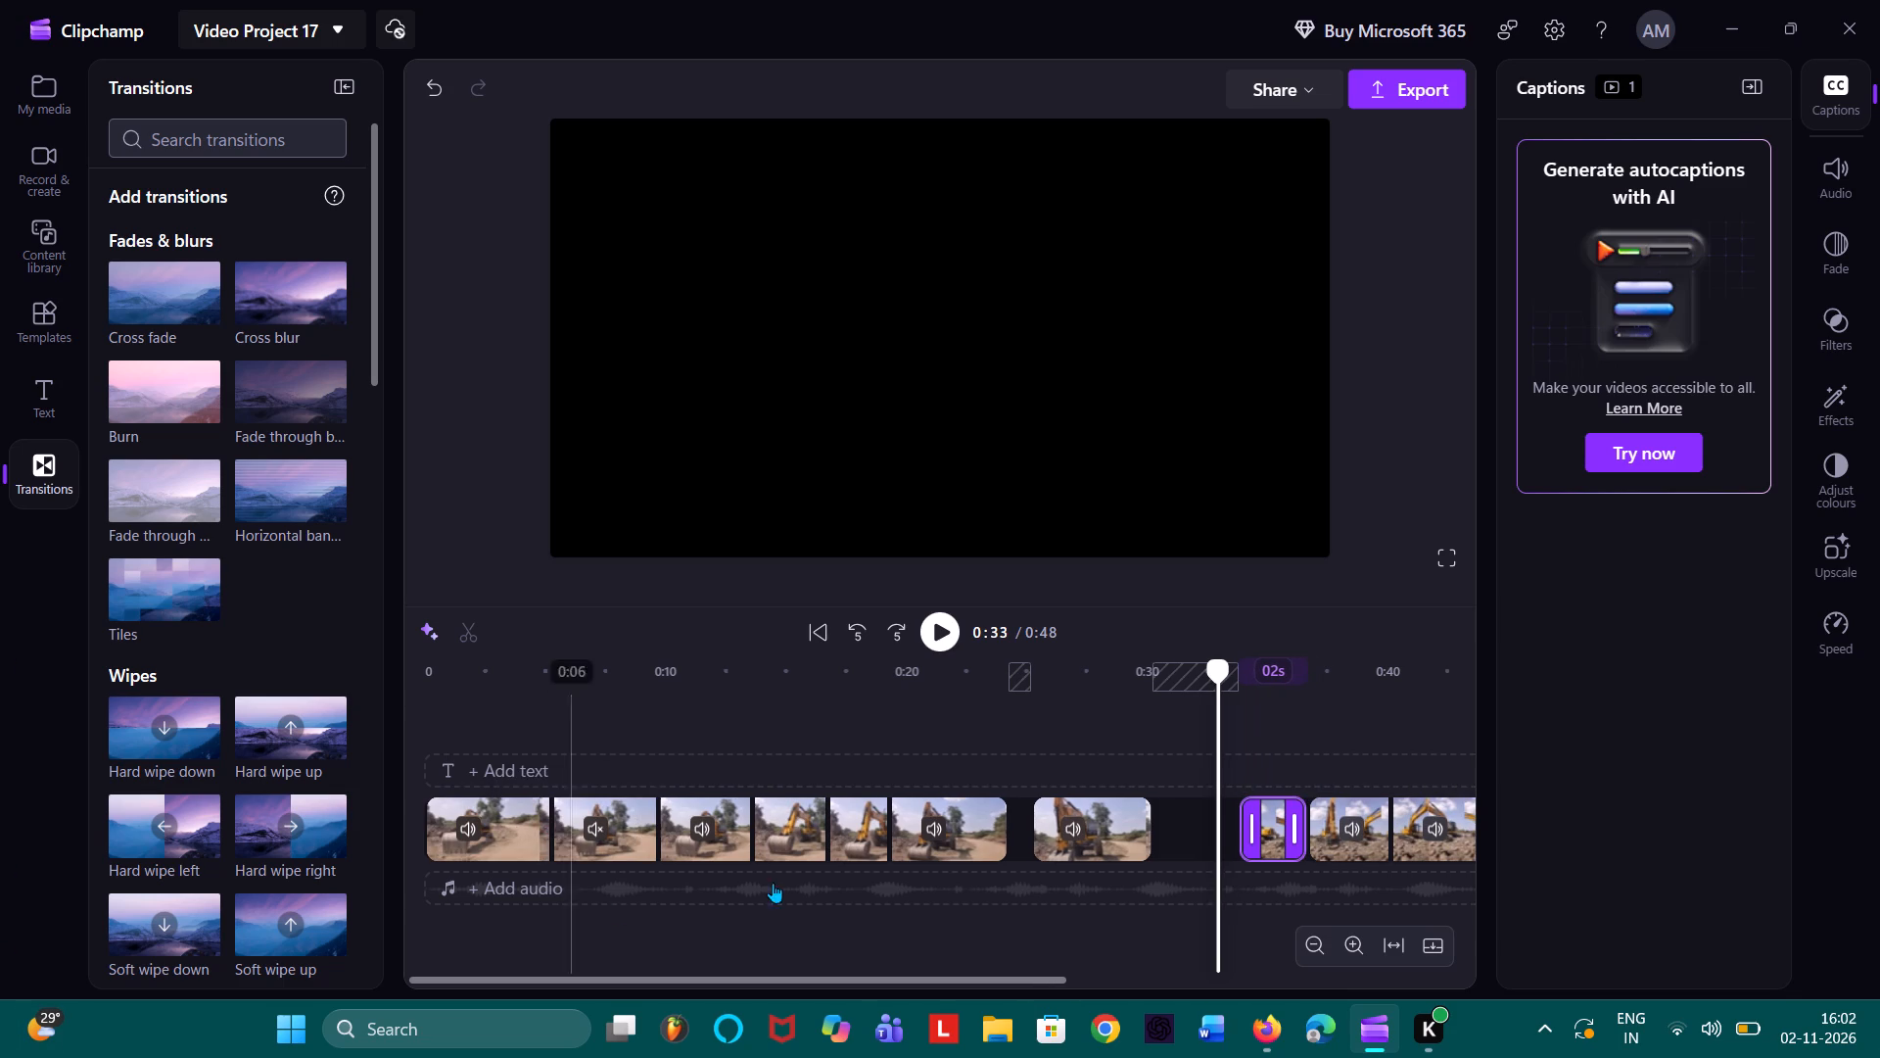
left_click(1020, 829)
left_click(1162, 829)
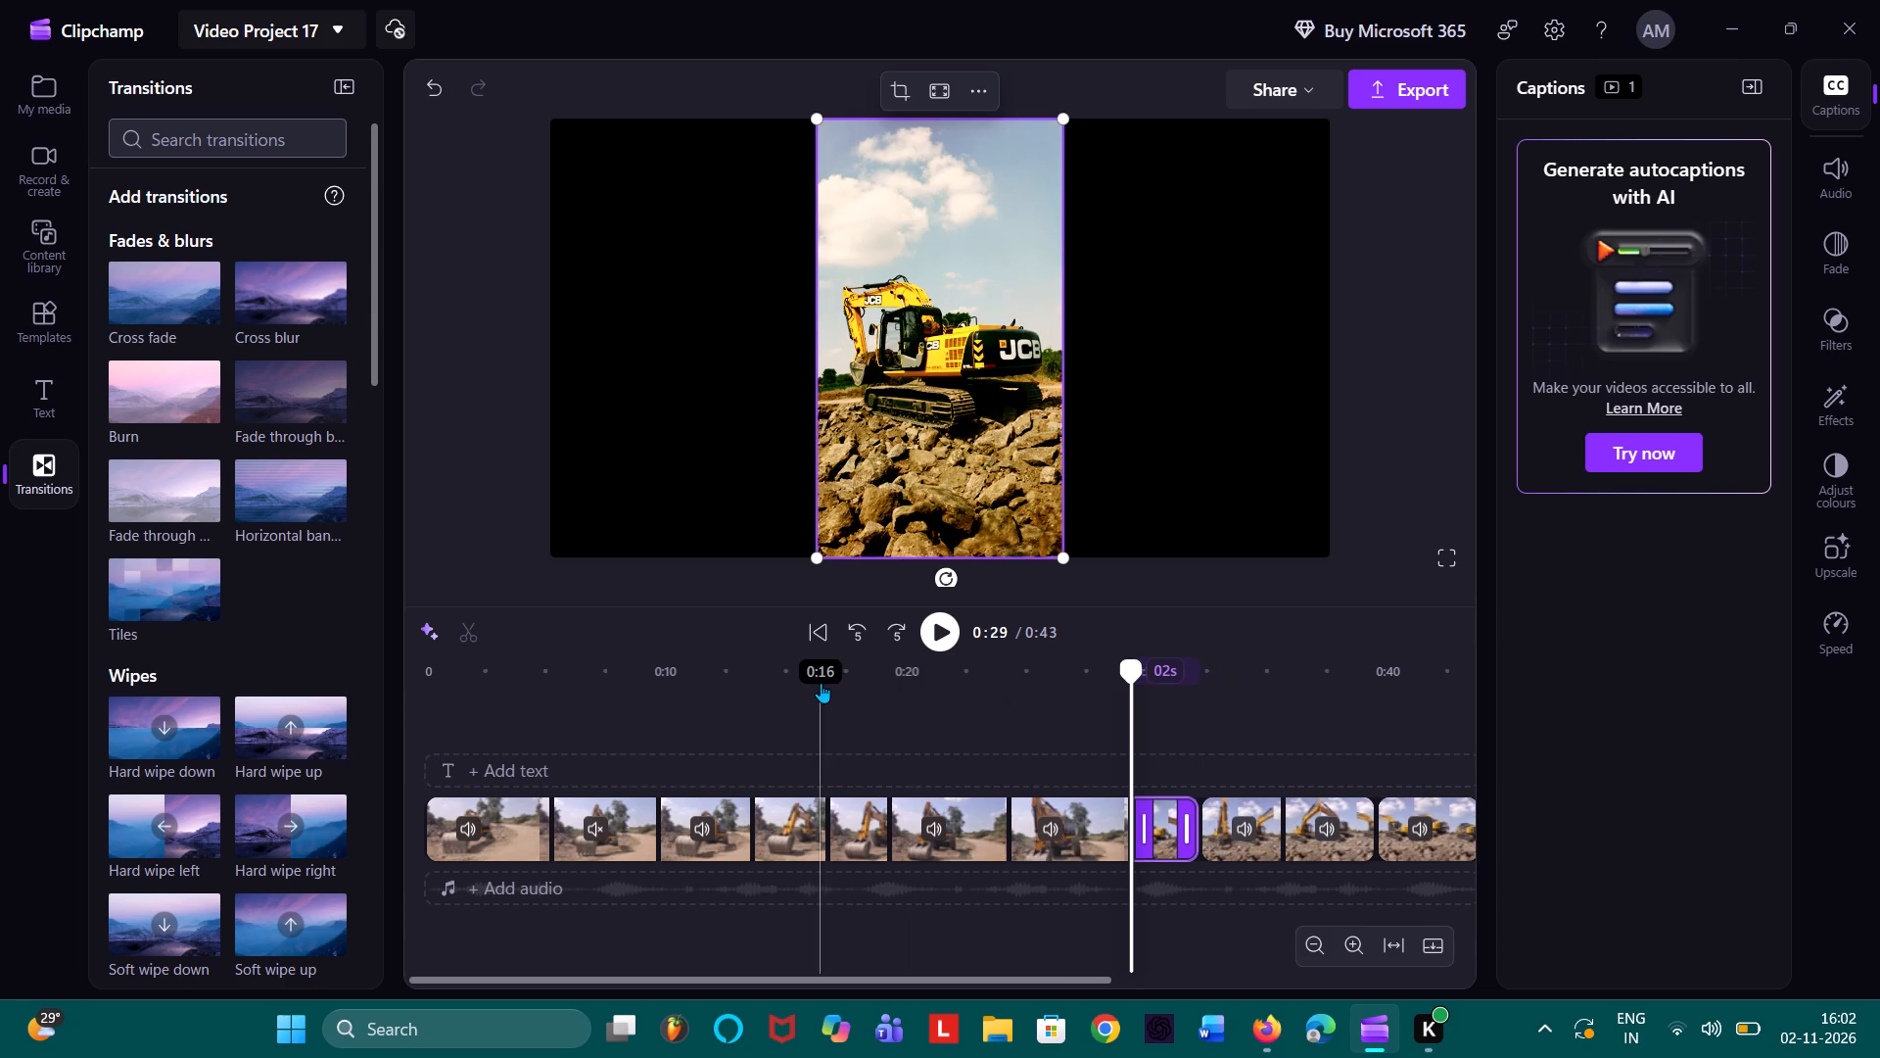
Play back the video from the start and from about 0:21 to check the opening fade and the joined clips.
left_click(824, 626)
key("space")
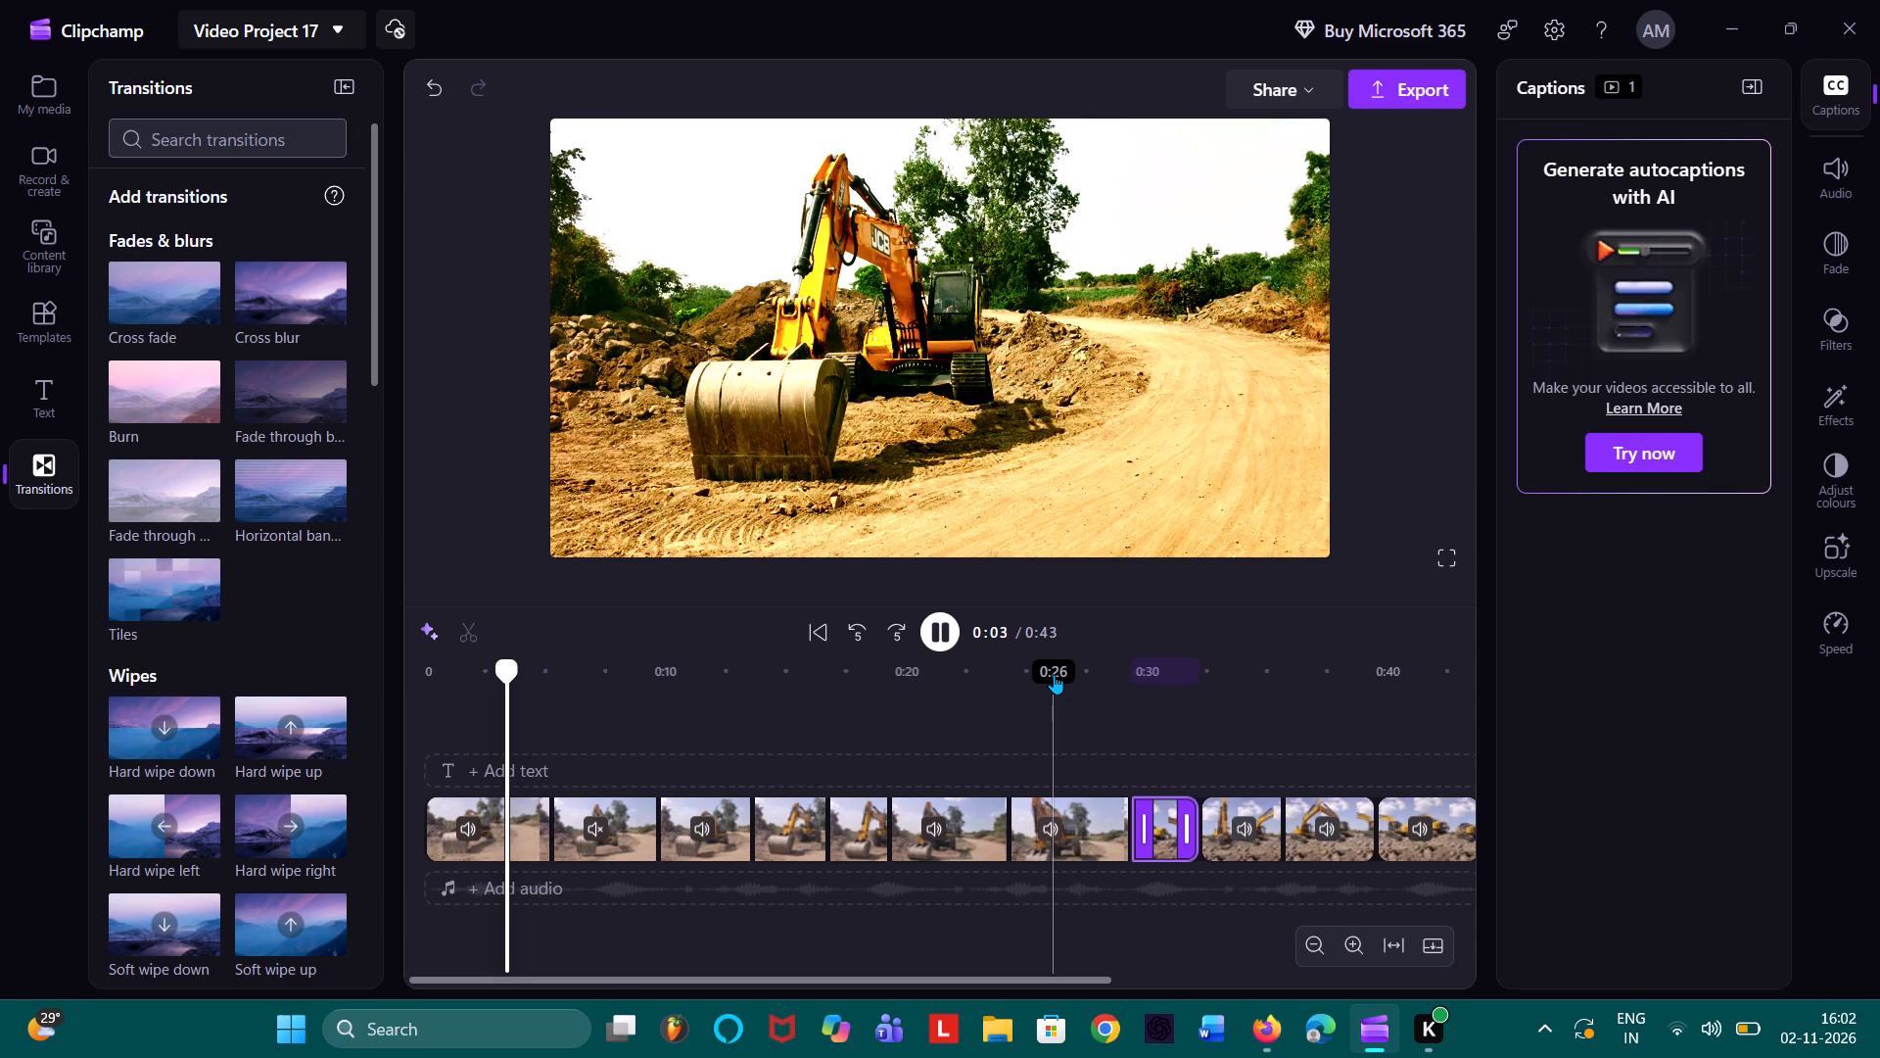
left_click(823, 630)
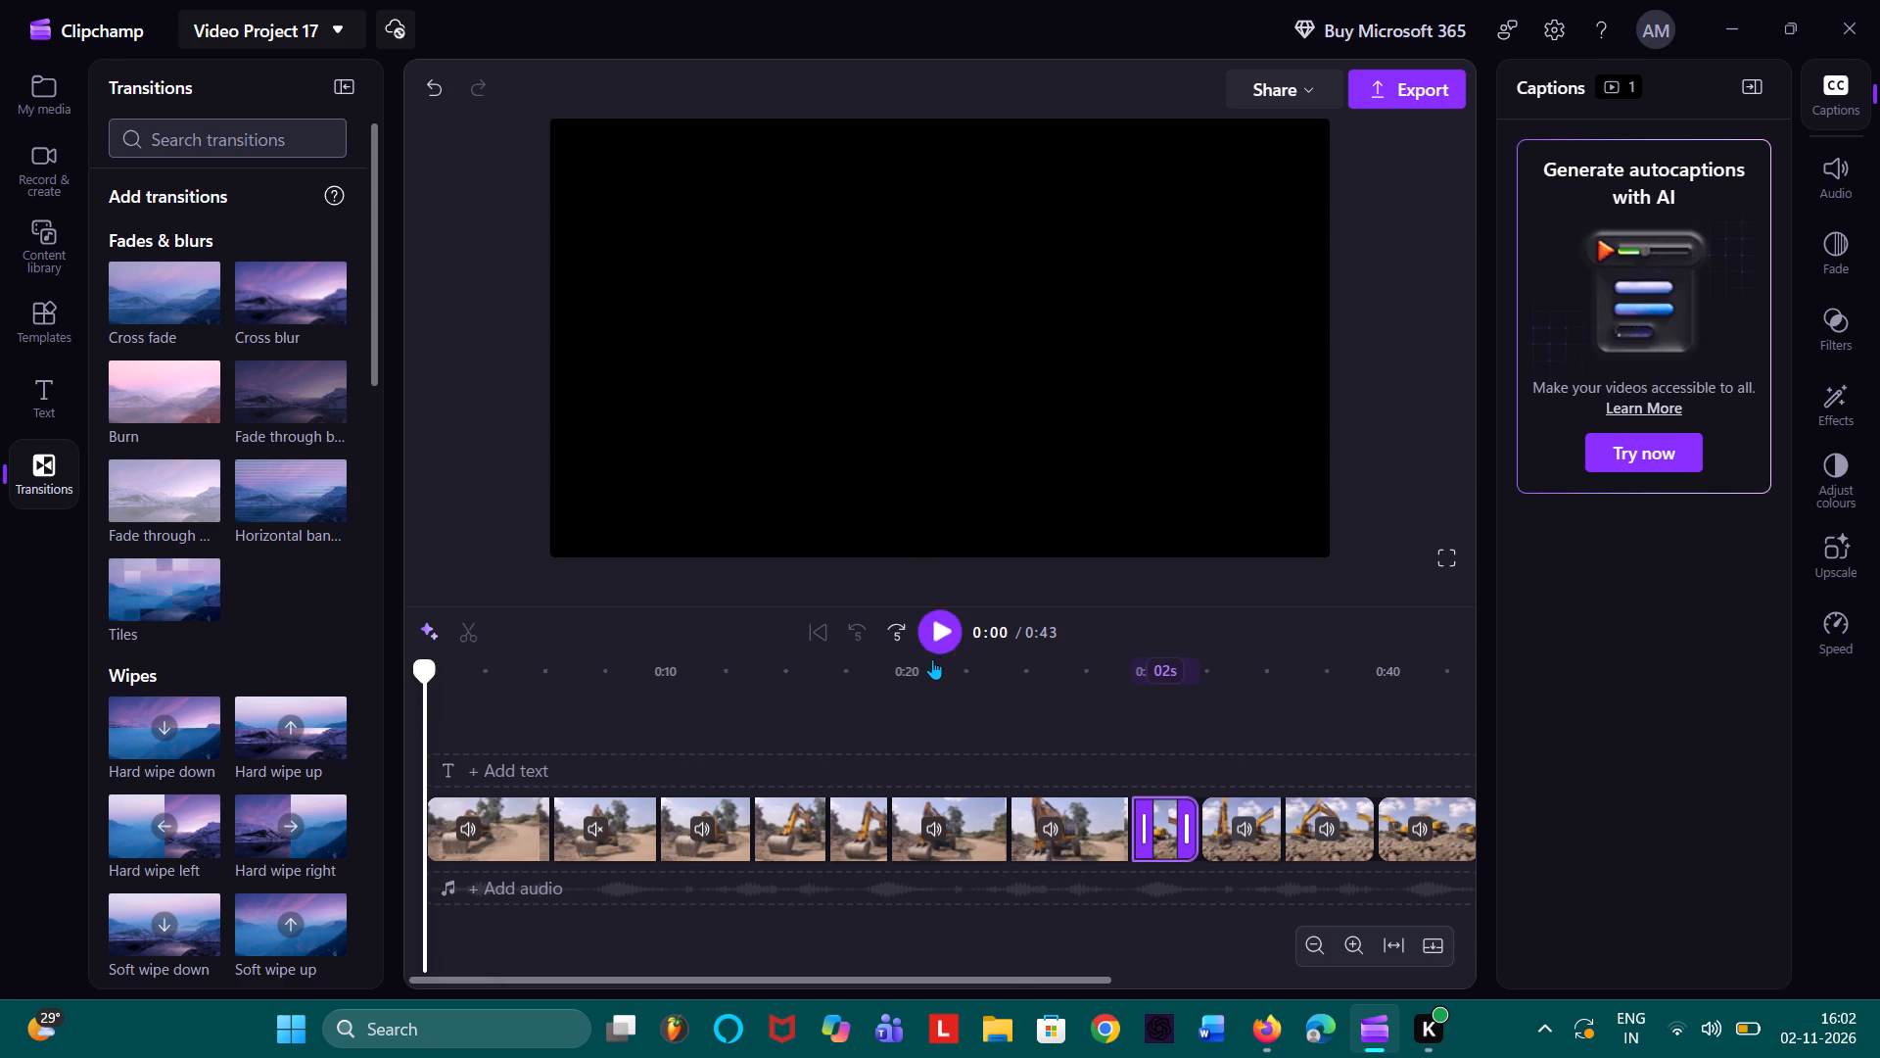
left_click(932, 659)
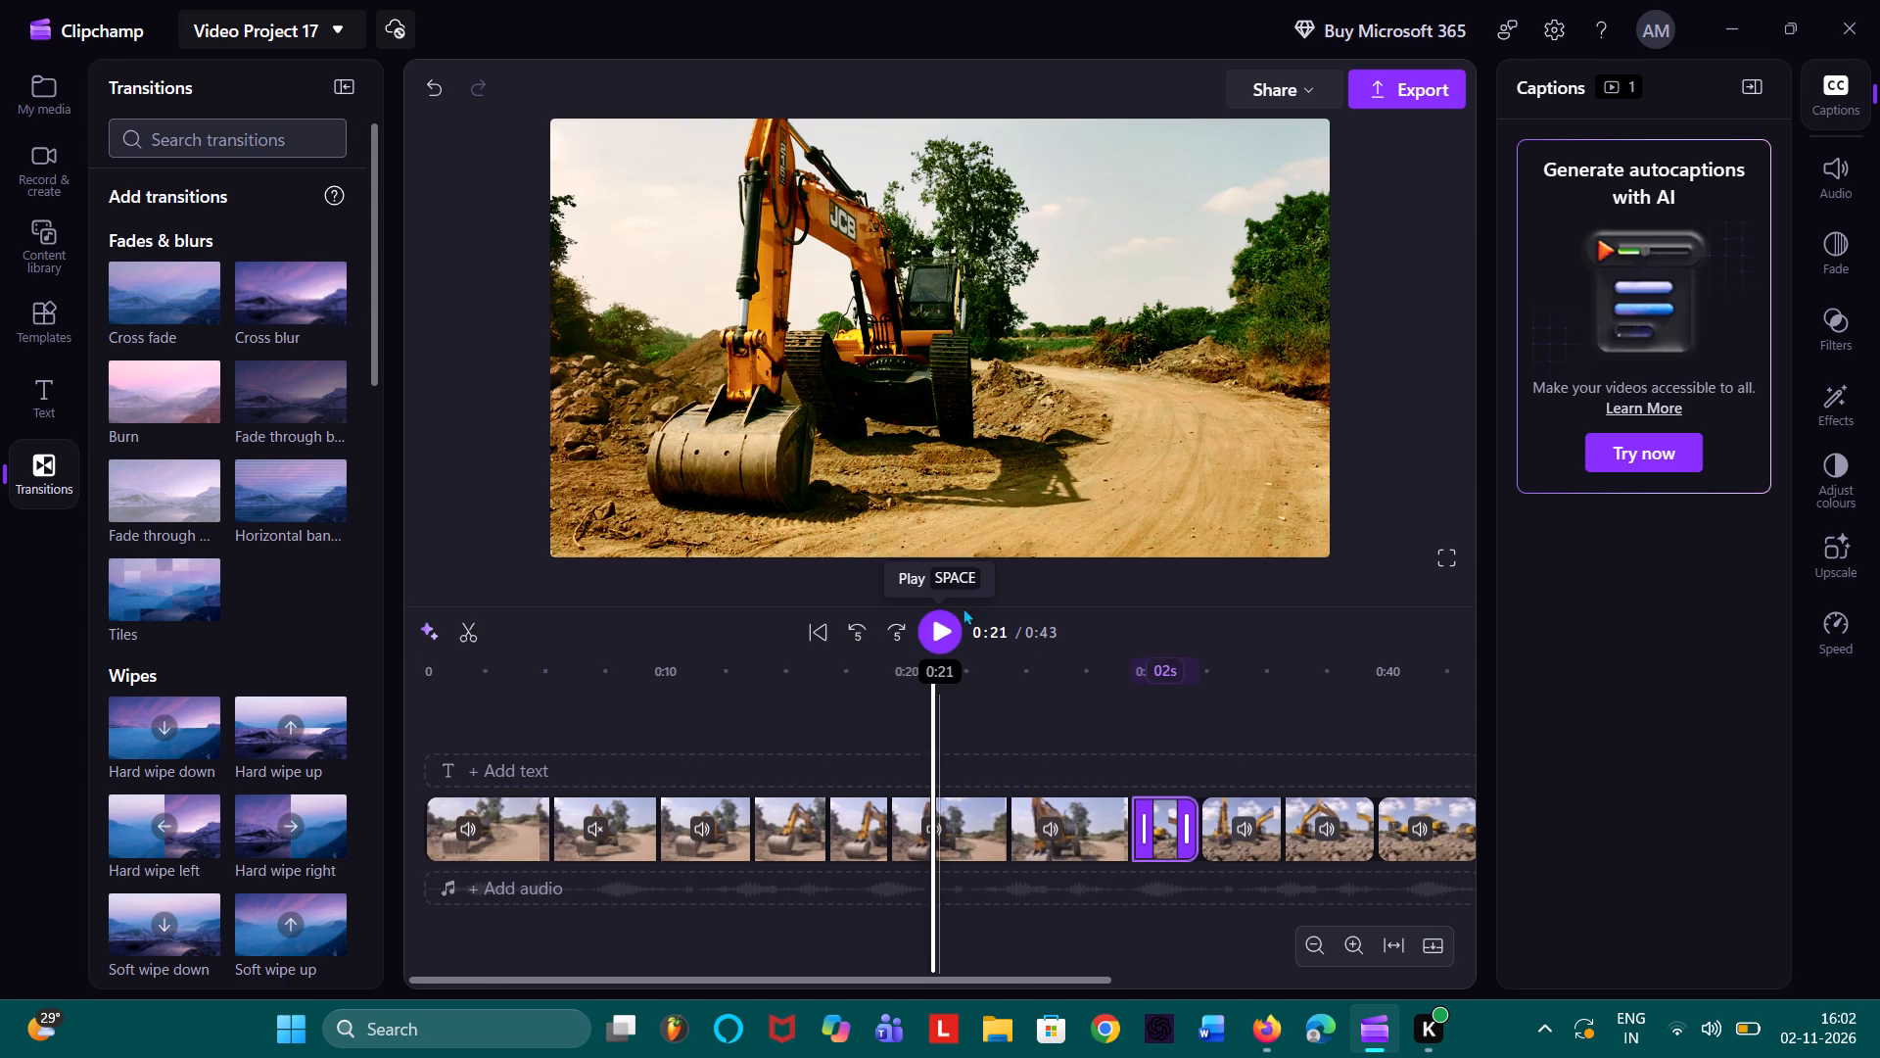
left_click(942, 635)
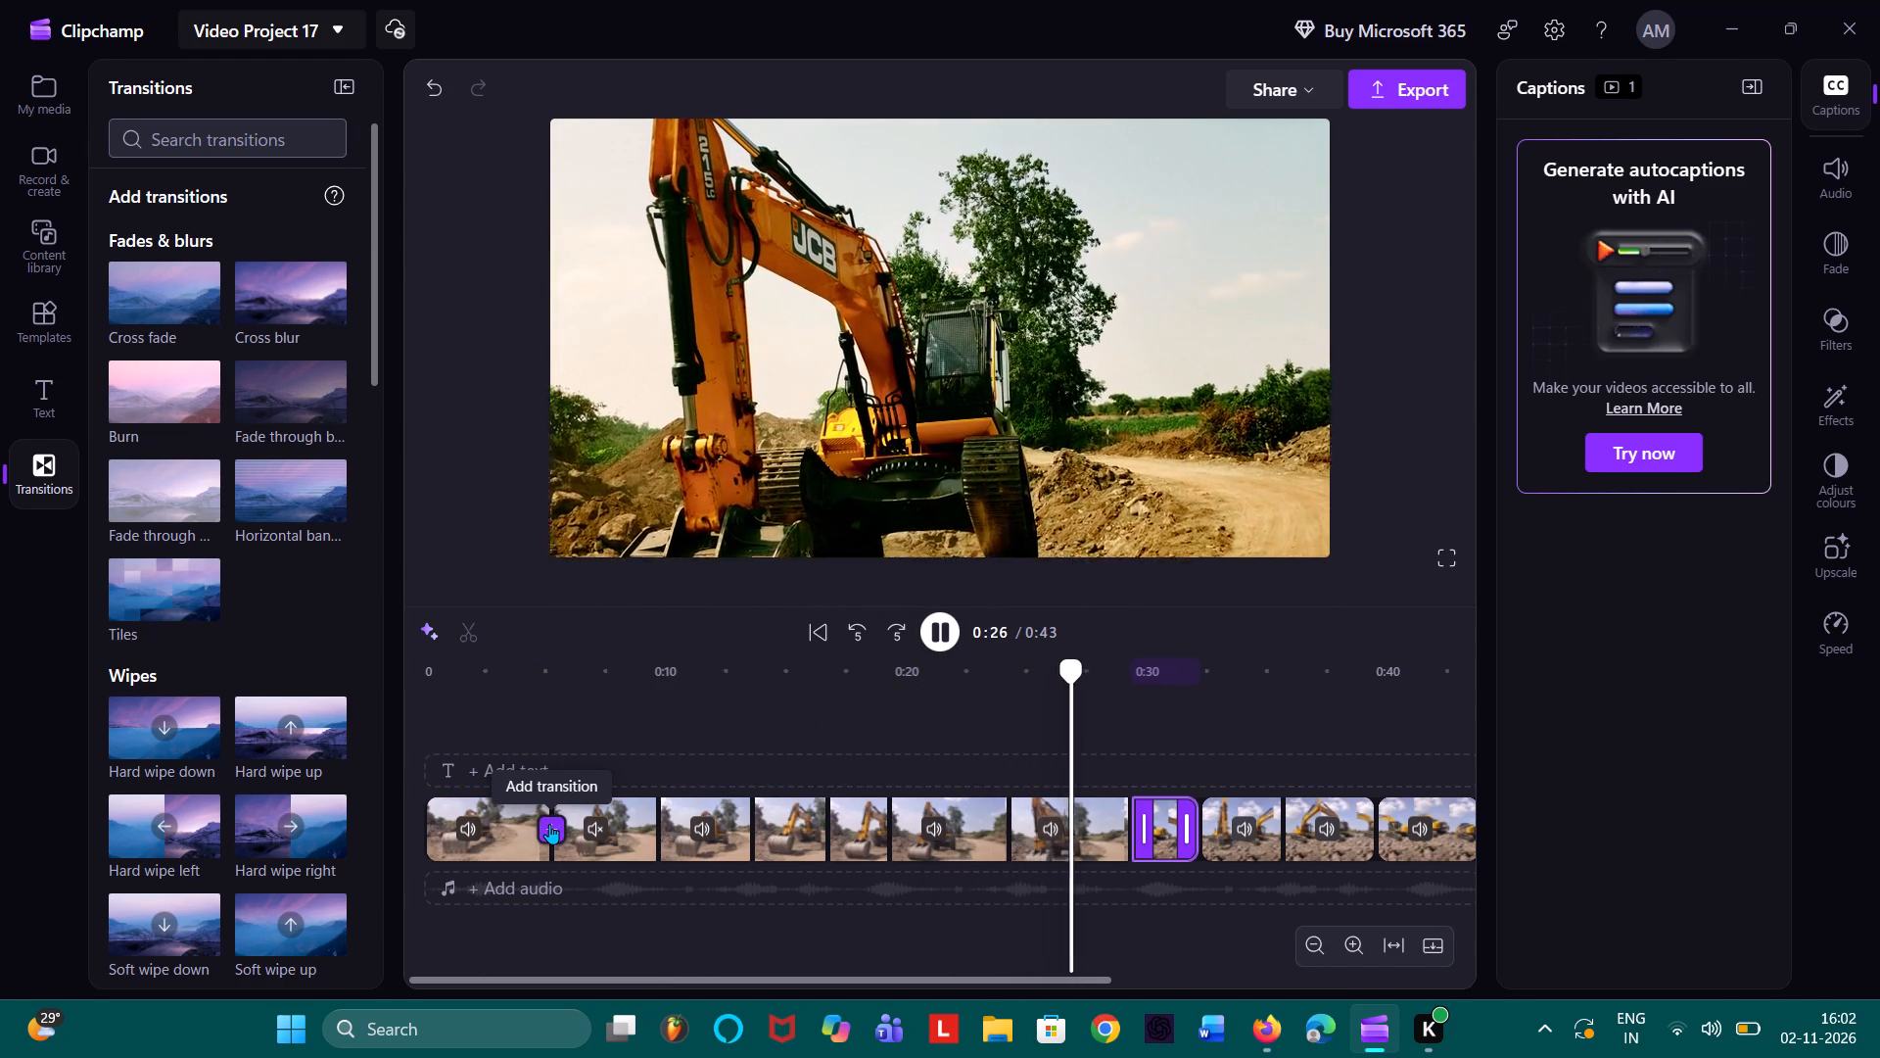
left_click(811, 633)
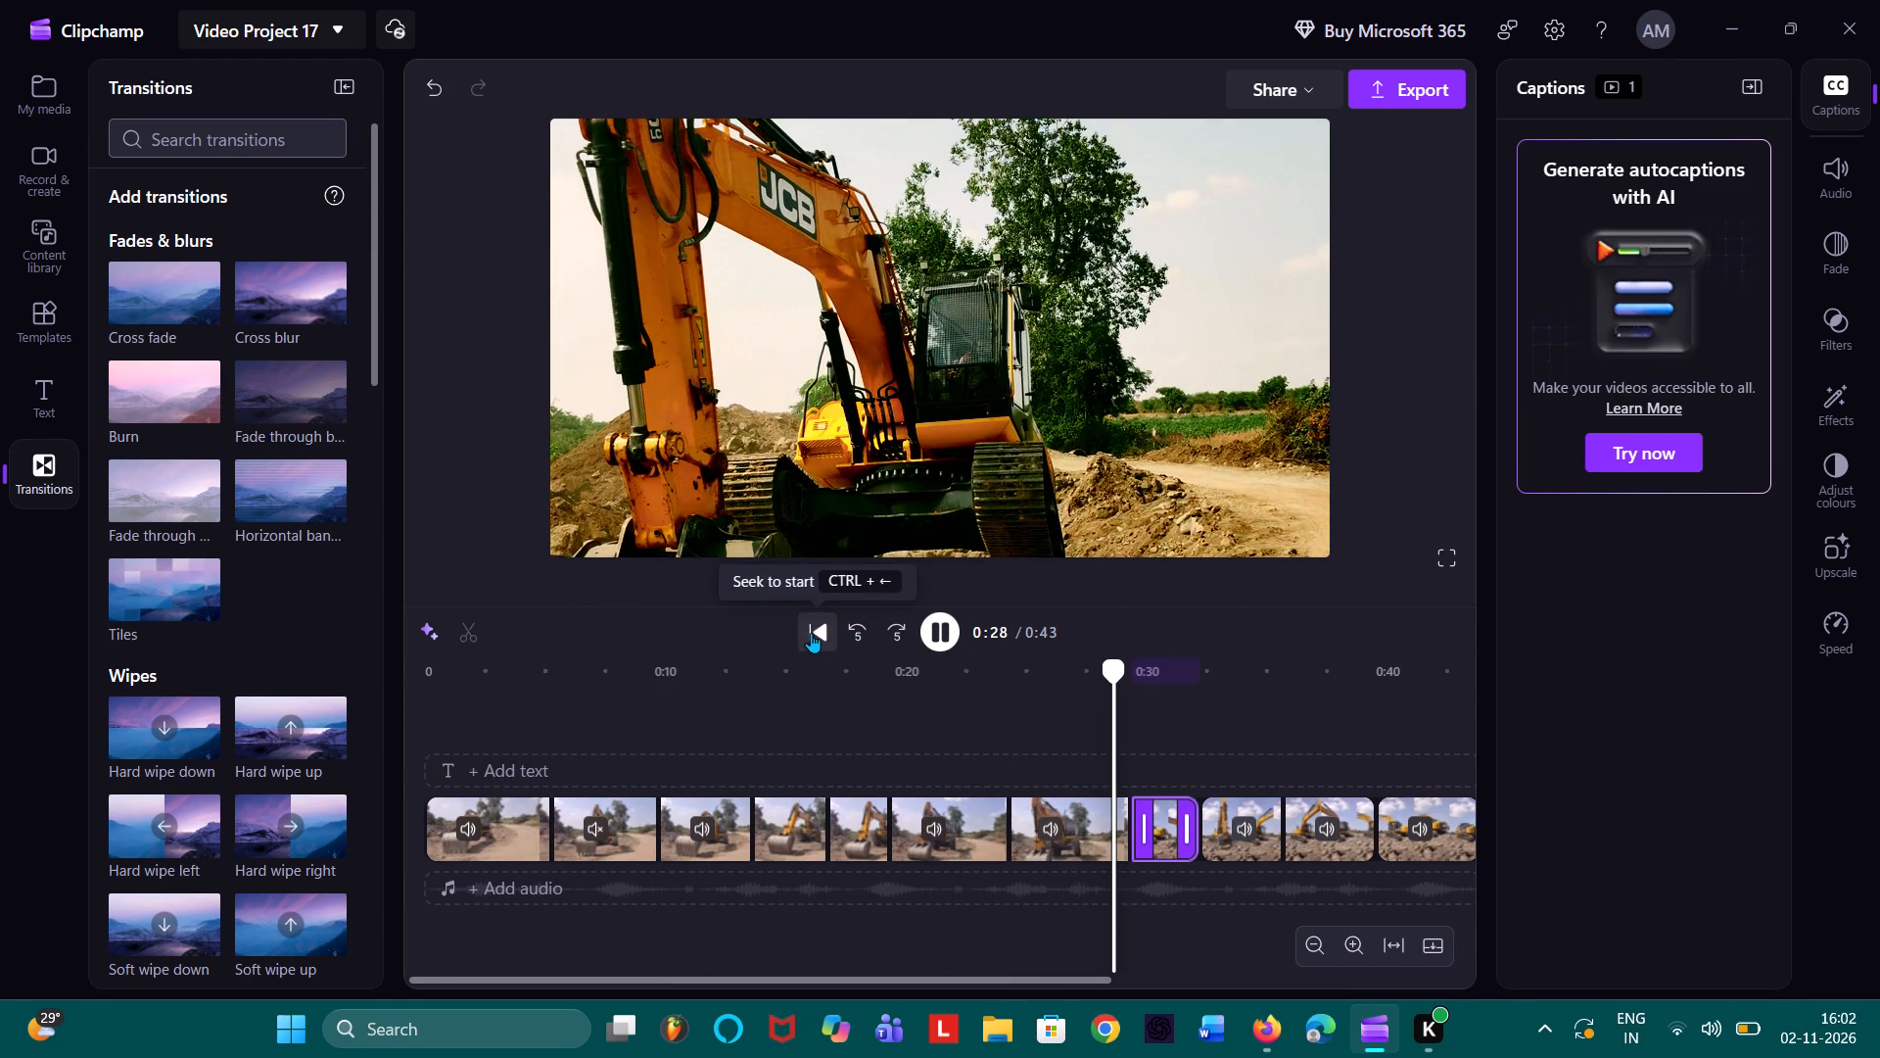
key("space")
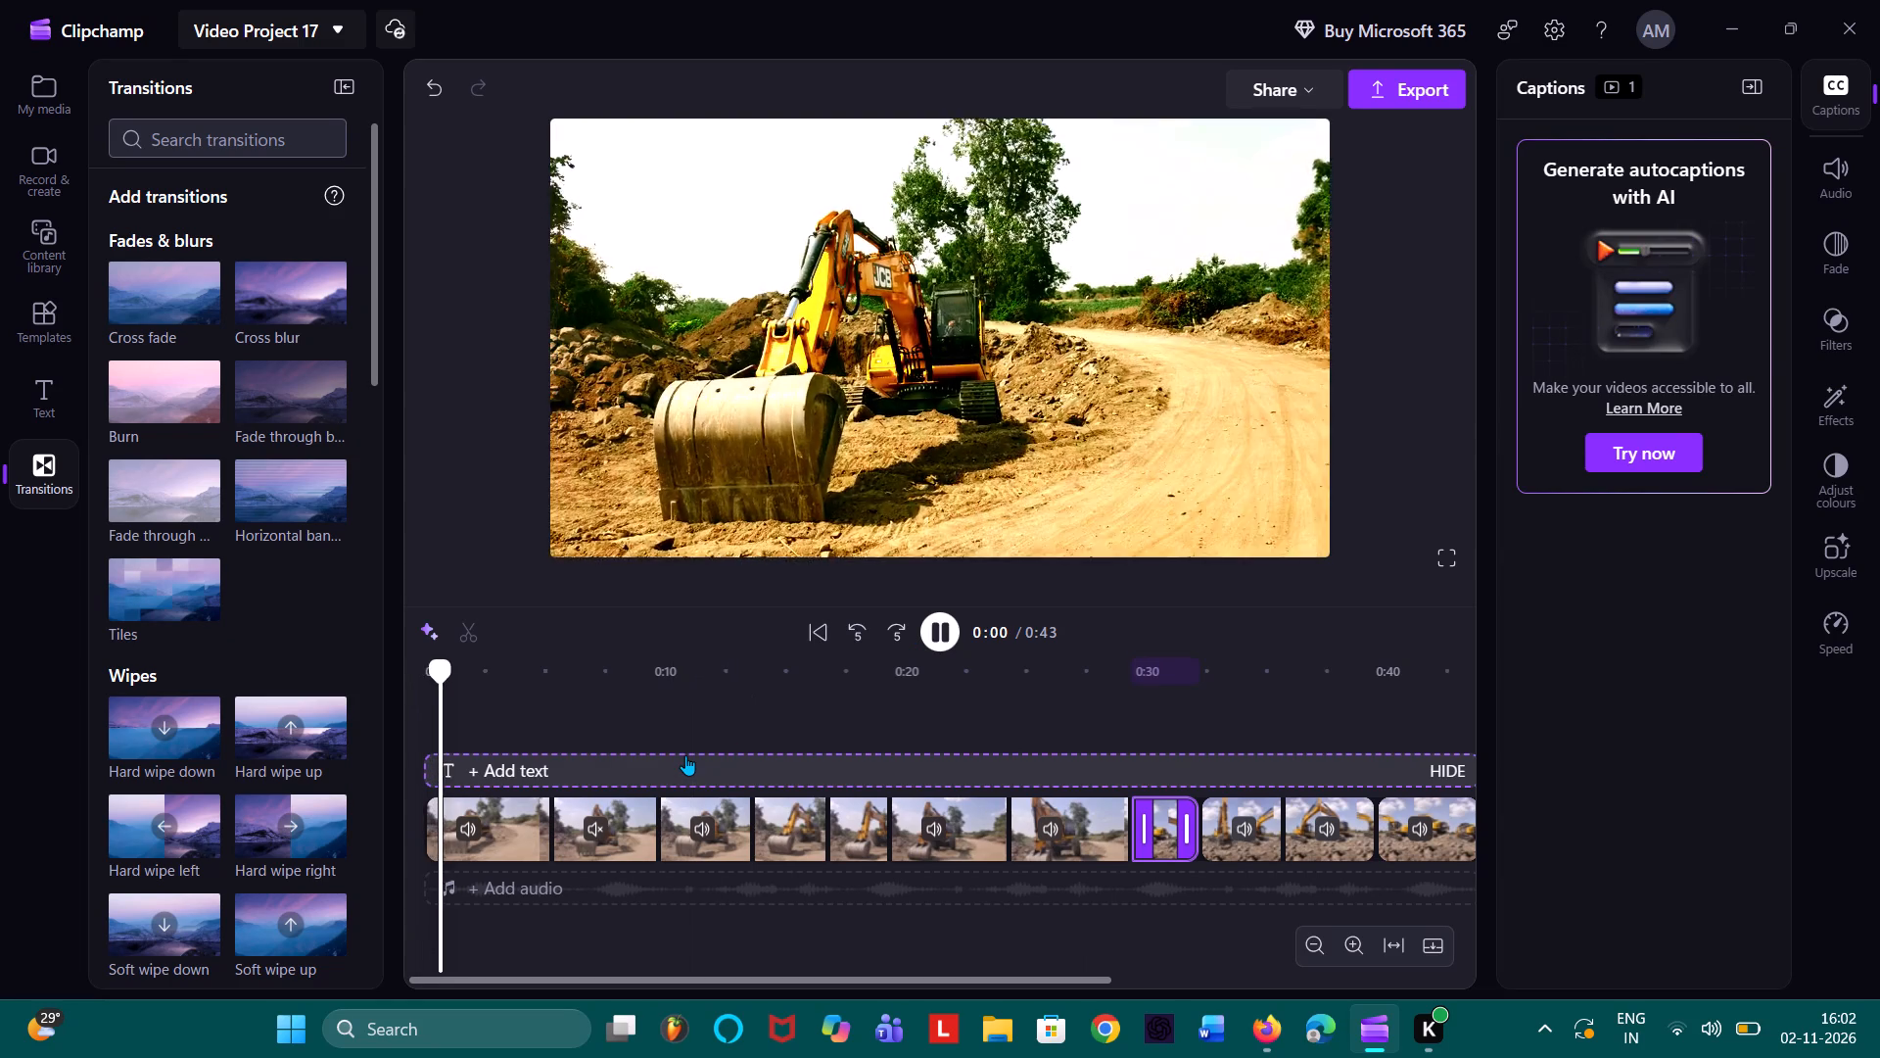
key("space")
left_click(822, 634)
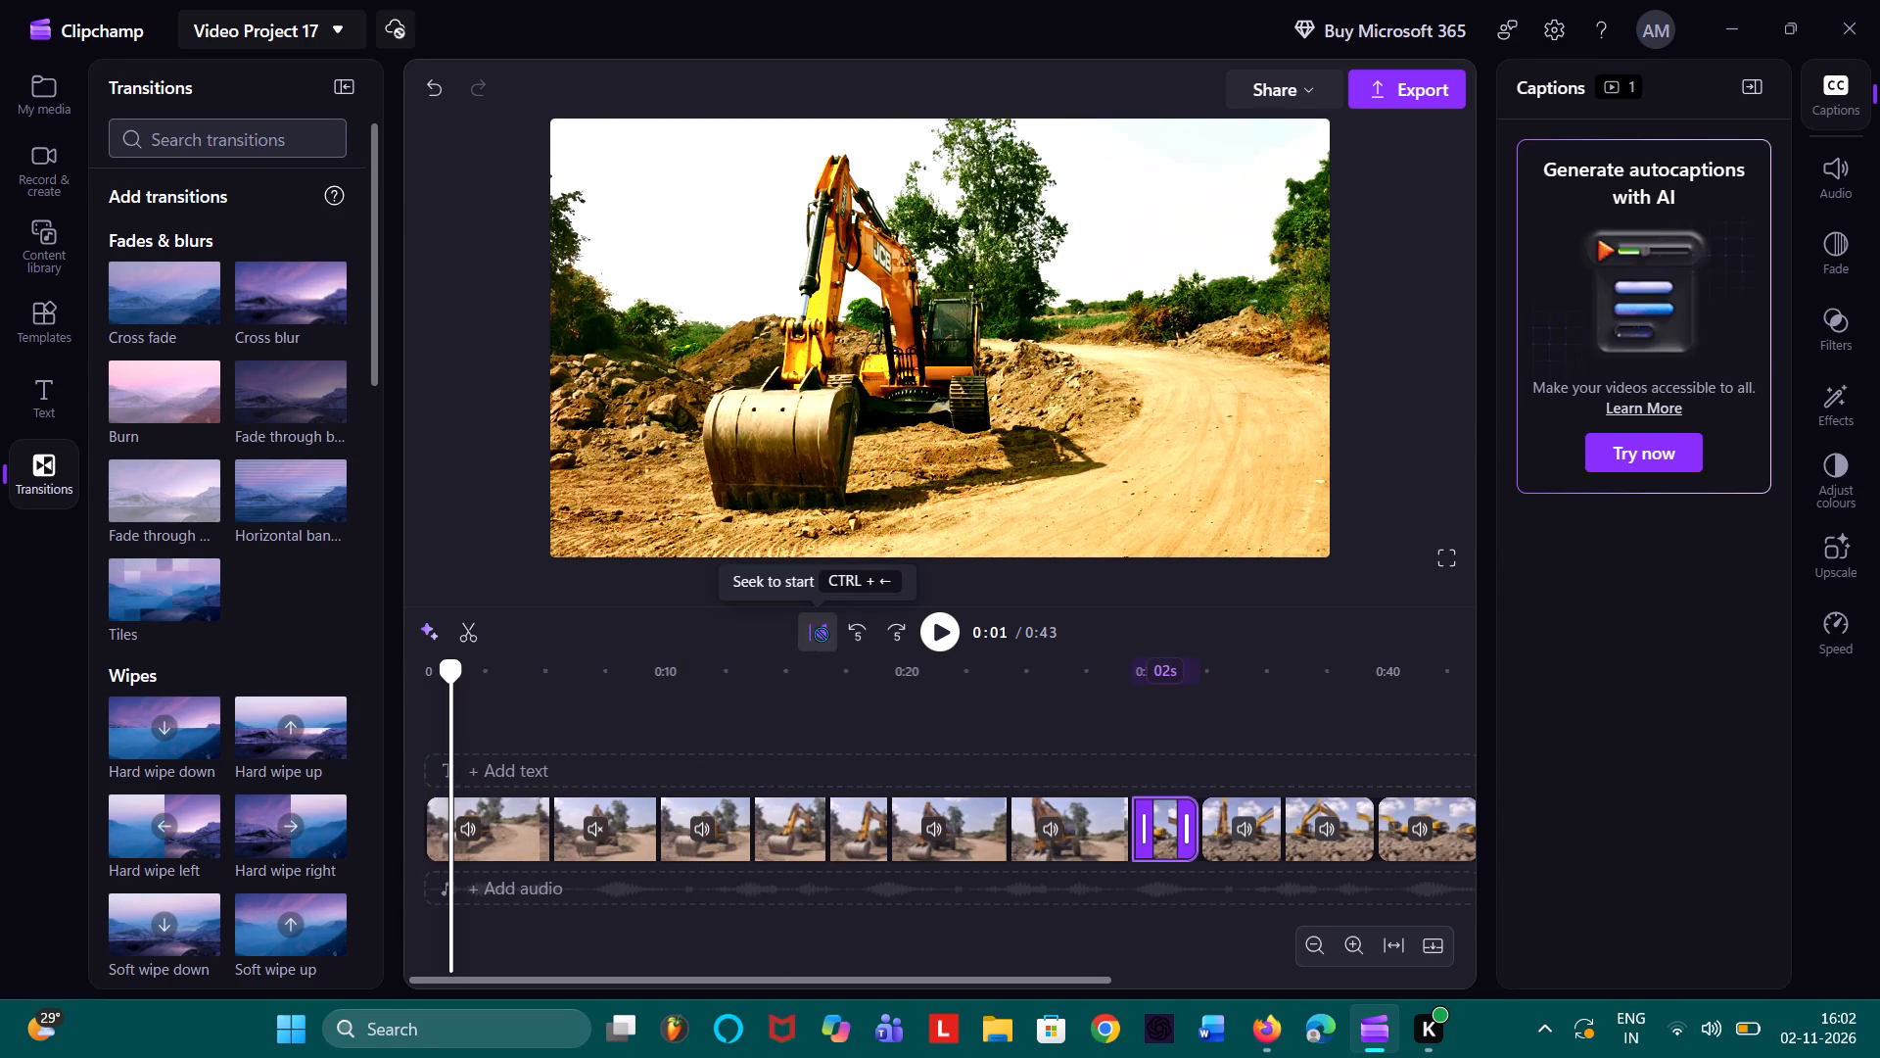
left_click(523, 833)
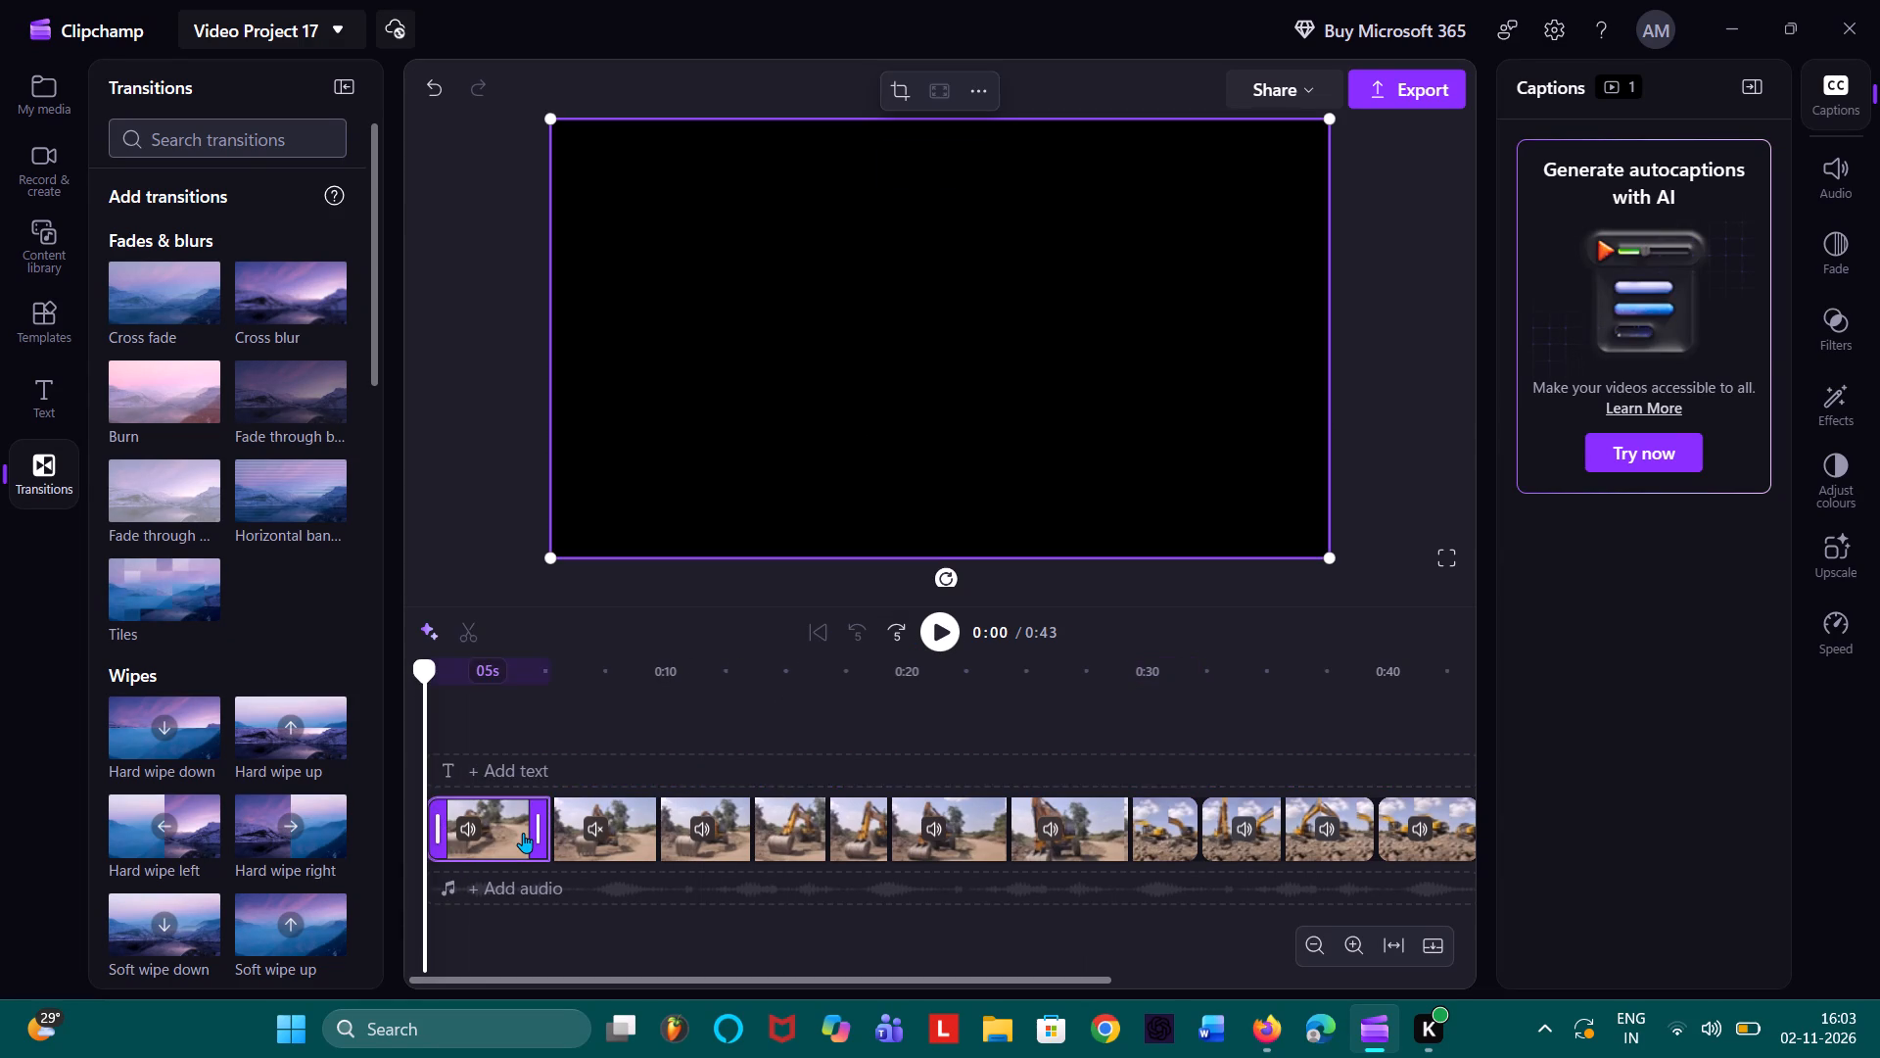
key("space")
key("space")
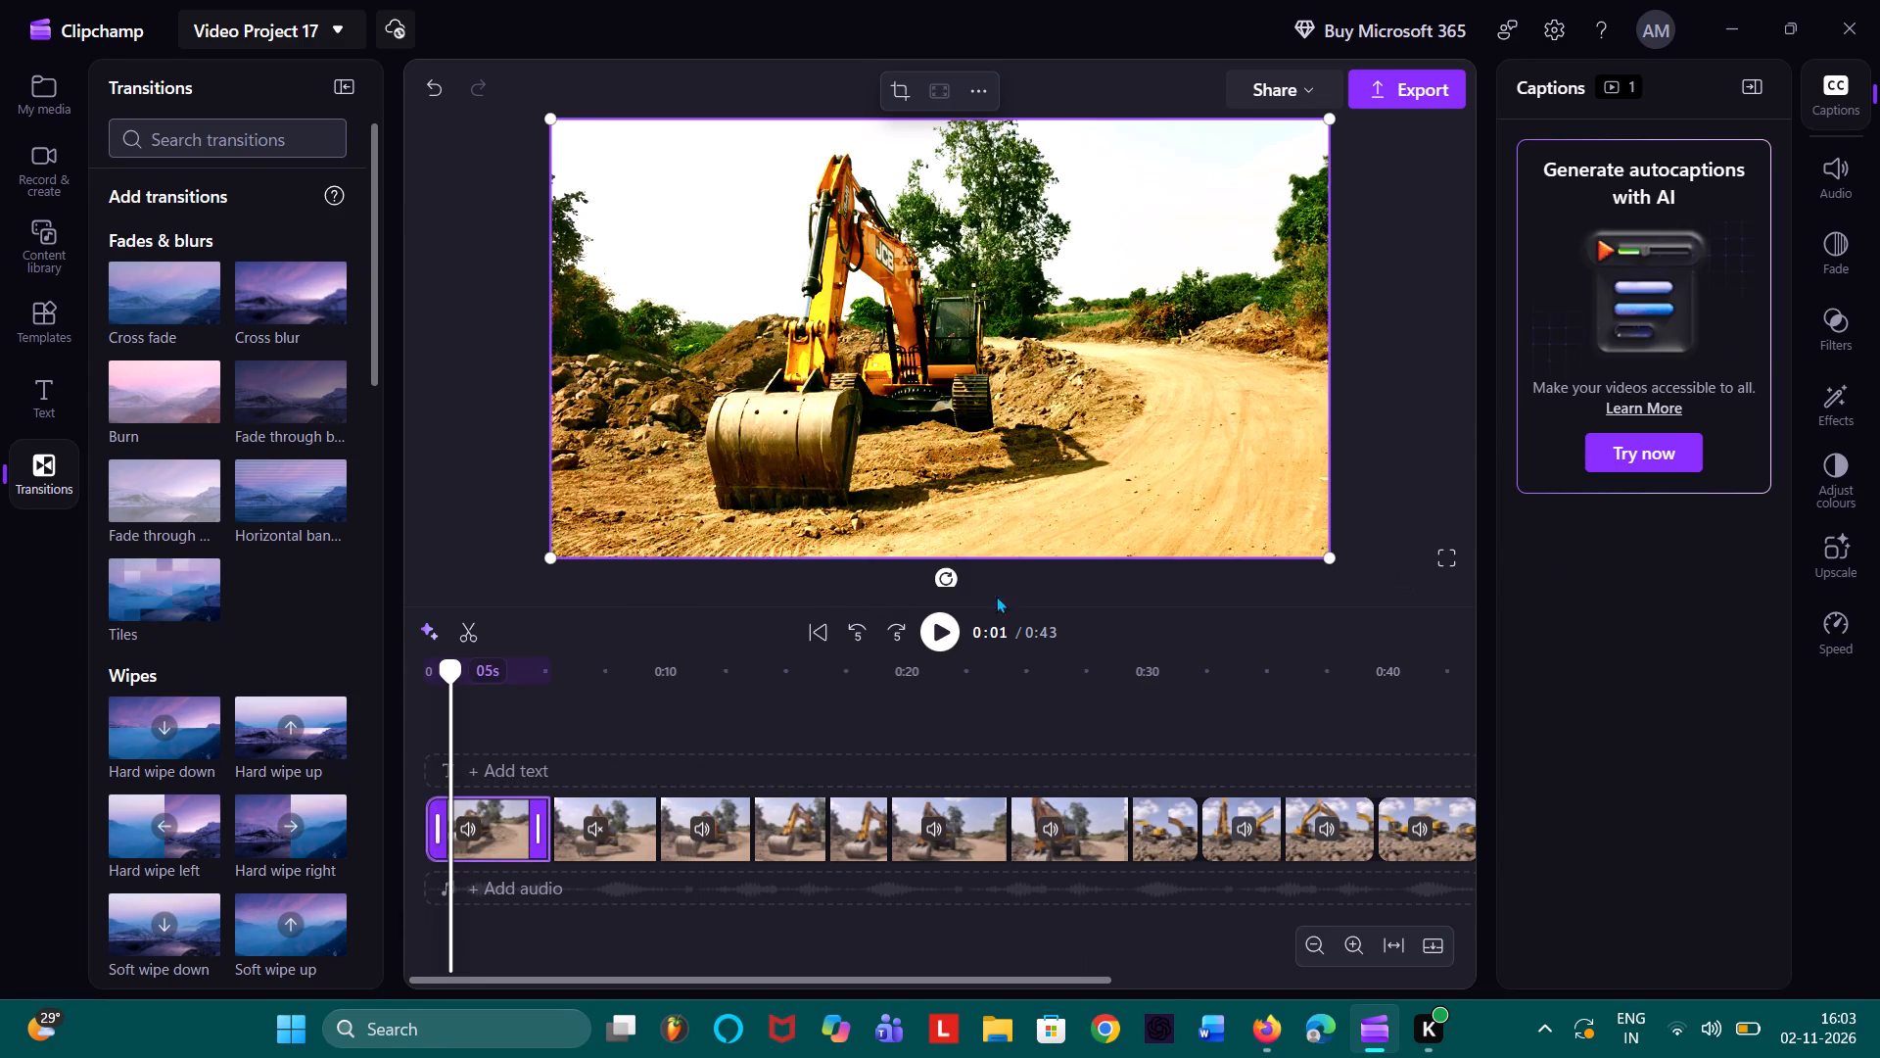
left_click(814, 623)
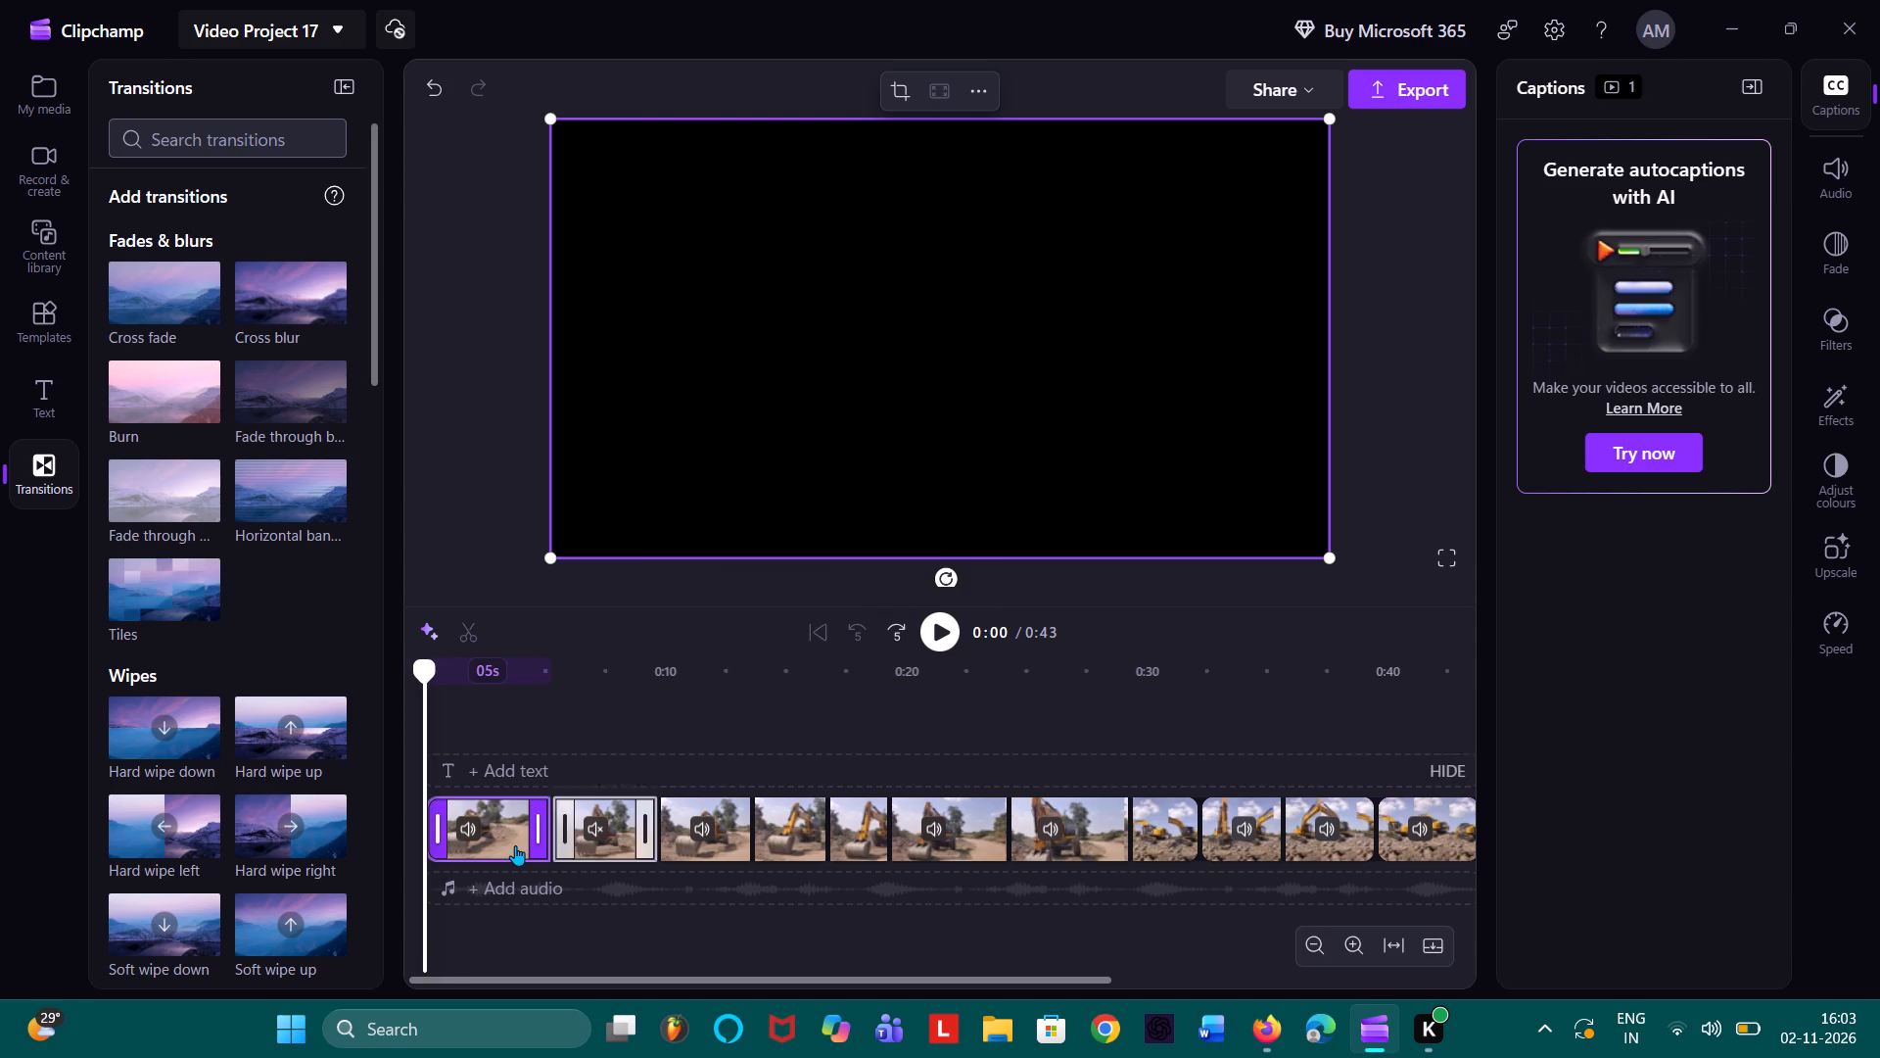
Open the effects for the first clip and look through the available ones.
left_click(506, 842)
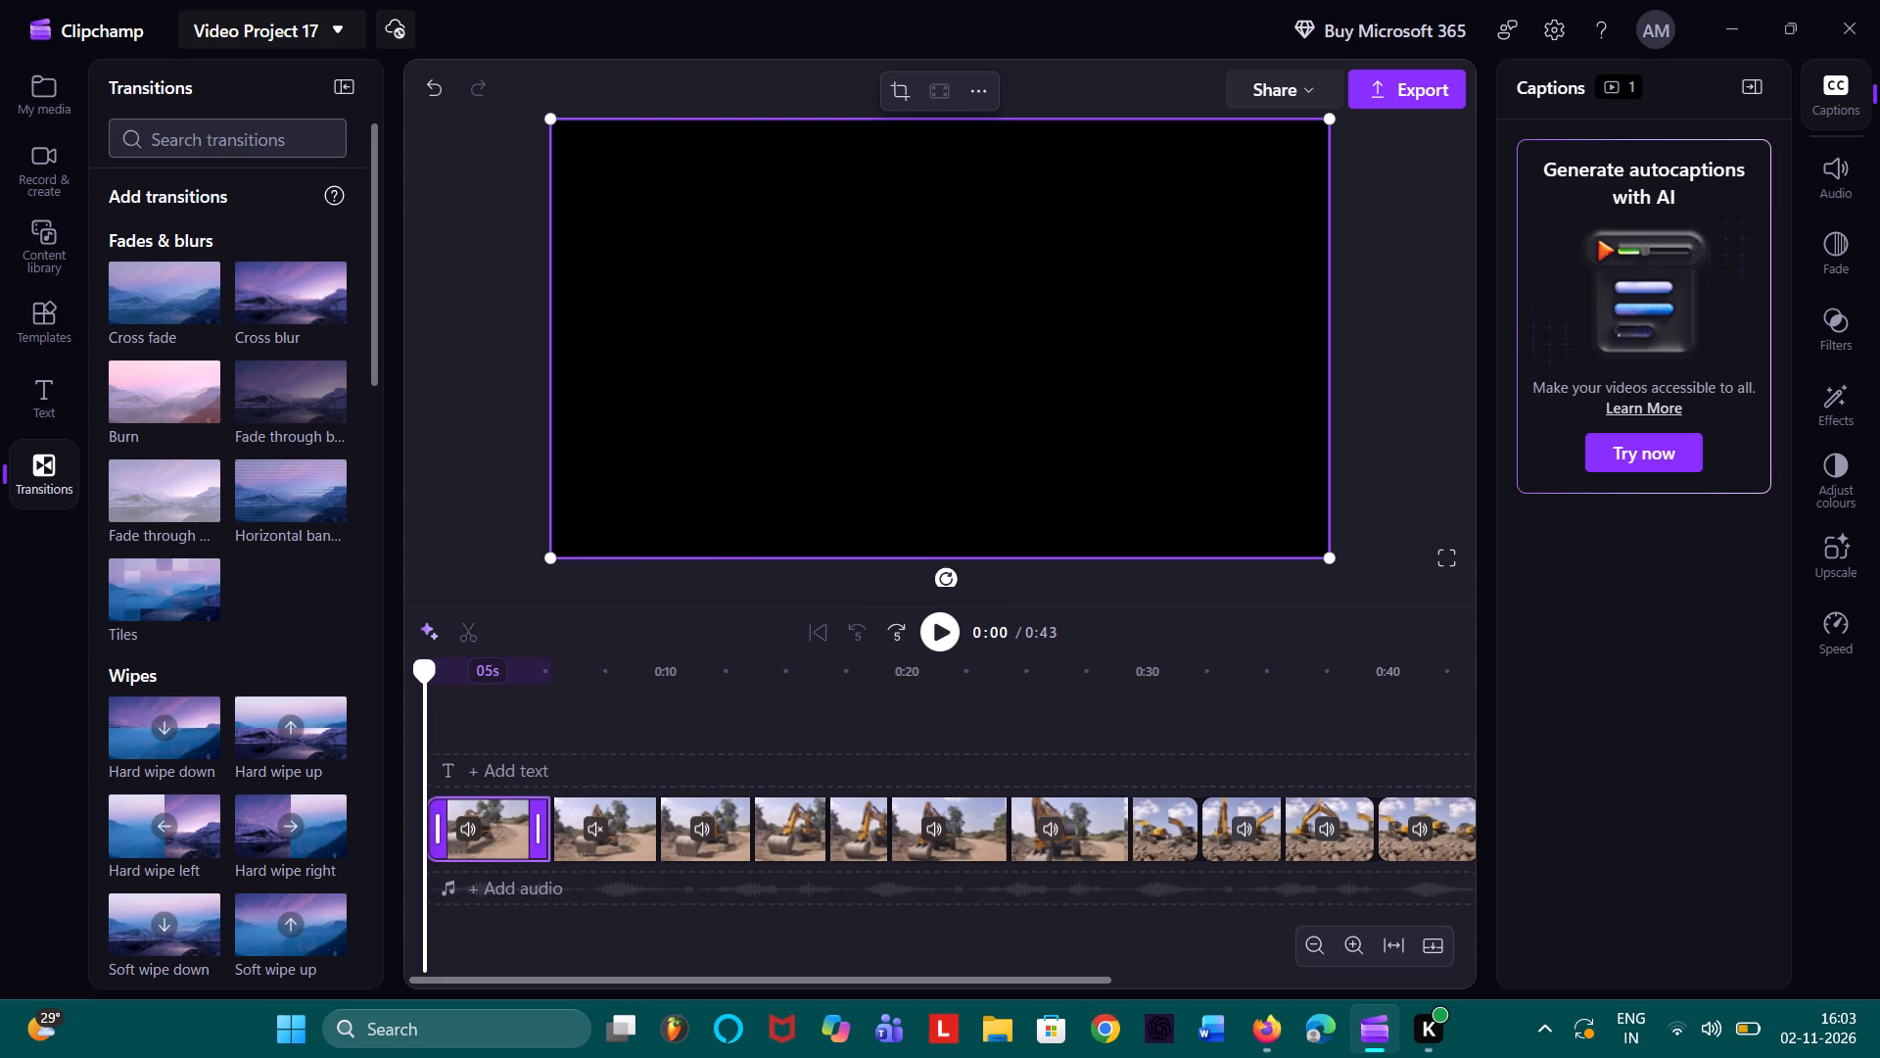
left_click(1841, 395)
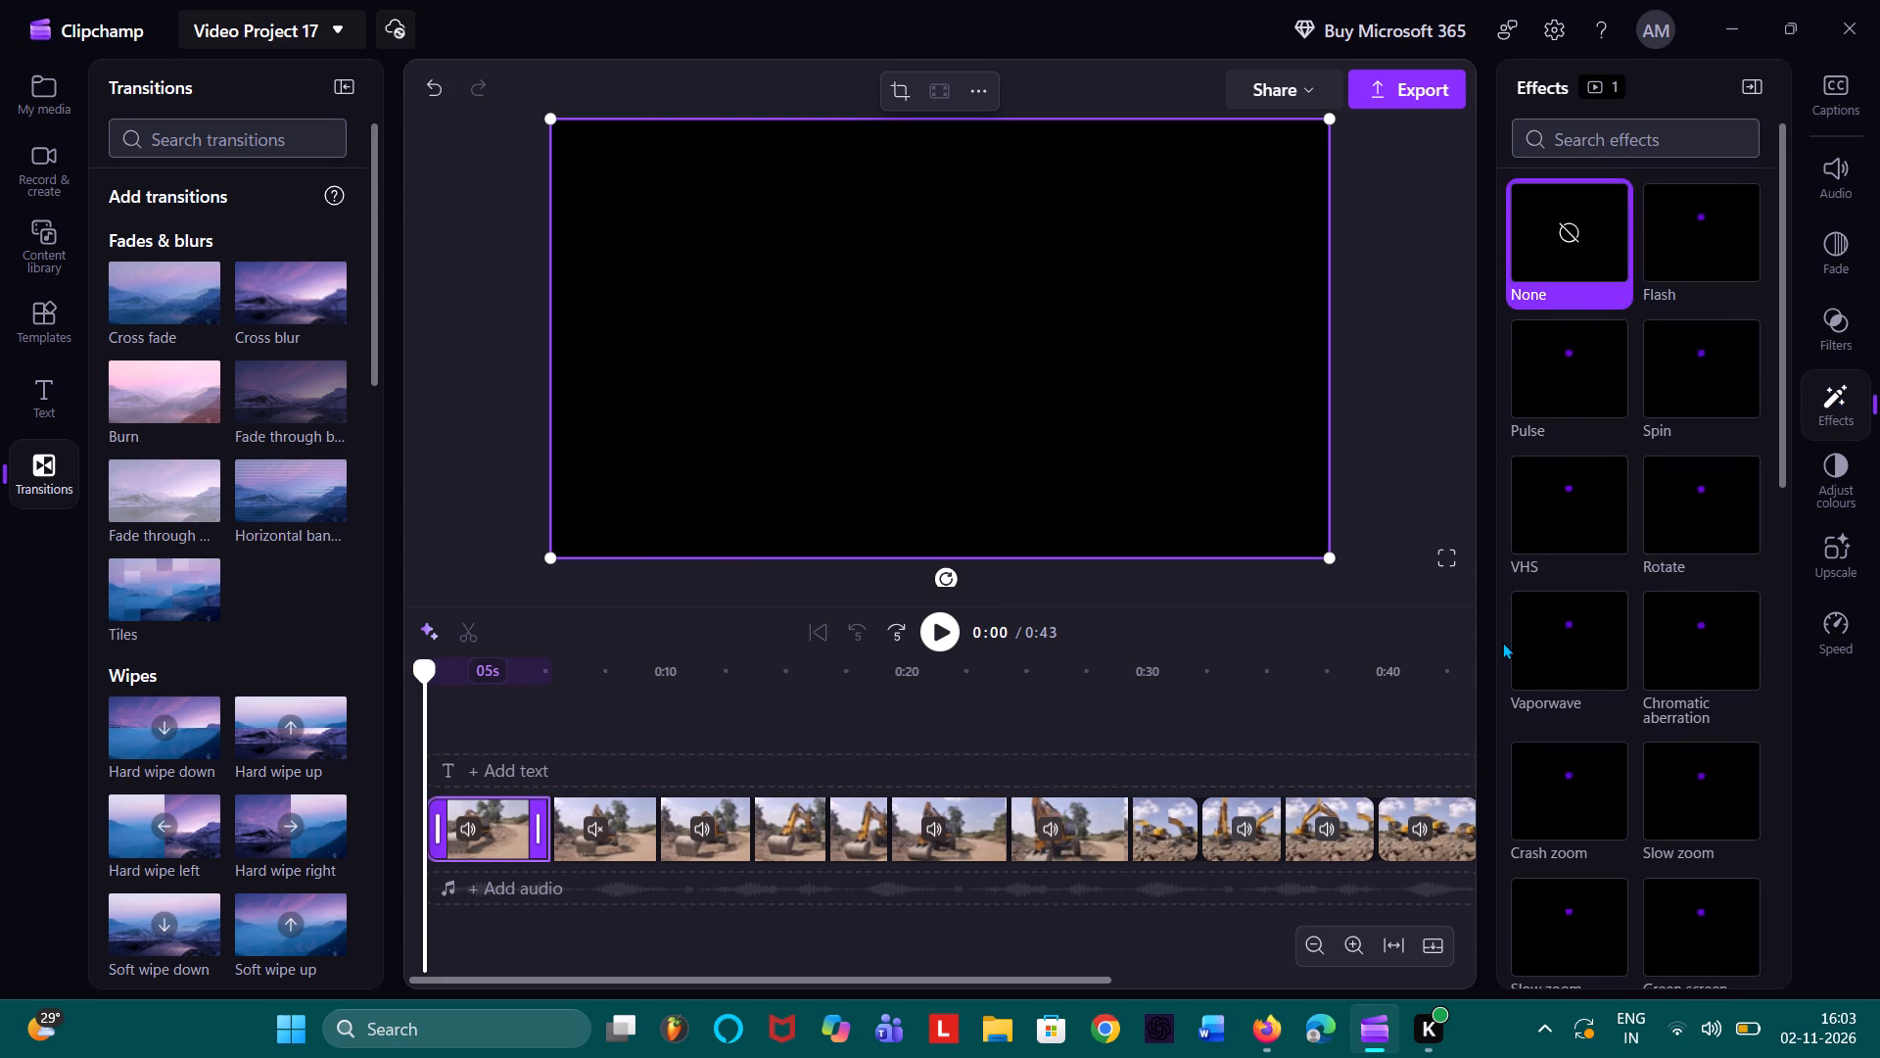
scroll(1638, 605, "down", 1)
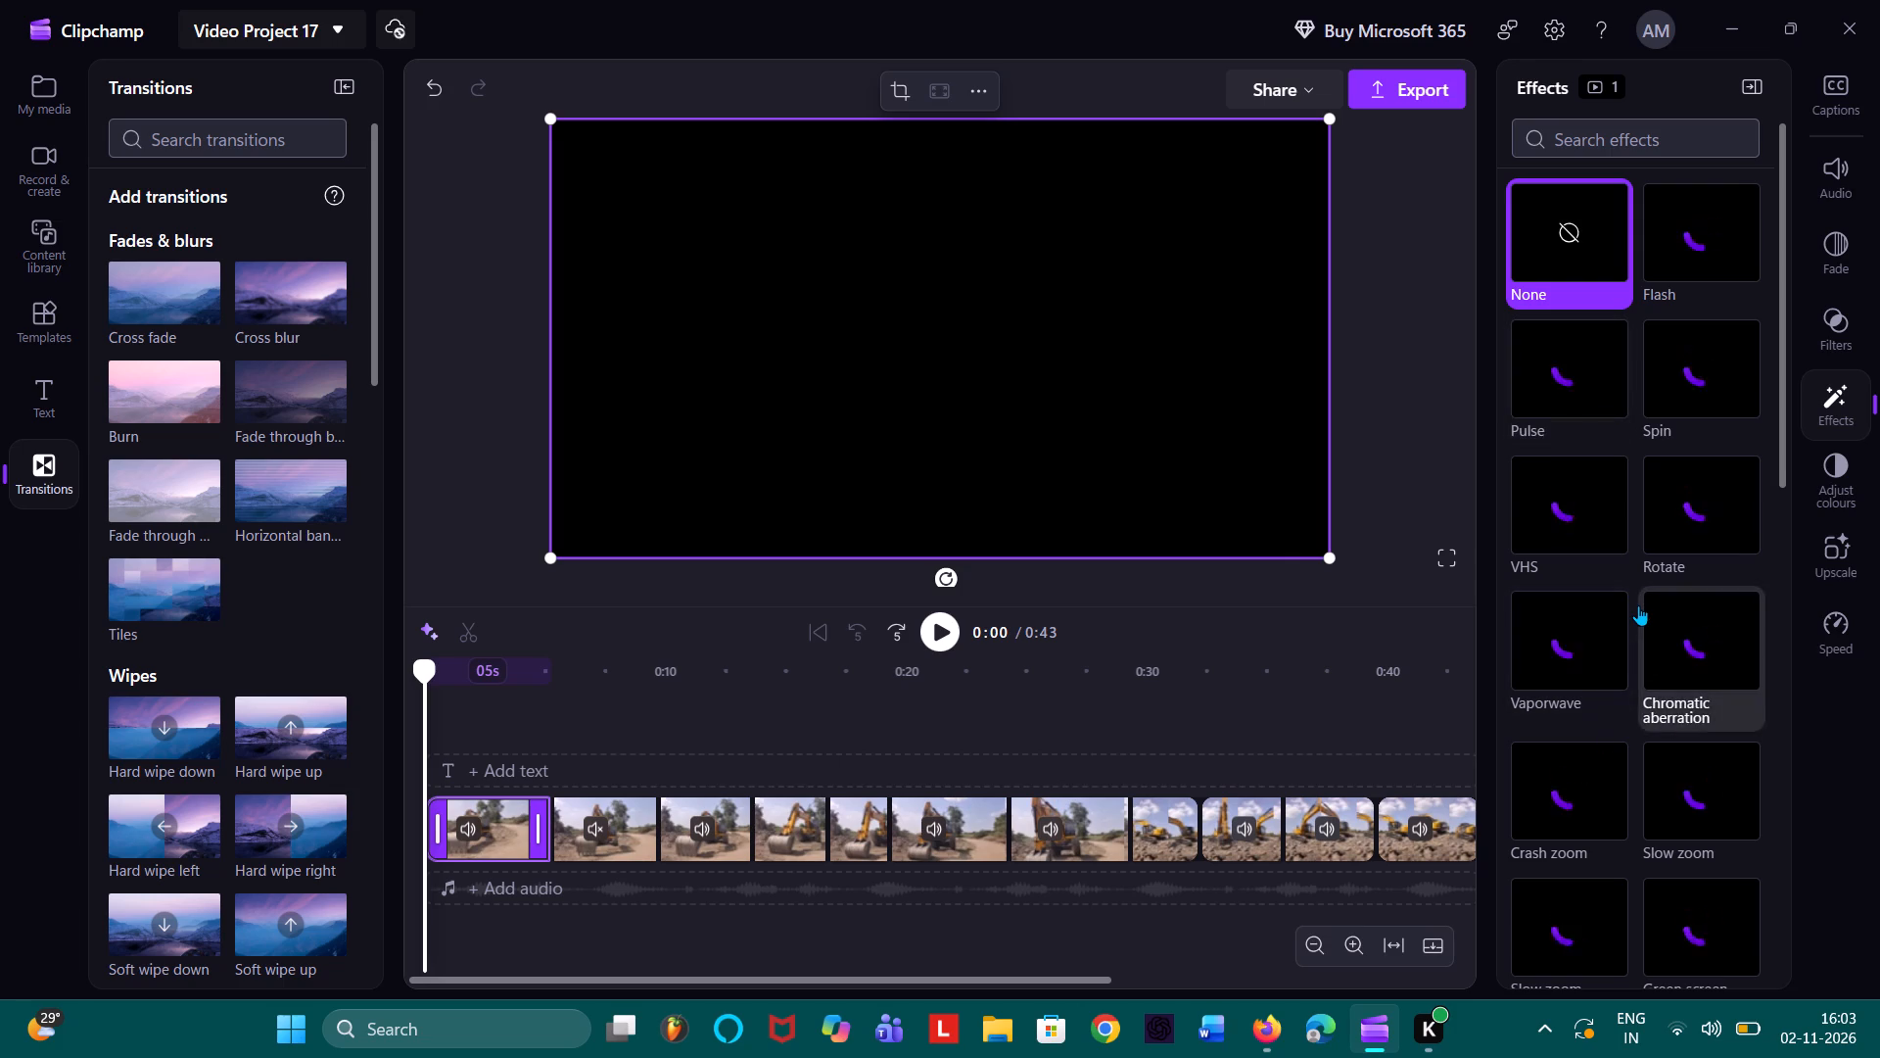
Look through the rest of the effects and the available filters for the first clip.
scroll(1638, 605, "down", 3)
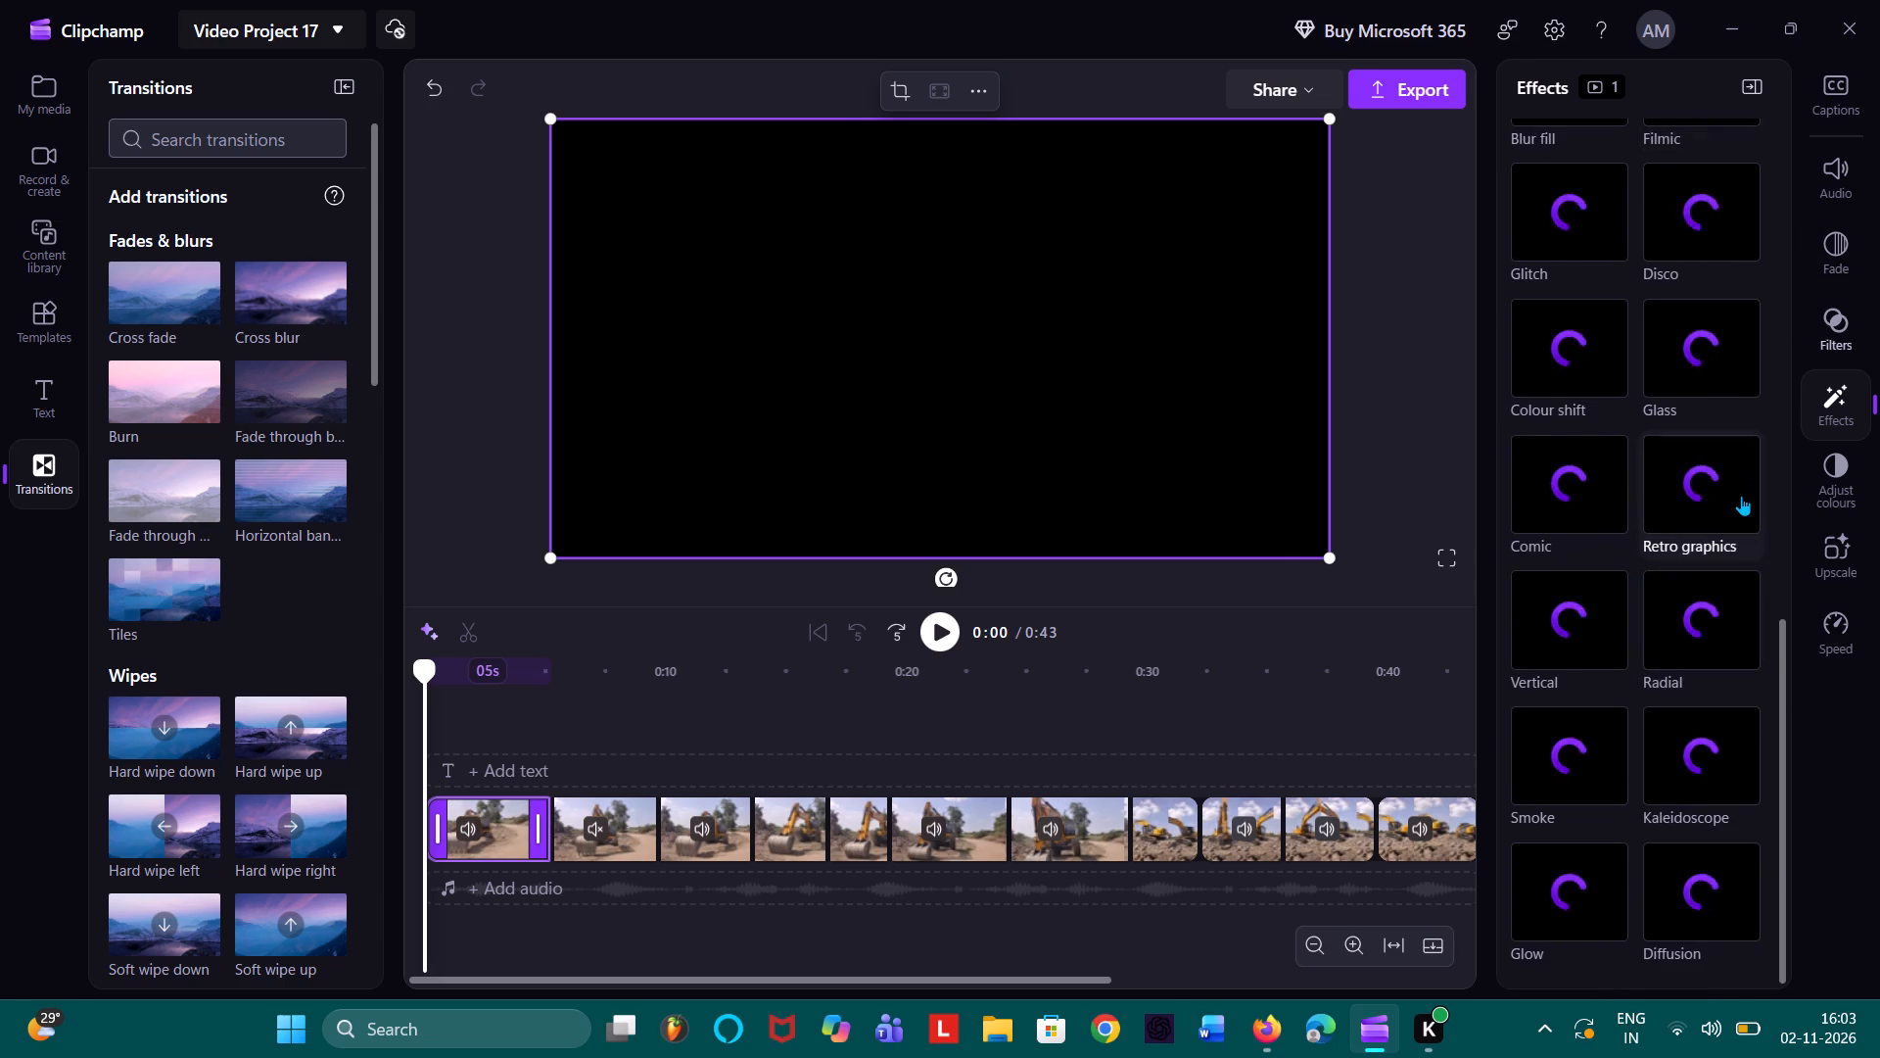
scroll(1642, 468, "up", 8)
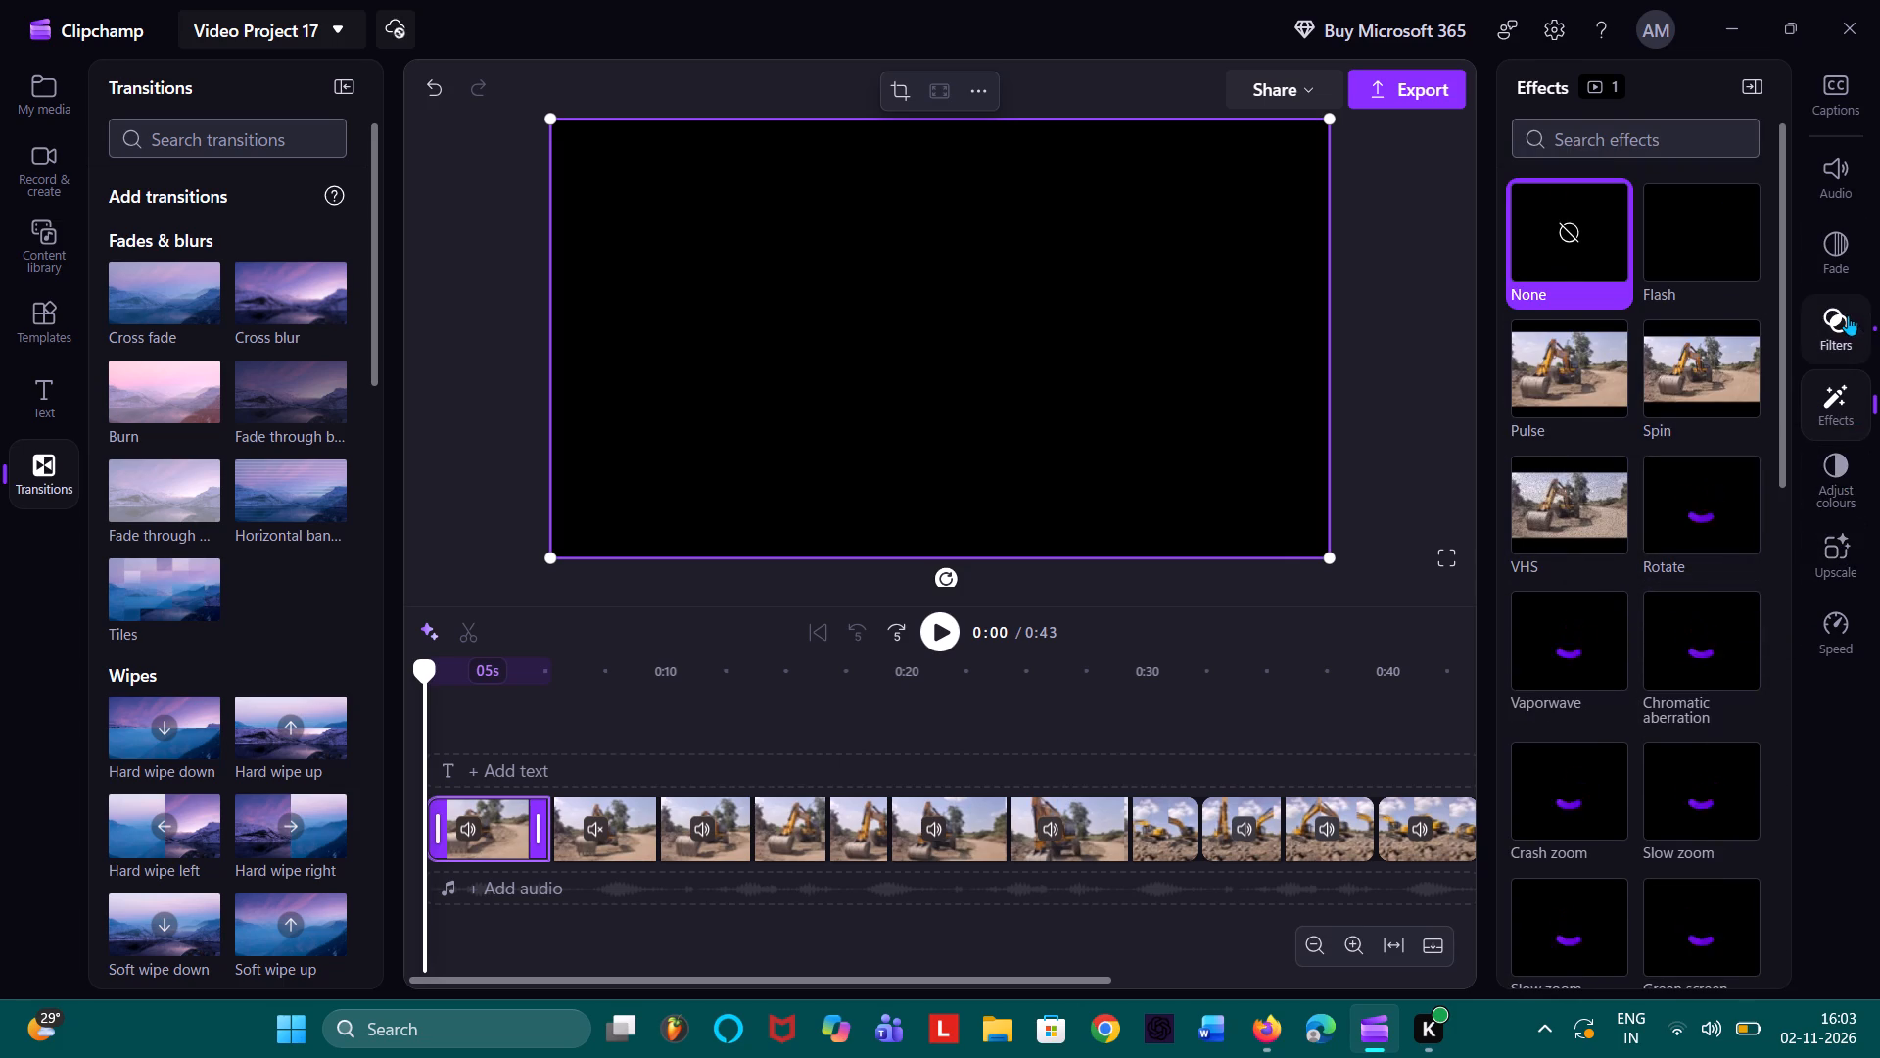
left_click(1836, 337)
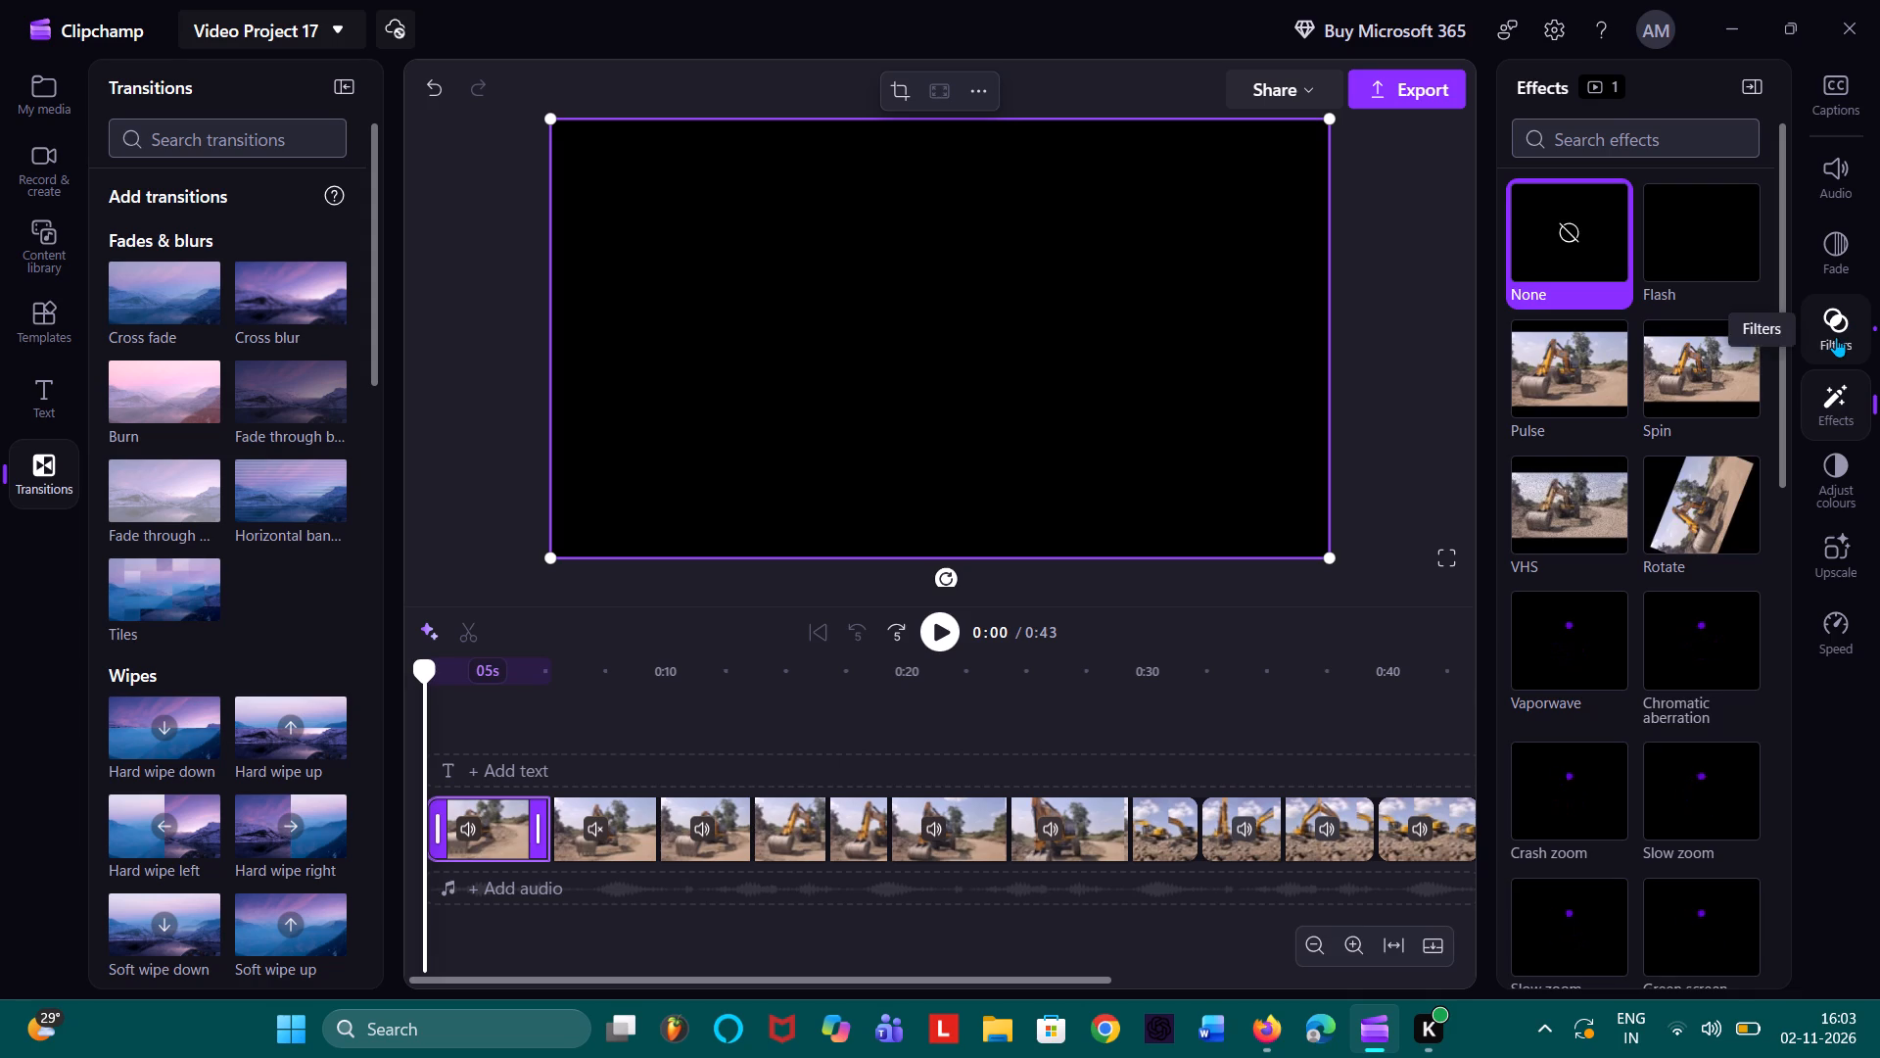
scroll(681, 1057, "down", 3)
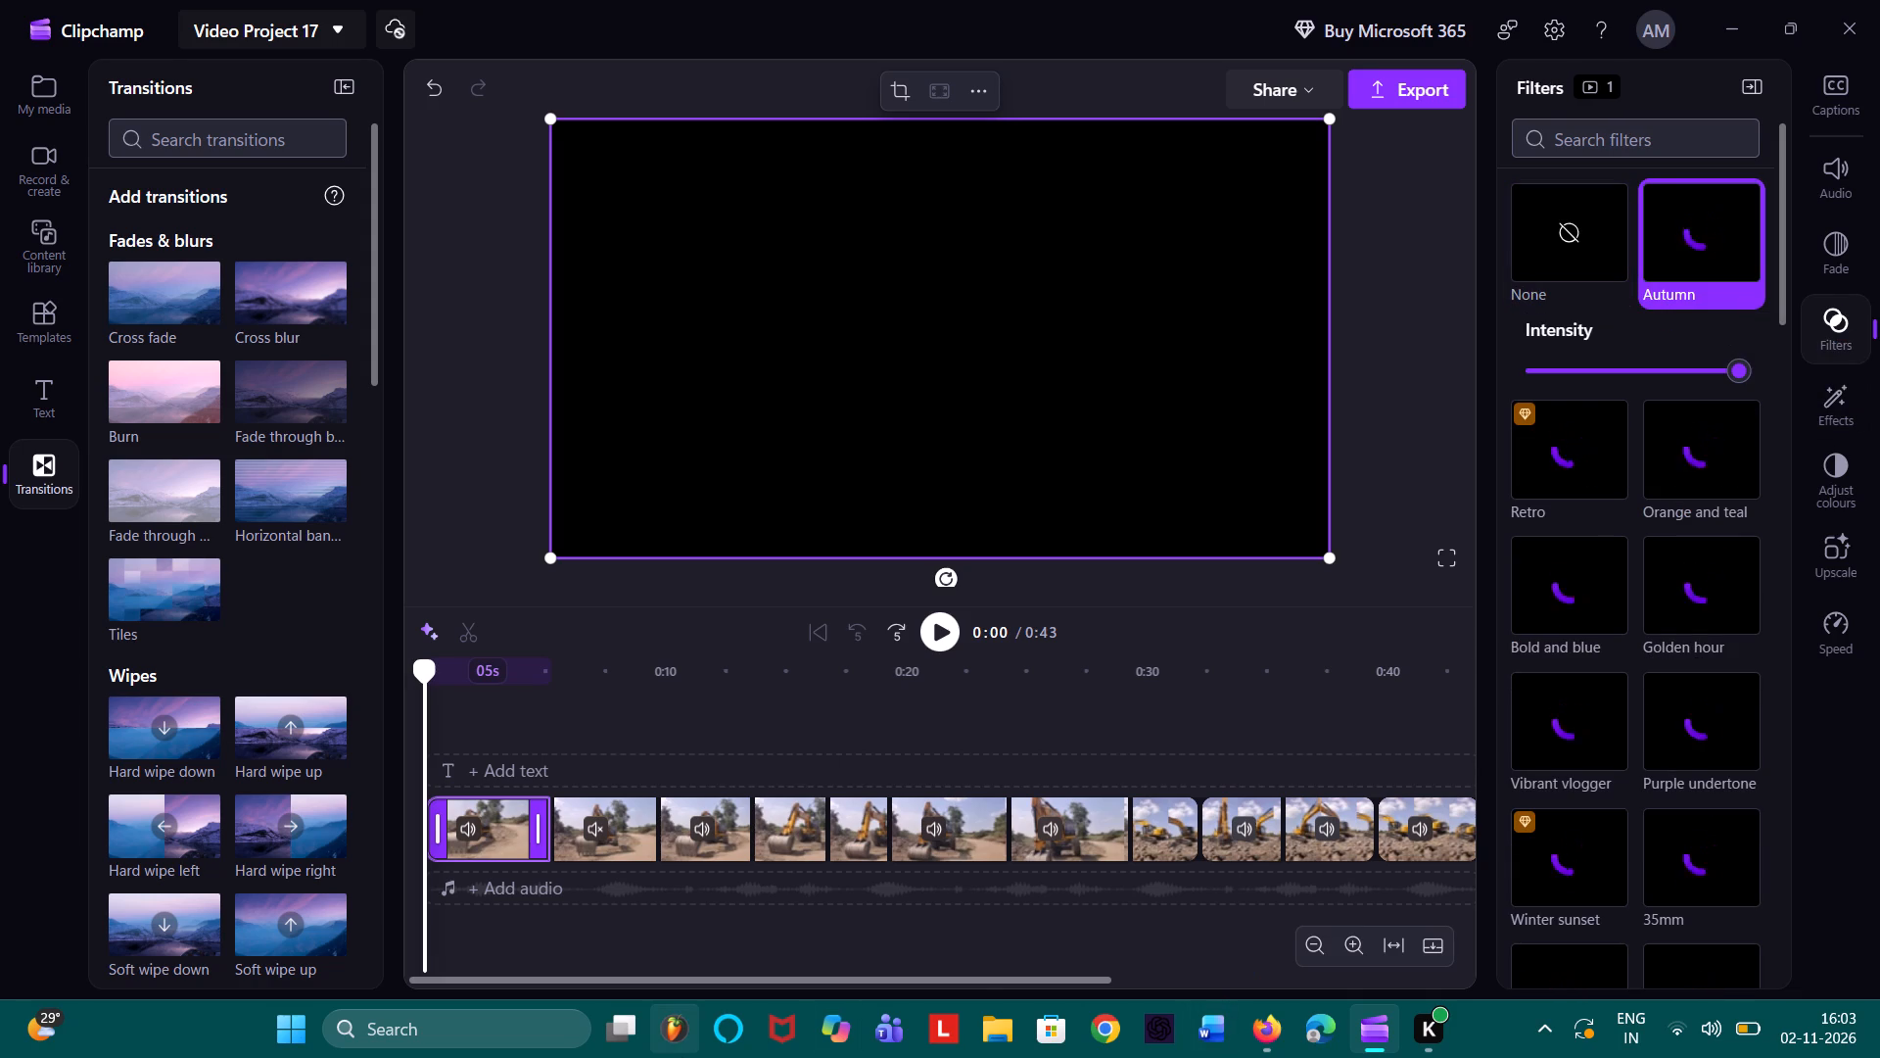
scroll(1123, 666, "down", 2)
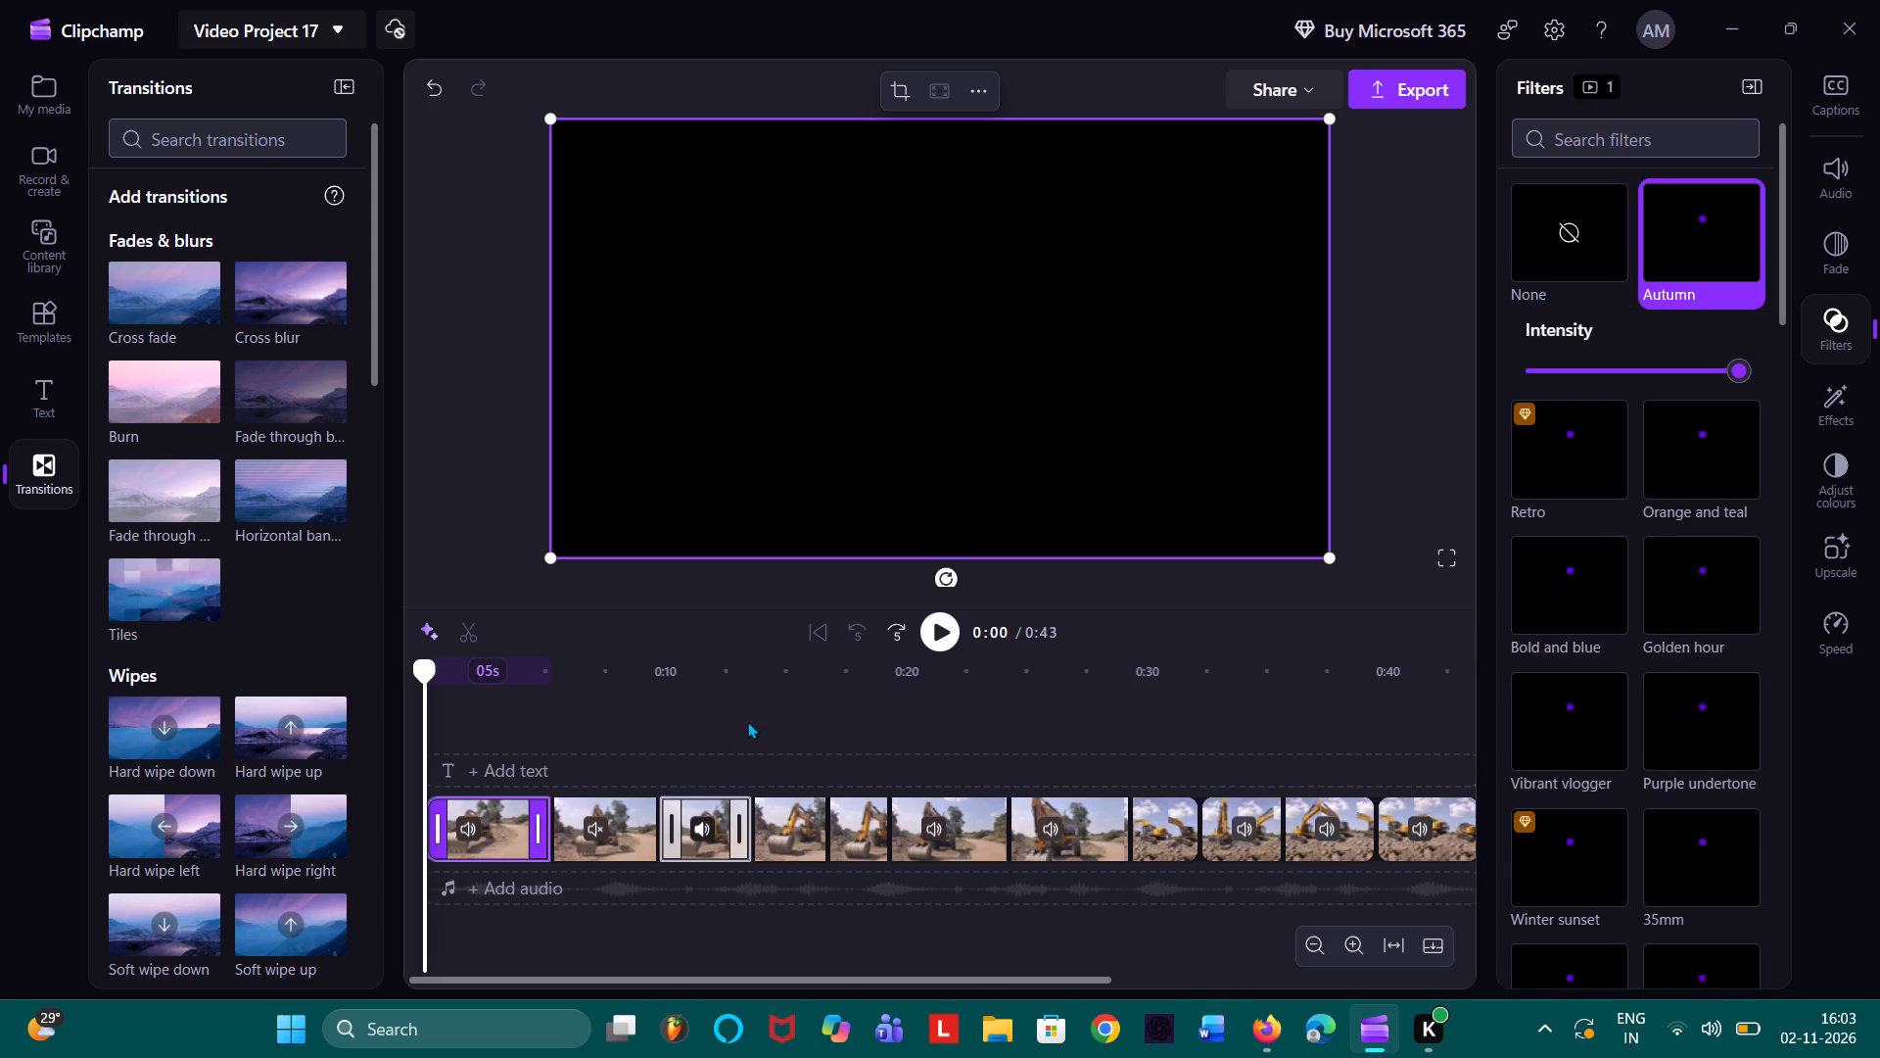
left_click(825, 637)
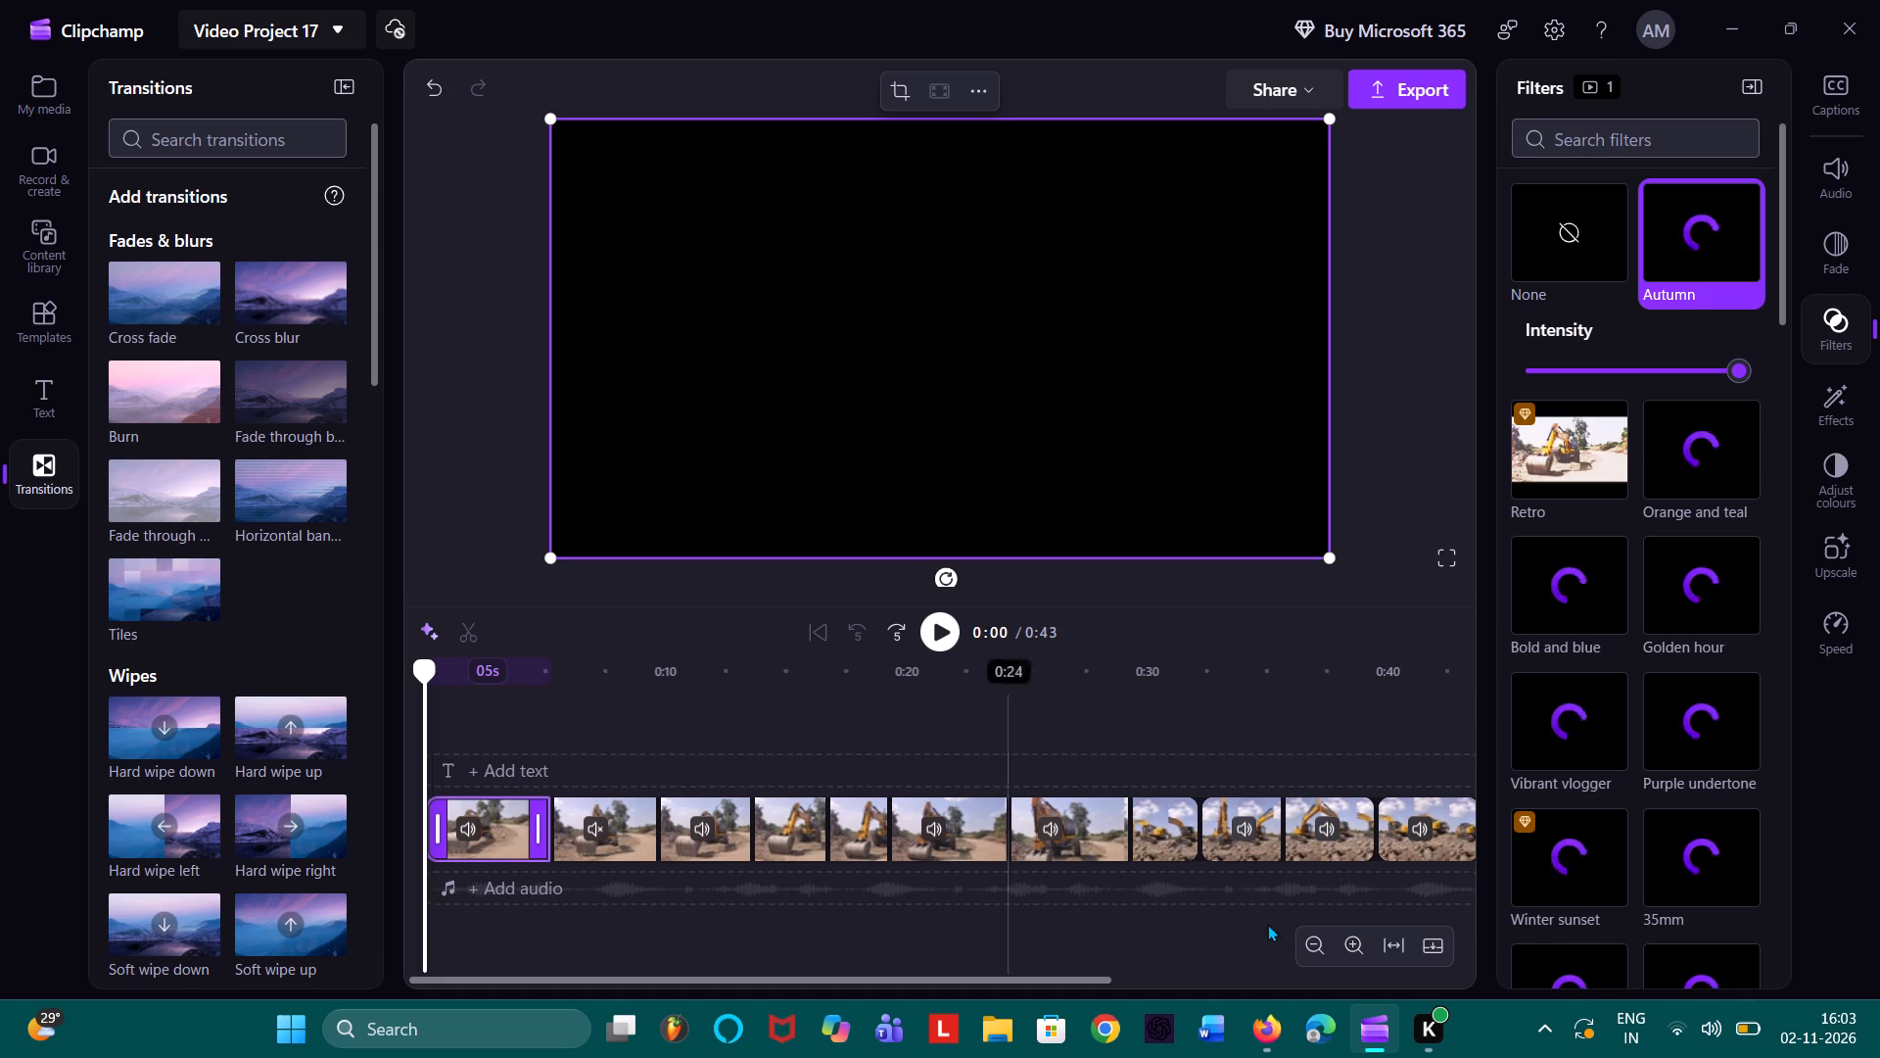
Open the Windows quick settings and check the Wi-Fi connection.
left_click(1677, 1034)
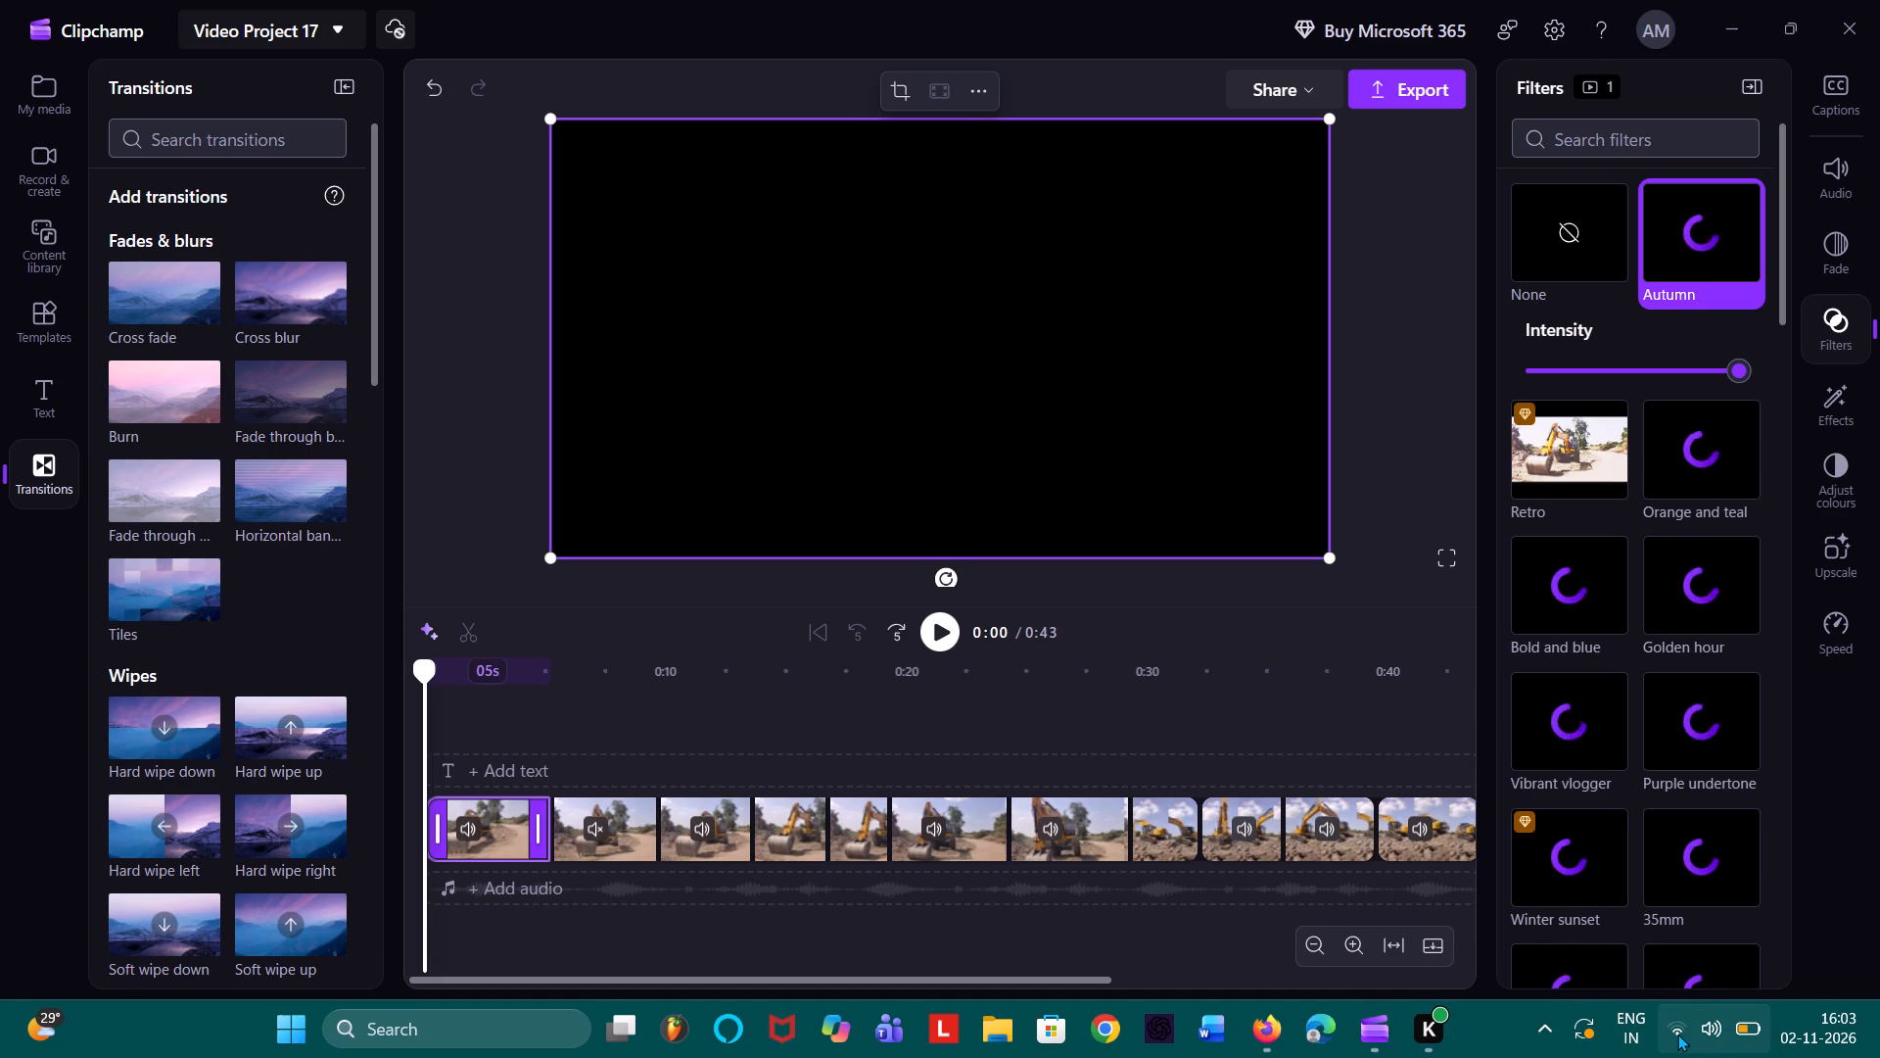
left_click(1673, 1027)
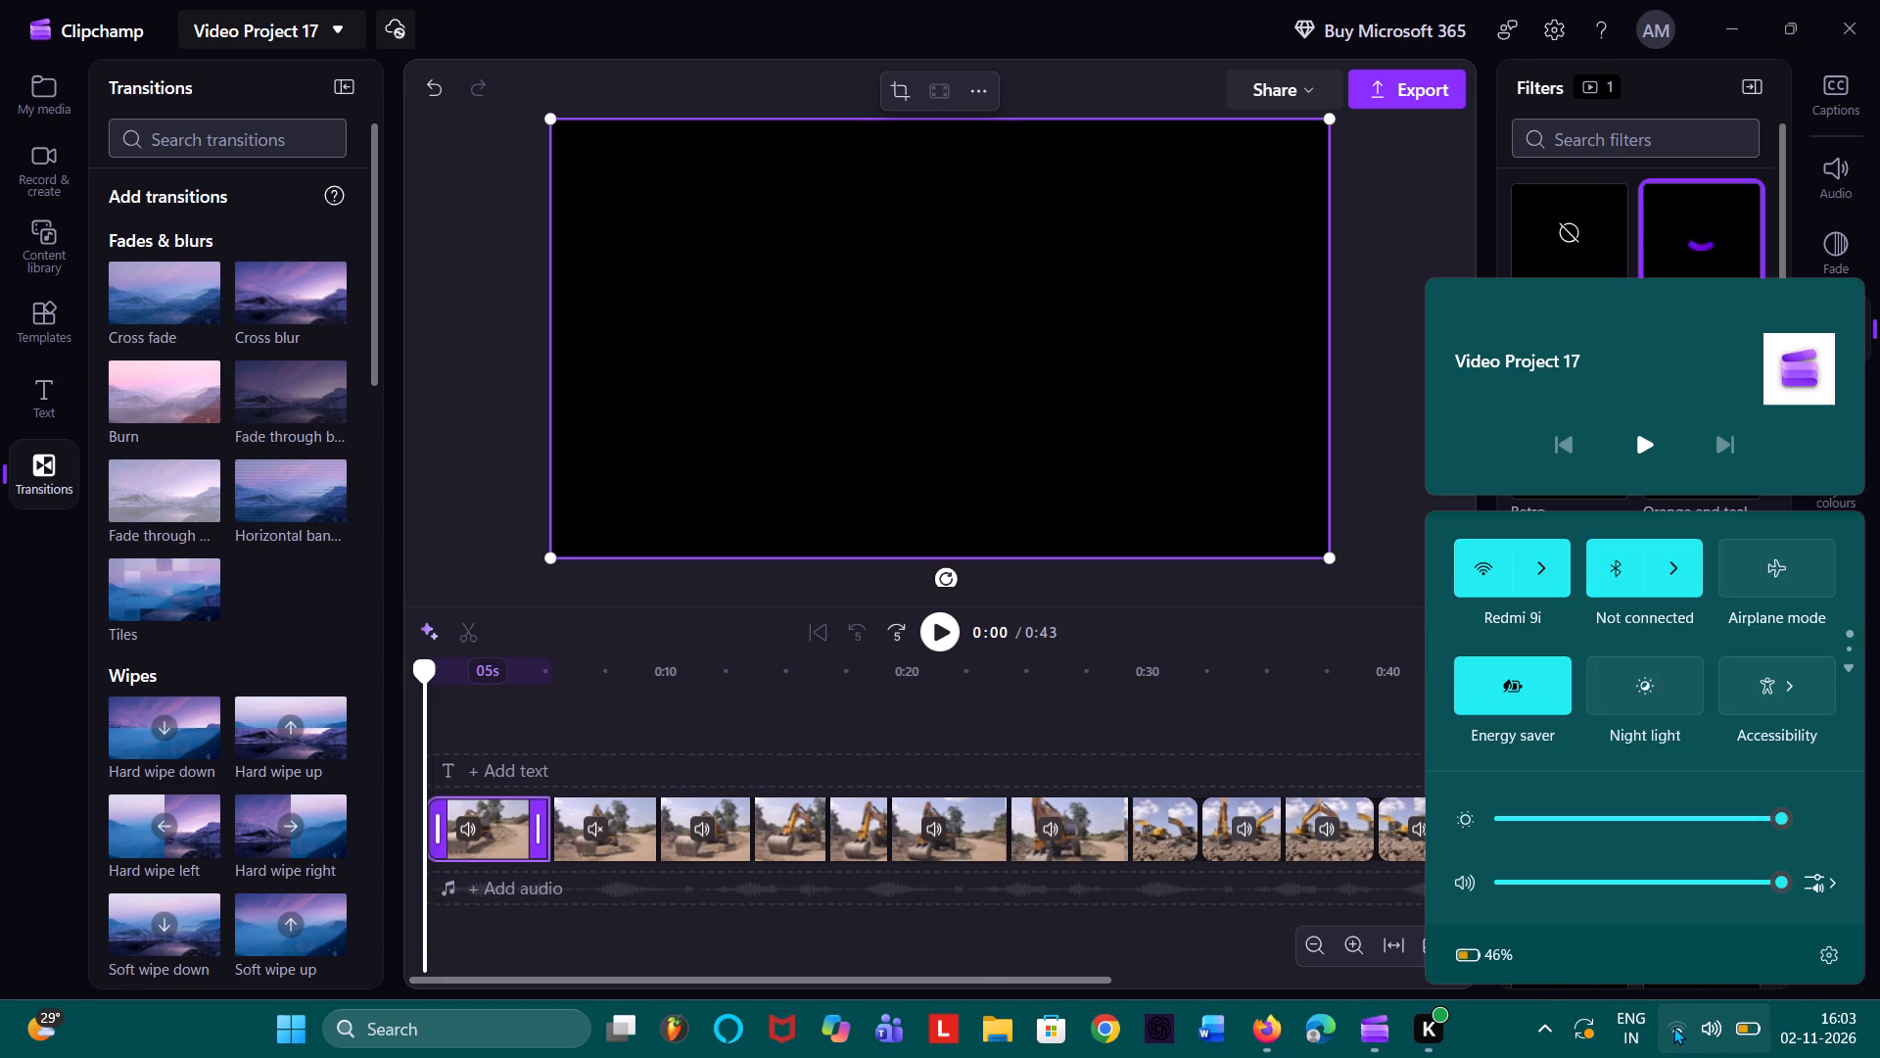
left_click(1541, 591)
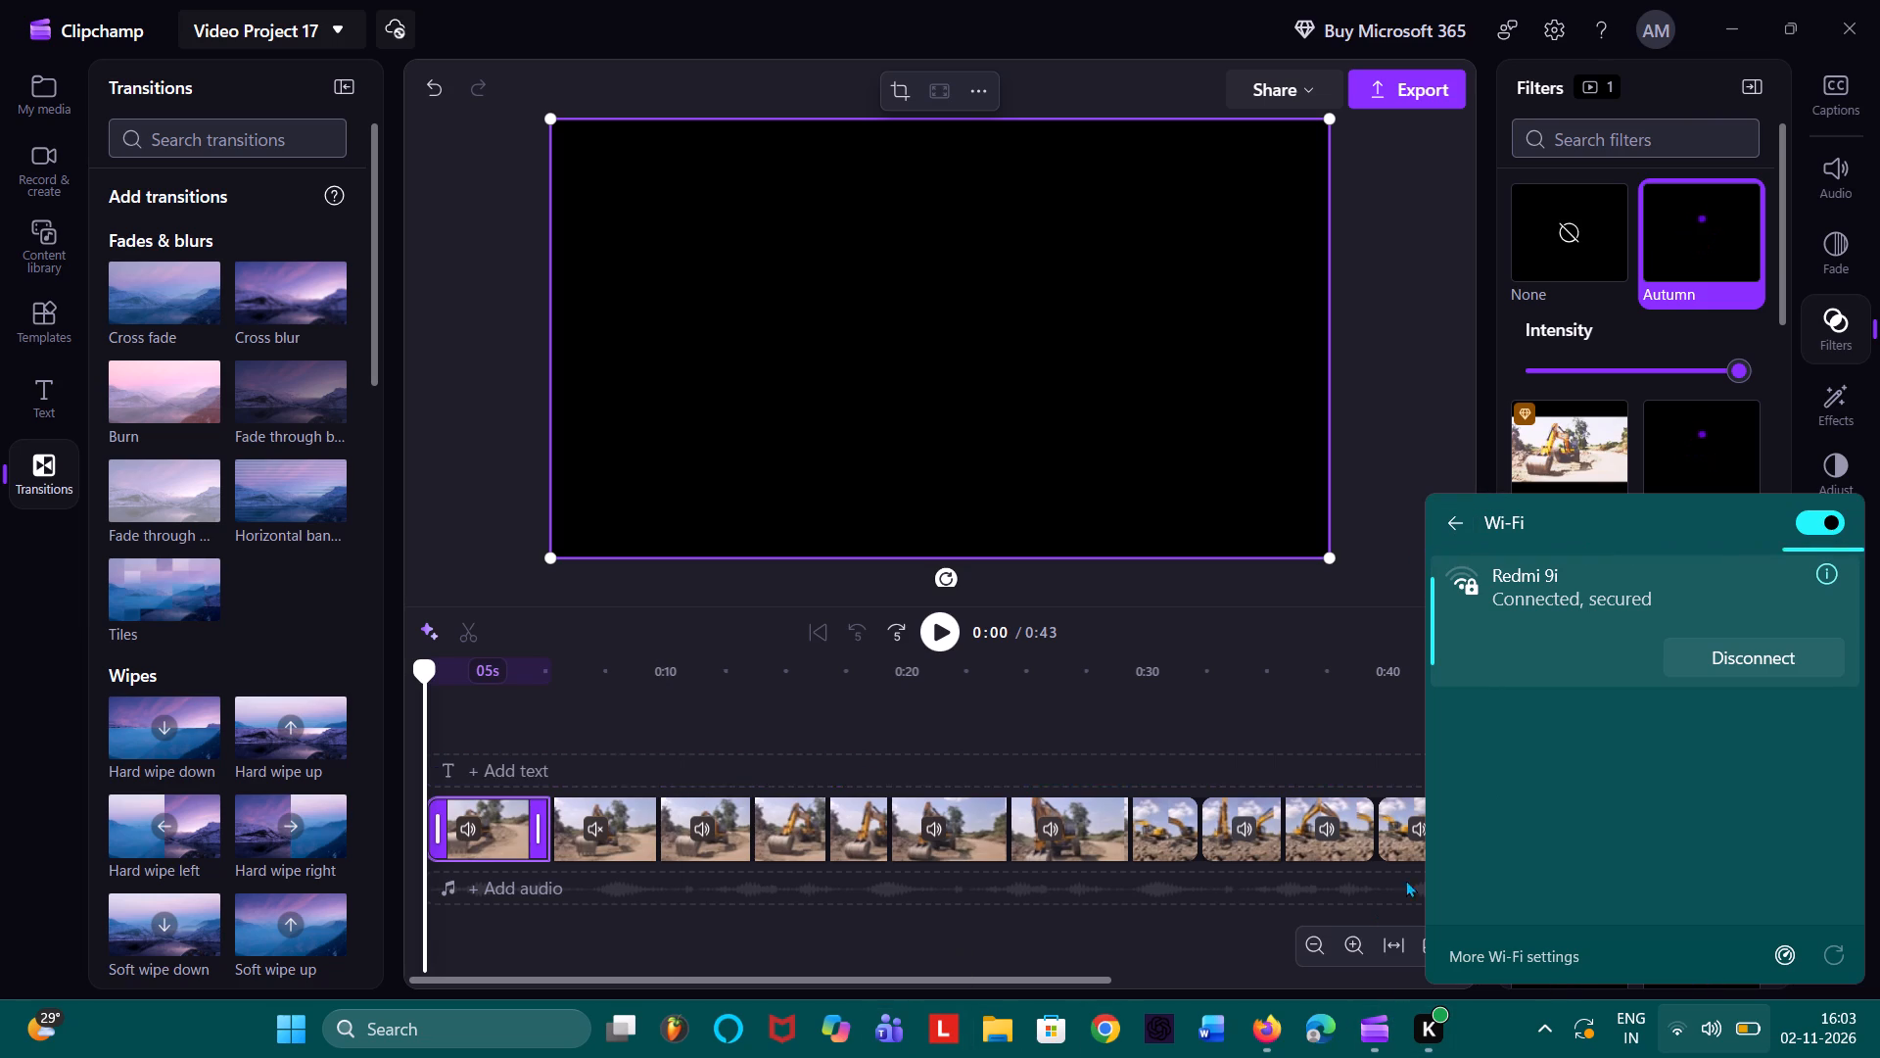
left_click(1456, 539)
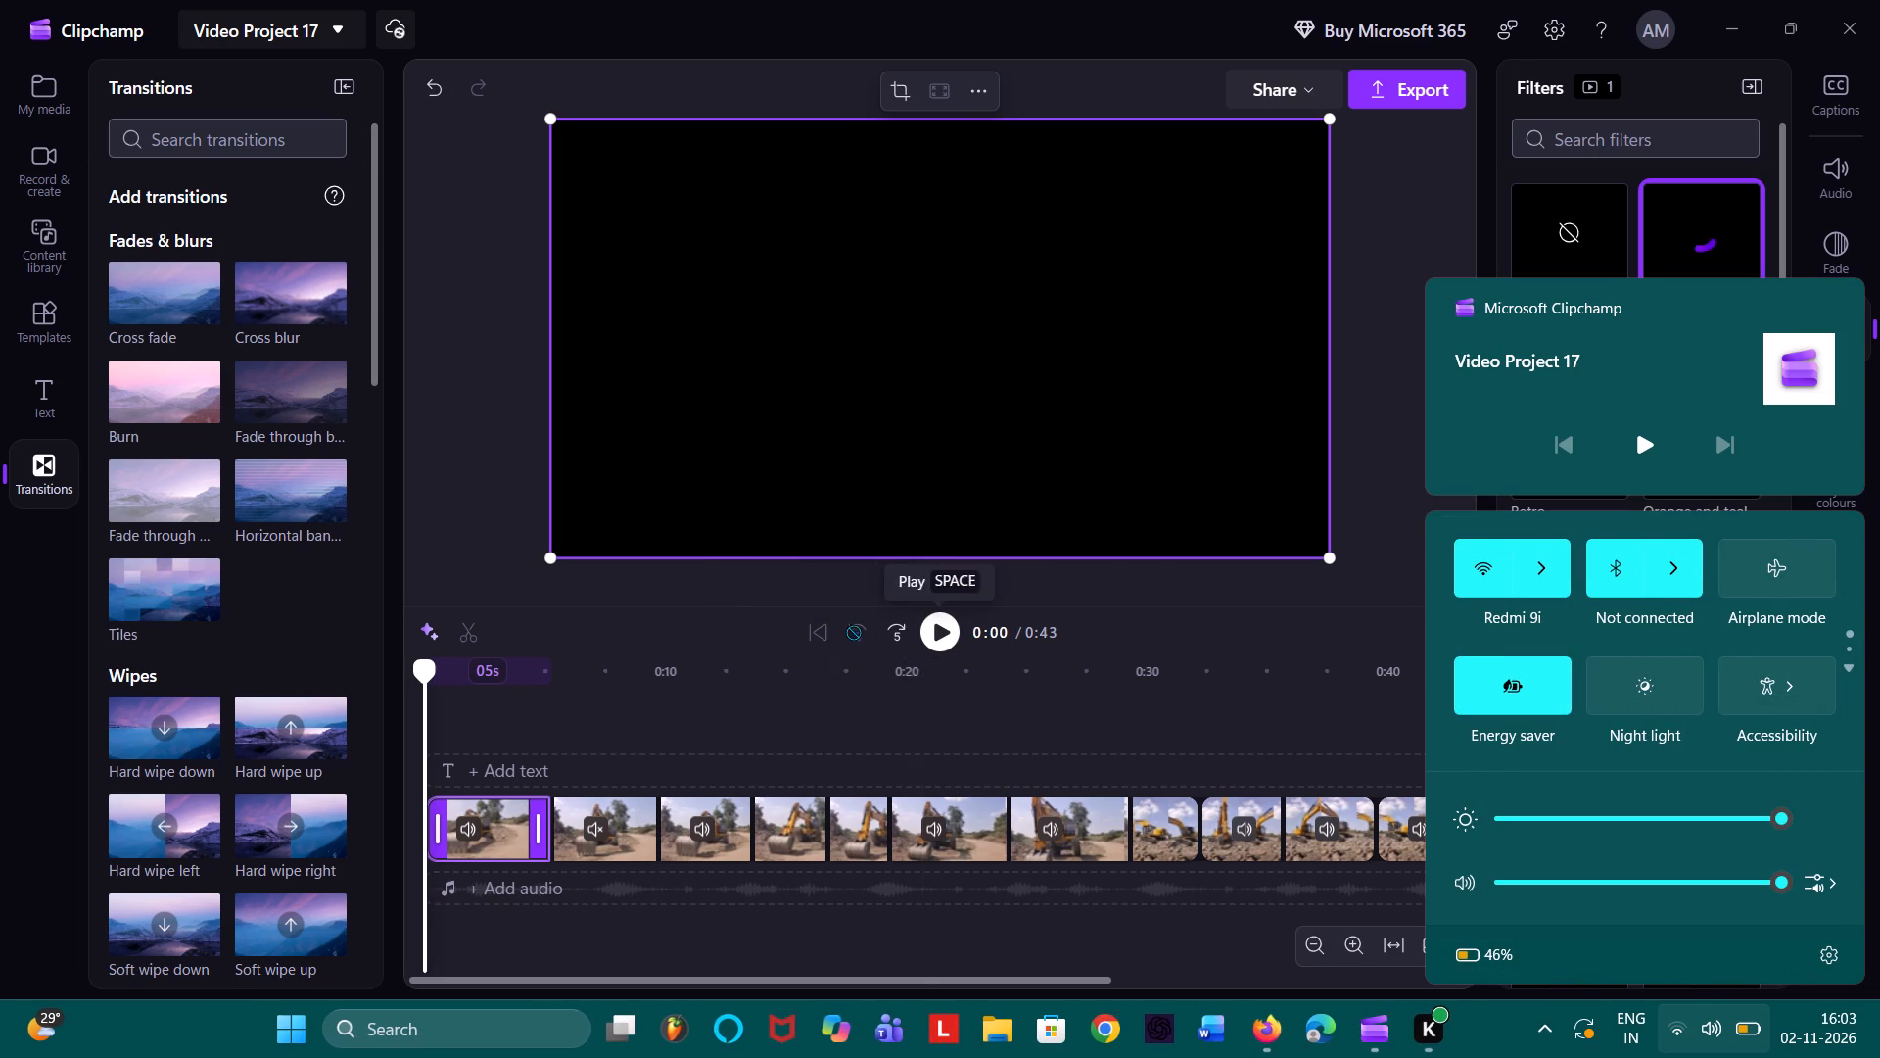
Try to play back the video from the start.
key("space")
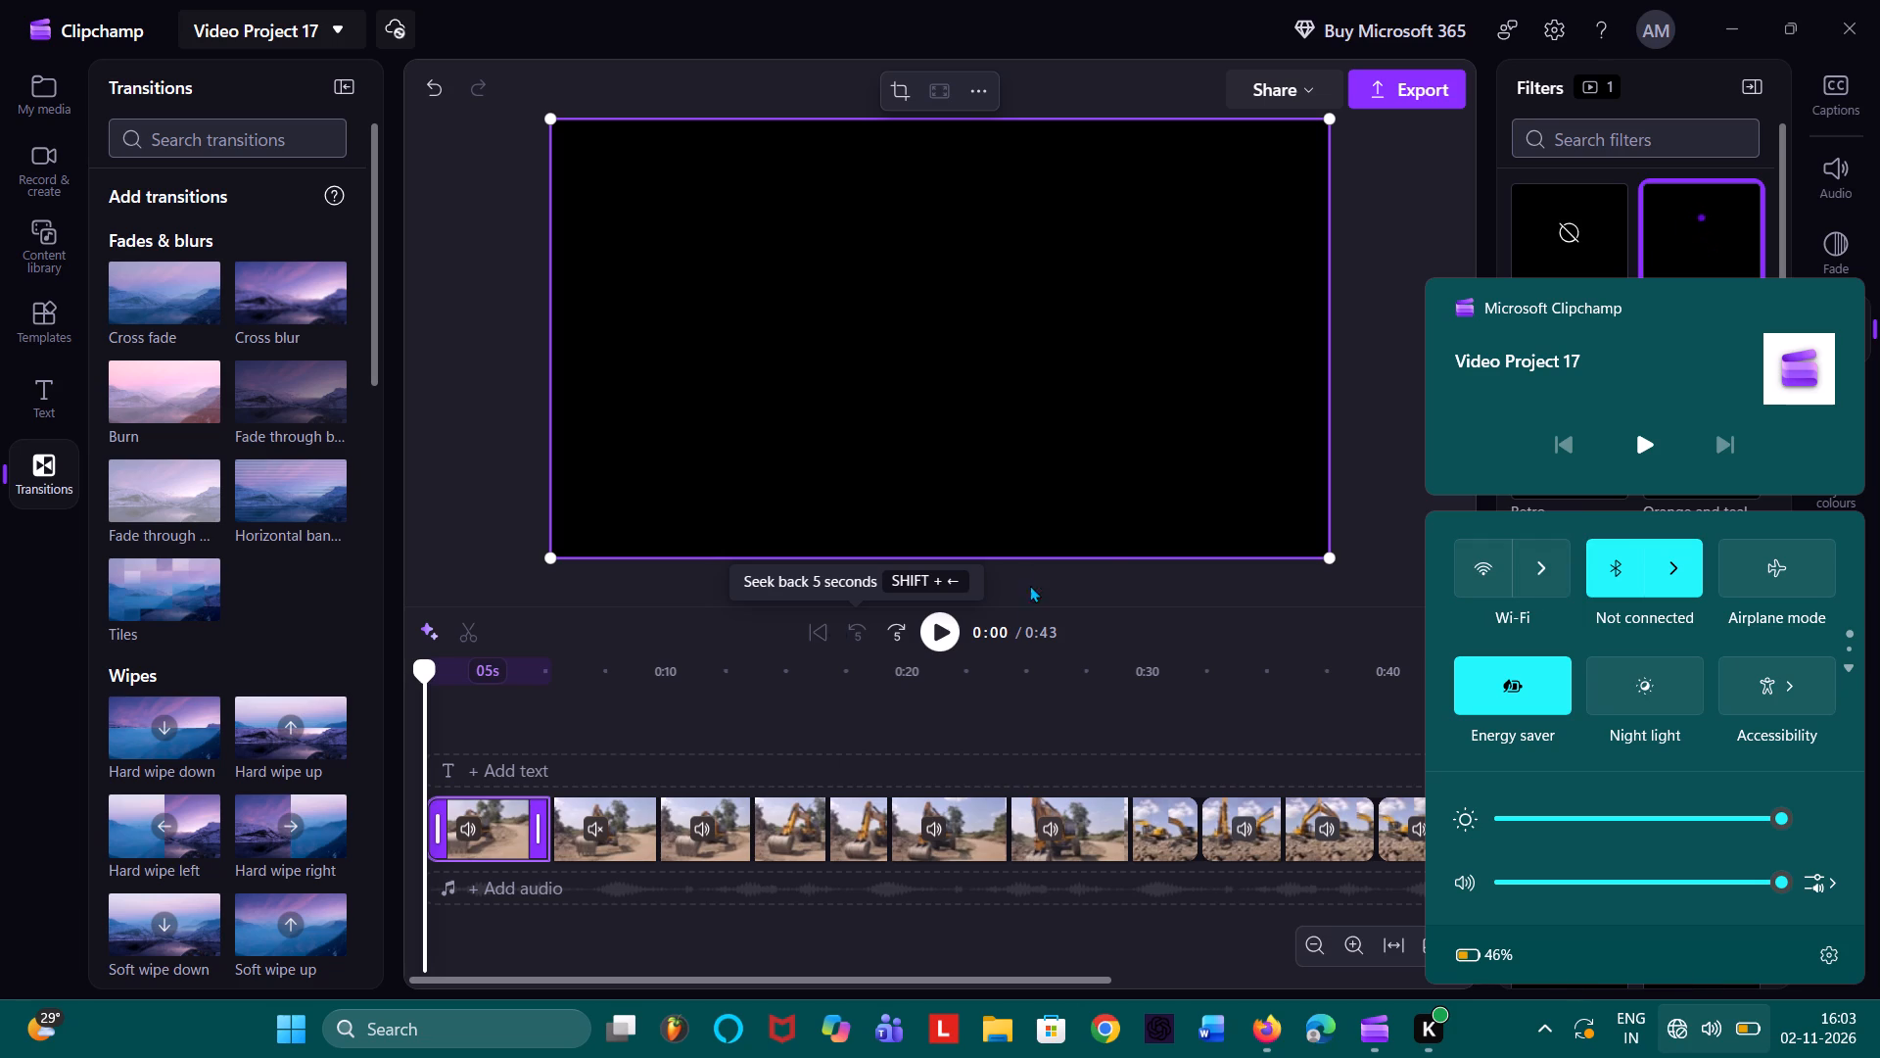
left_click(940, 636)
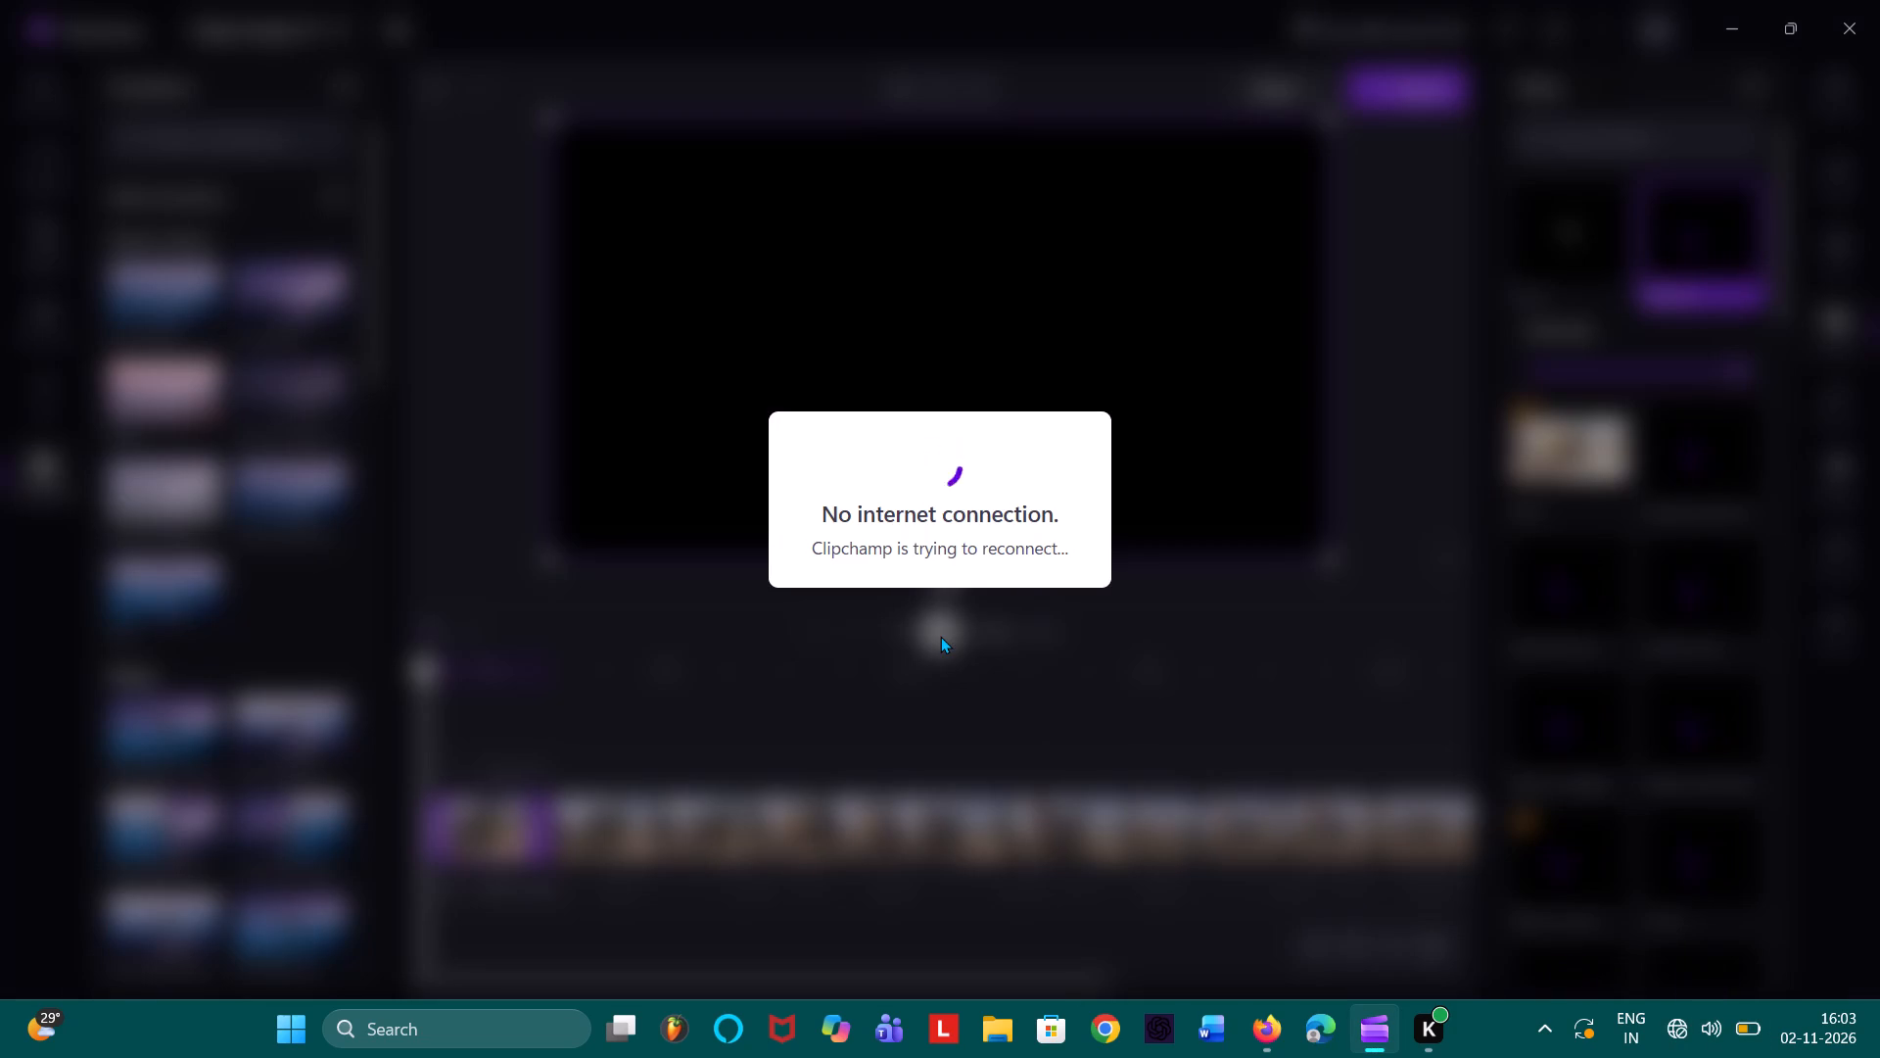